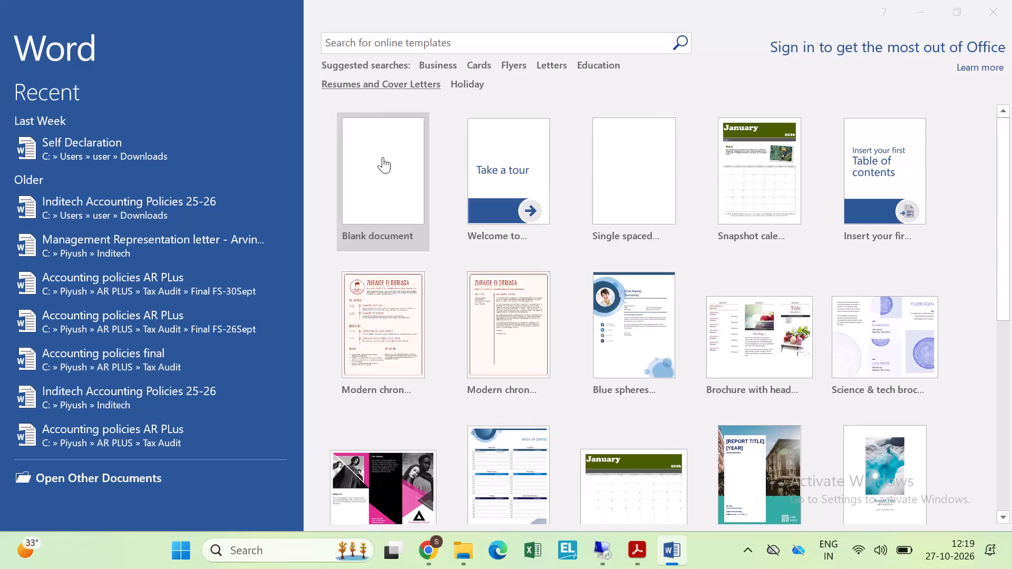
Create a new blank document, dismissing the Office activation wizard.
click(381, 158)
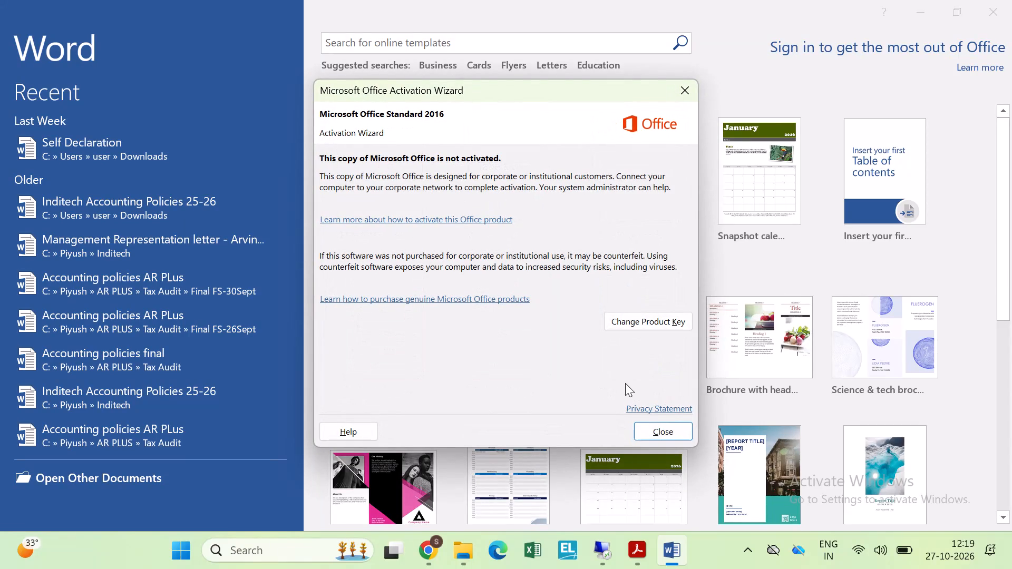
click(654, 426)
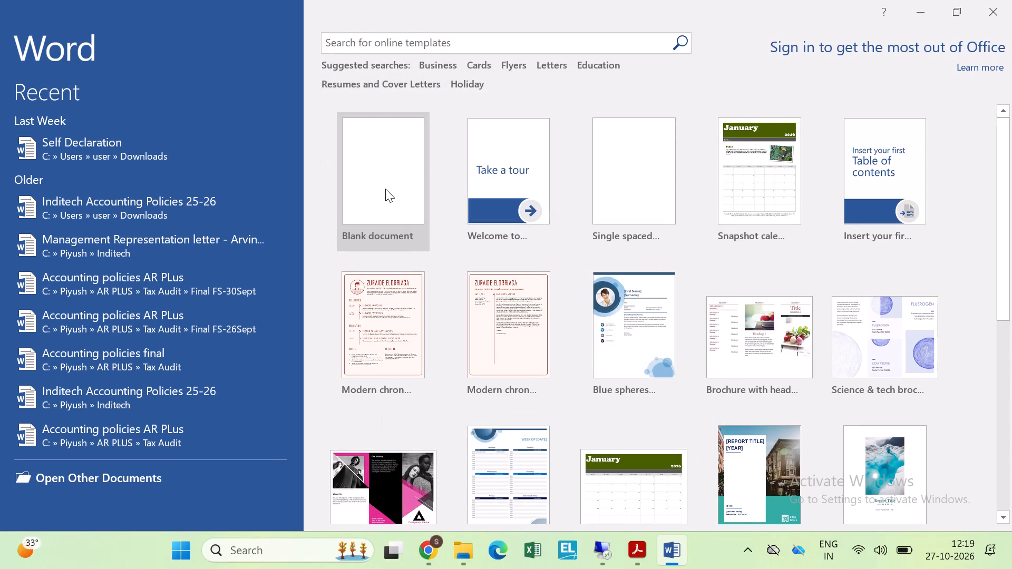
click(385, 189)
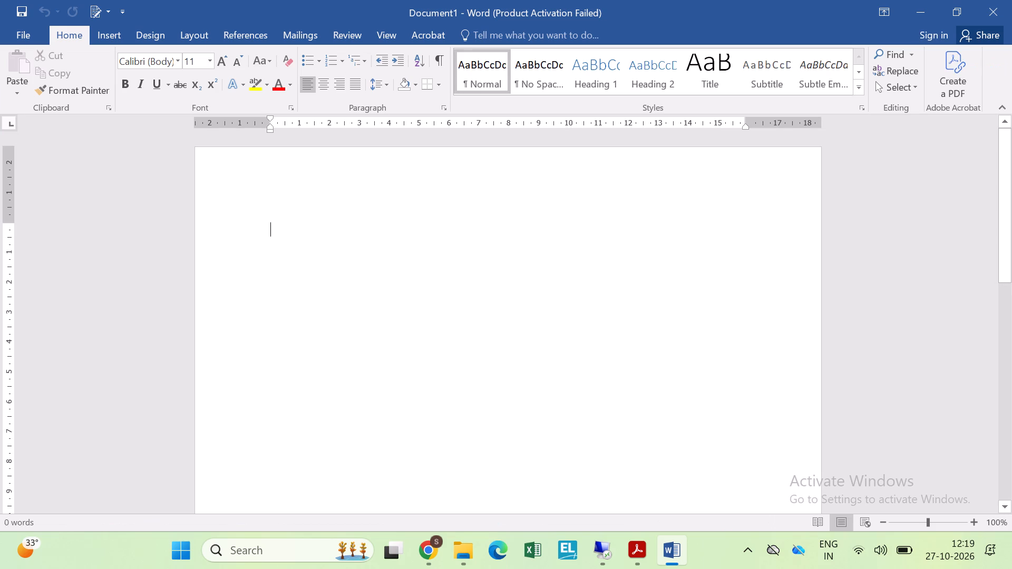
Start saving the new document and set its save location to the TIMESHEET\Resume folder, using the path copied from File Explorer.
key(ctrl+s)
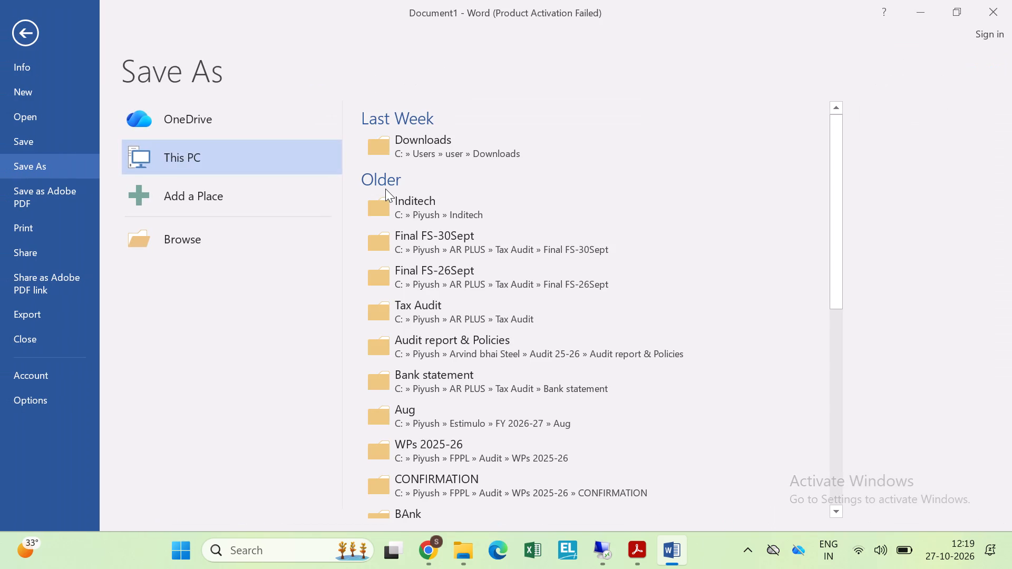
key(Return)
key(Return)
key(Return)
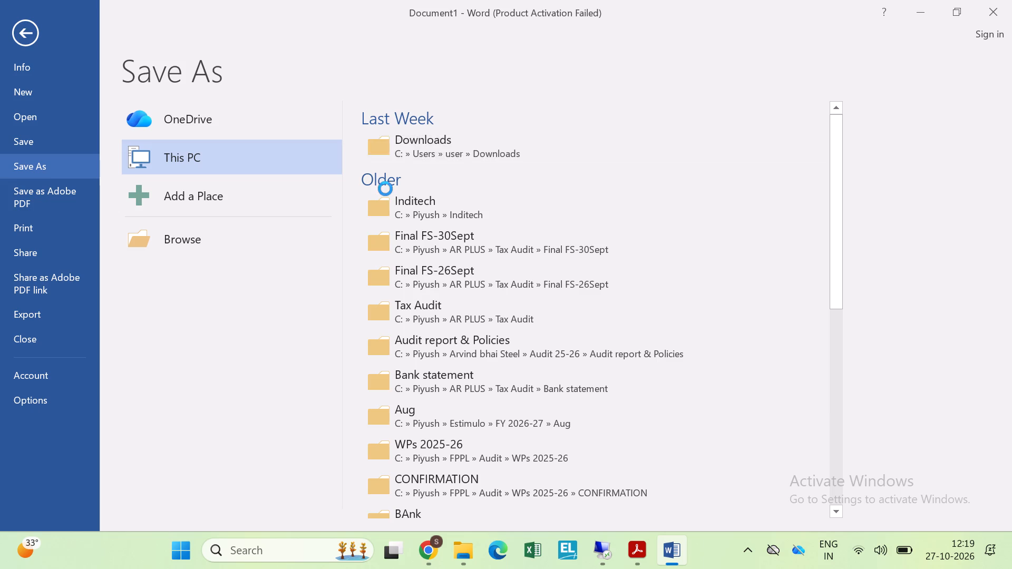
key(alt+Tab)
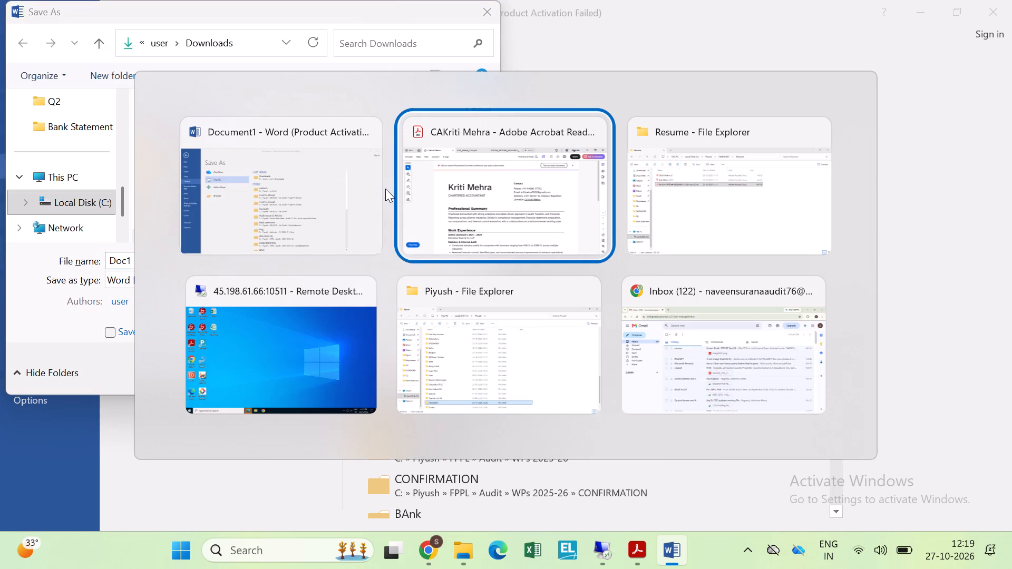
key(alt+Right)
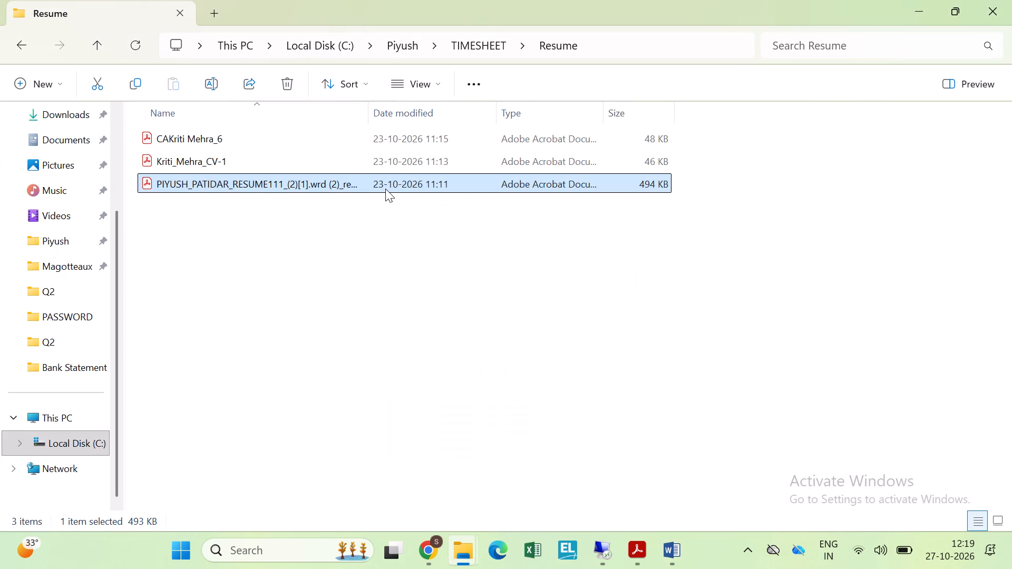
key(alt+d)
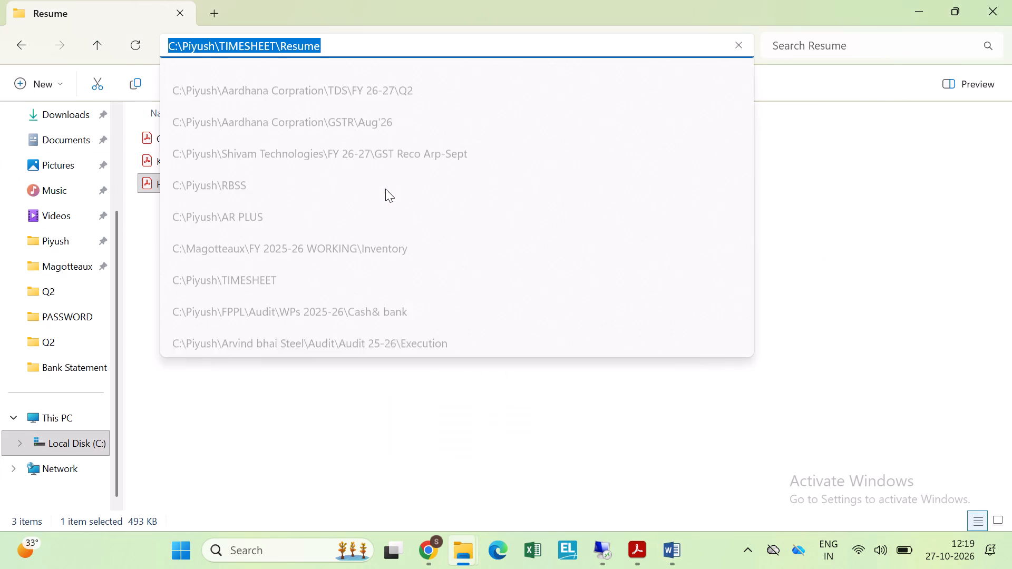
key(ctrl+c)
key(alt+Tab)
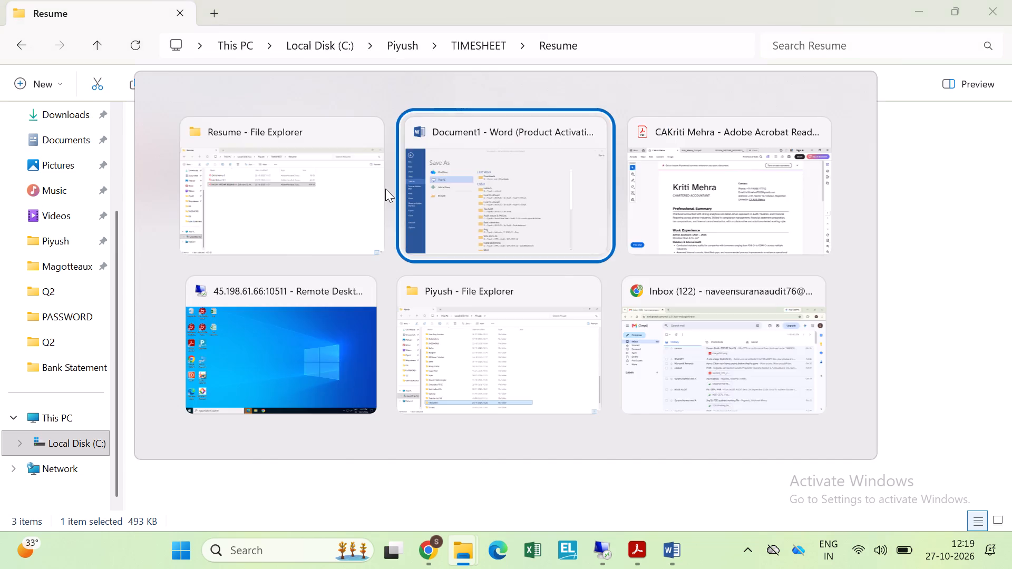
key(ctrl+v)
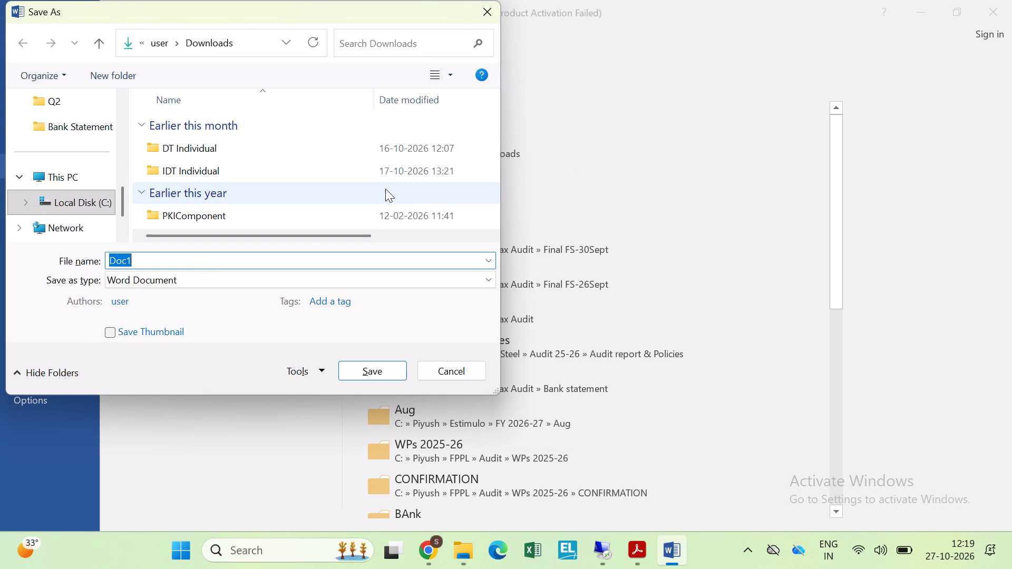
key(Return)
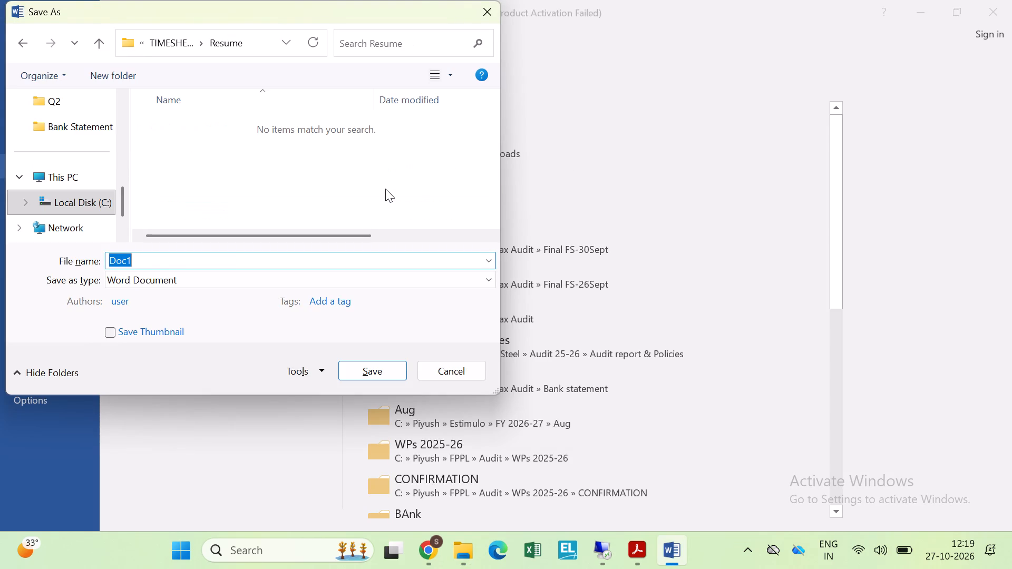
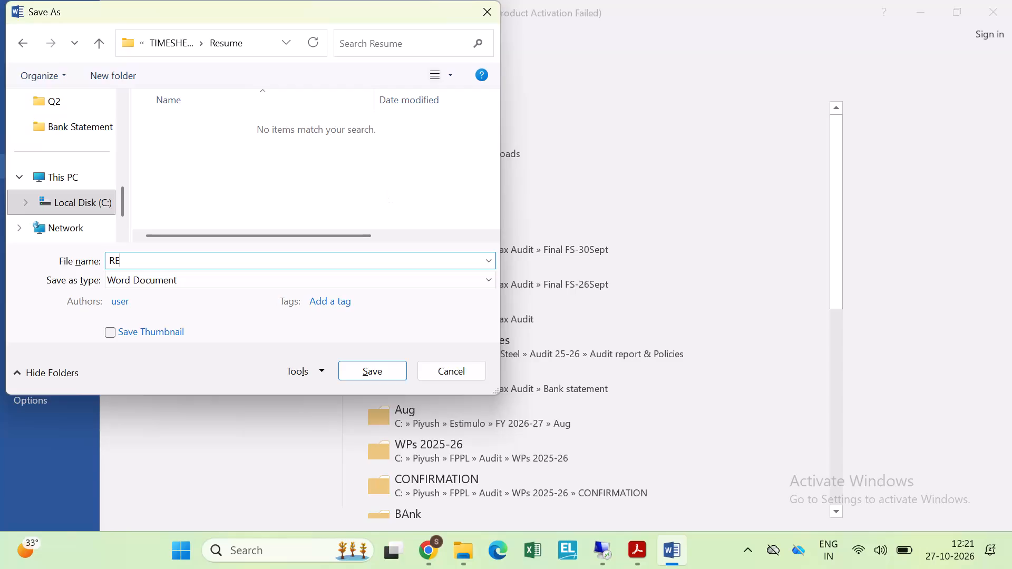
Name the new document "Resume Updated" and save it as a Word document in the Resume folder.
key(BackSpace)
text(esume Updated)
key(Return)
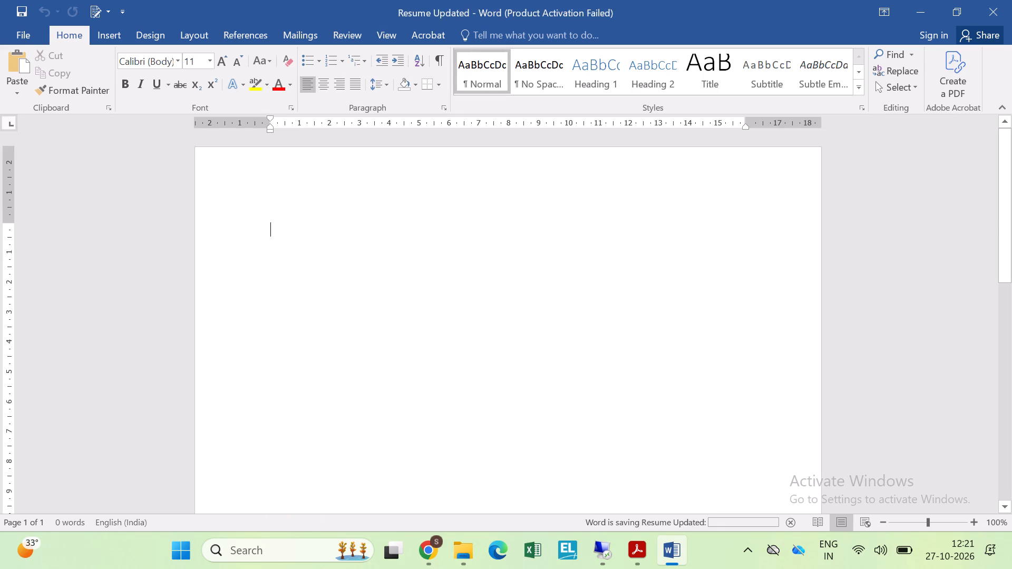
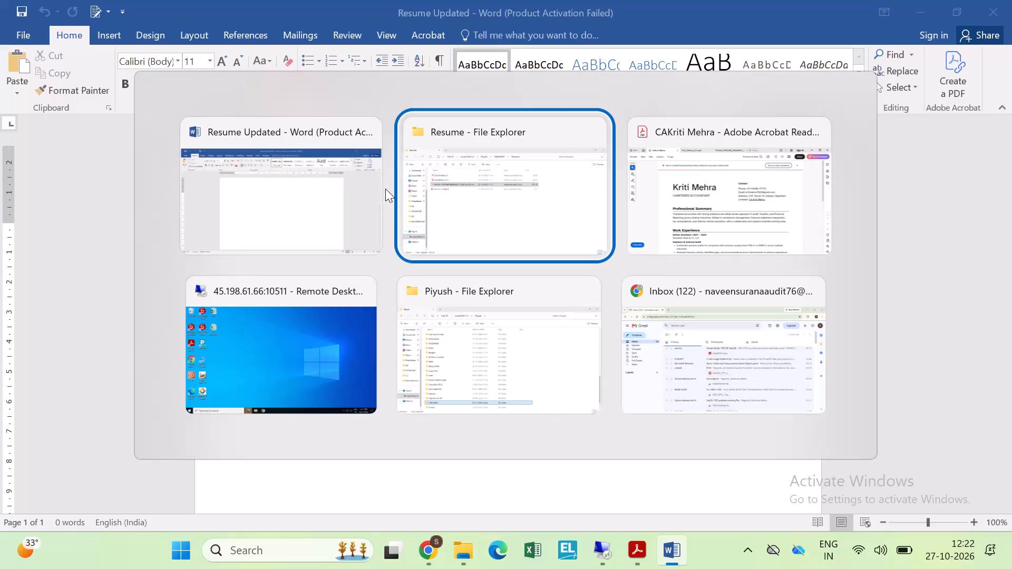
Review the two open Chartered Accountant resume PDFs from top to bottom, comparing their layout, sections and content.
key(alt+Right)
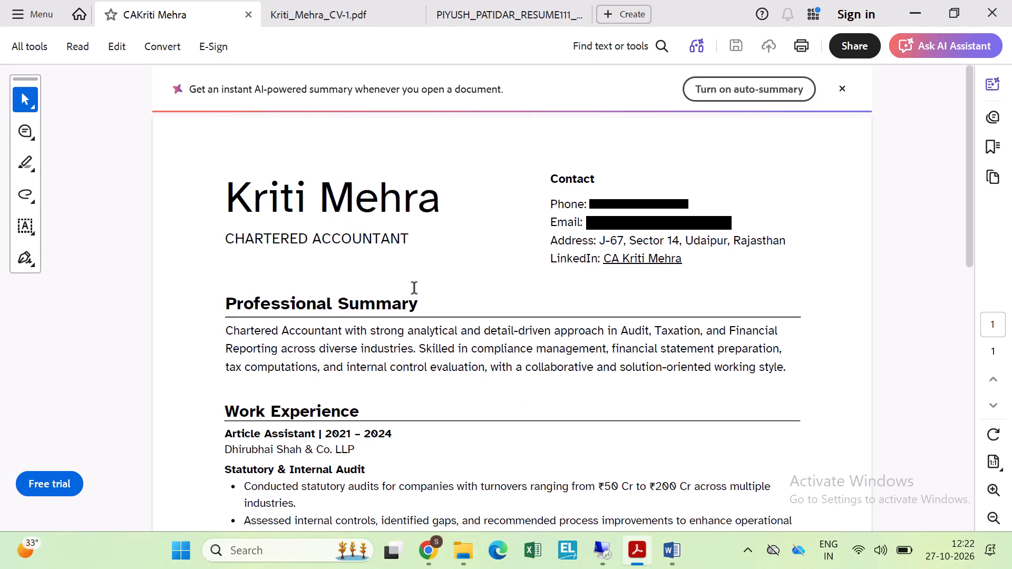
scroll(475, 314, down, 2)
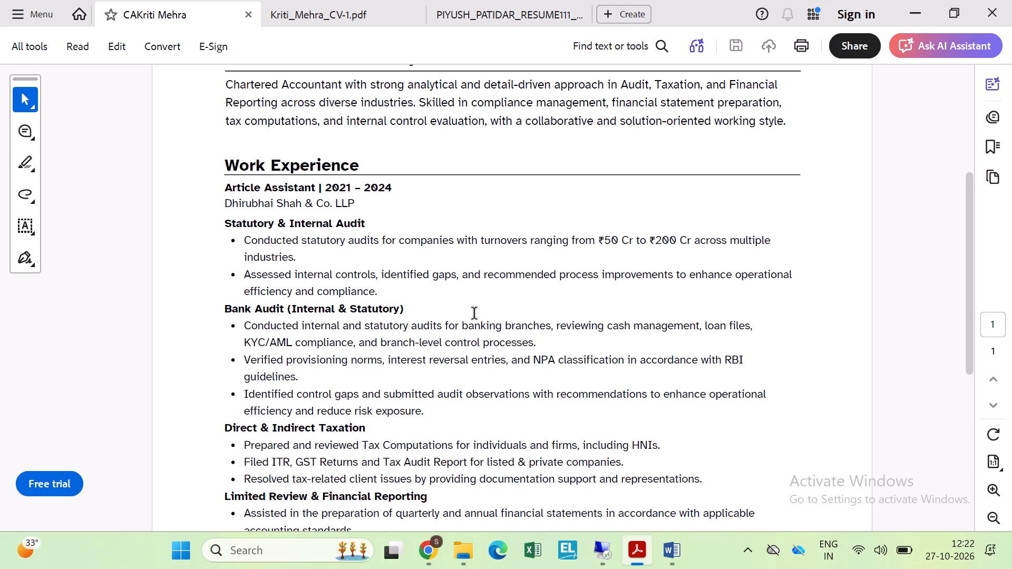
scroll(475, 314, down, 2)
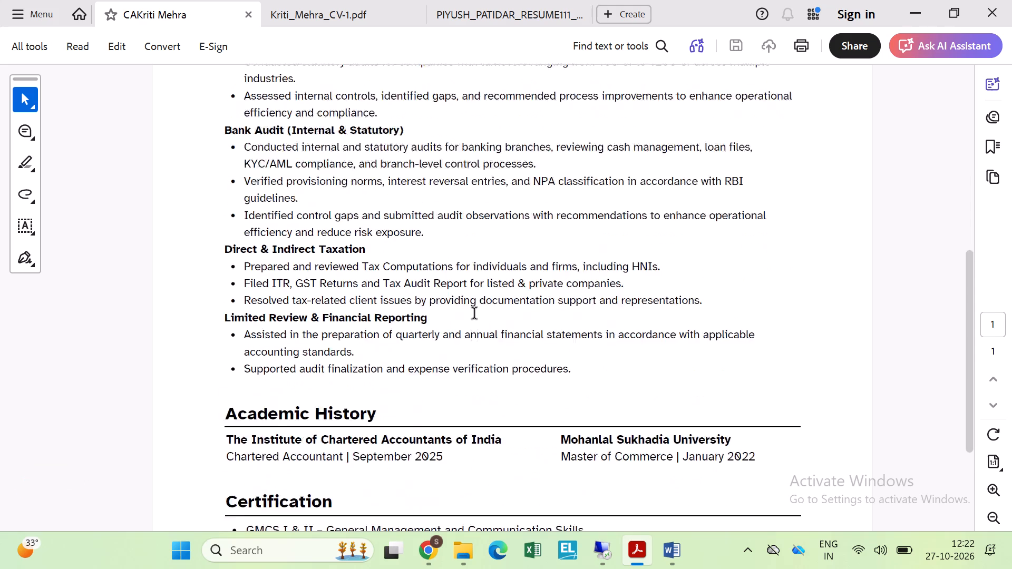
scroll(475, 314, down, 5)
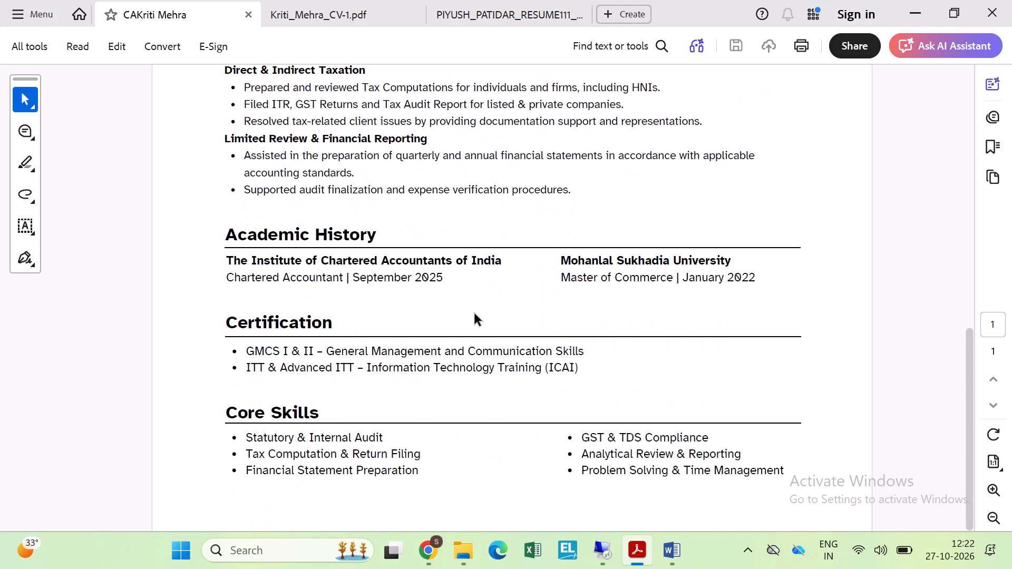
scroll(475, 314, up, 13)
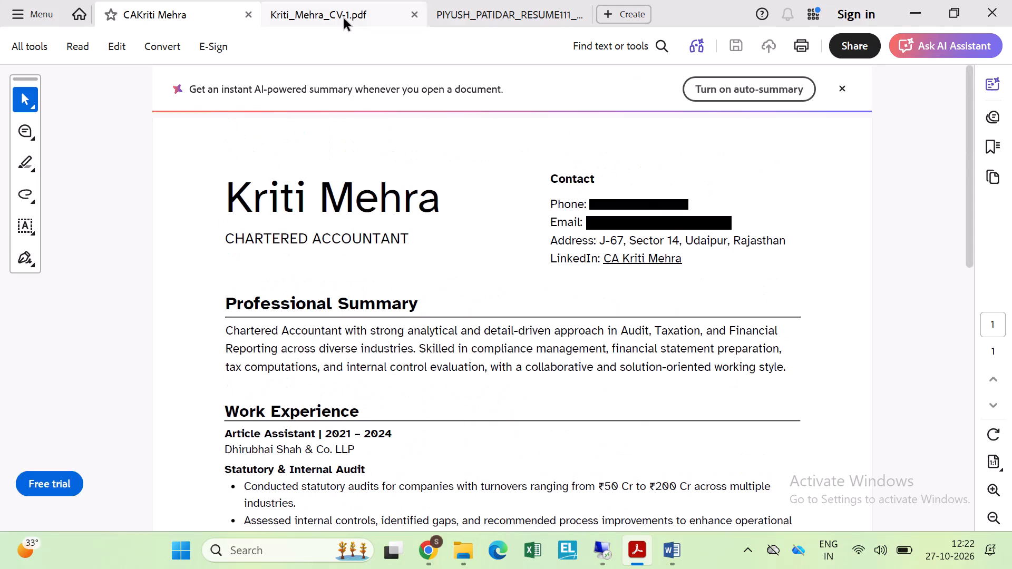
click(344, 19)
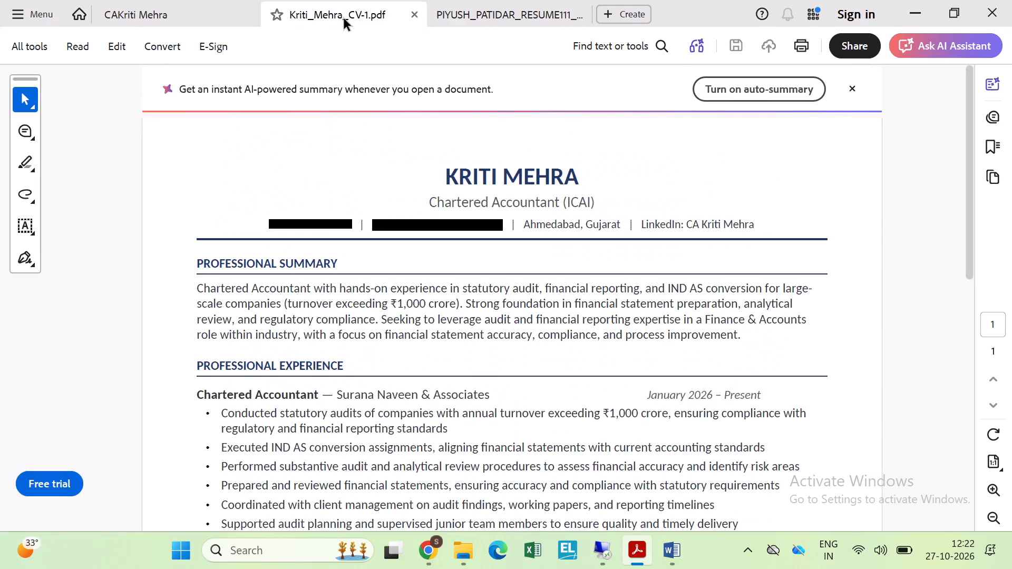
scroll(306, 297, down, 6)
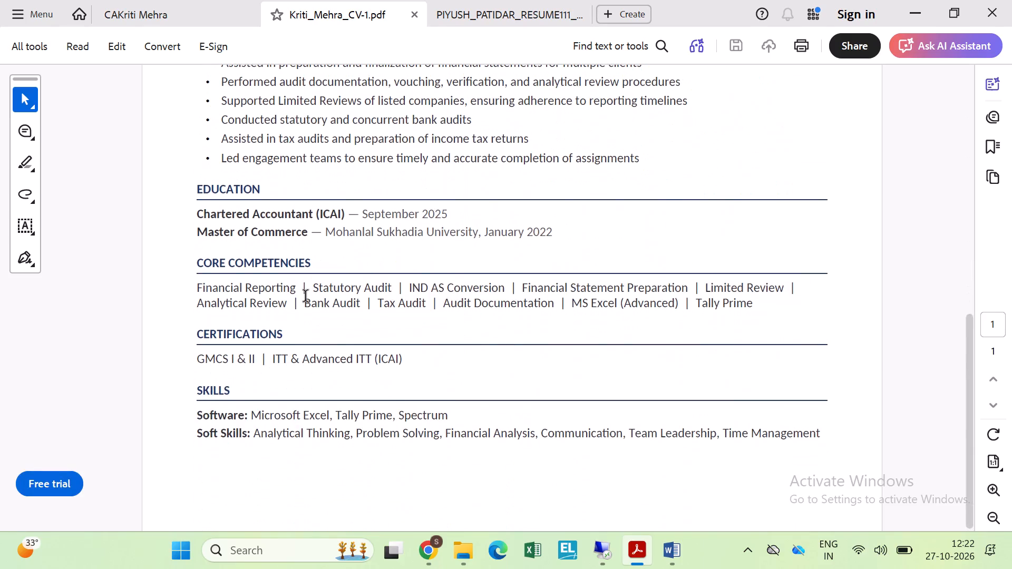
scroll(306, 297, up, 6)
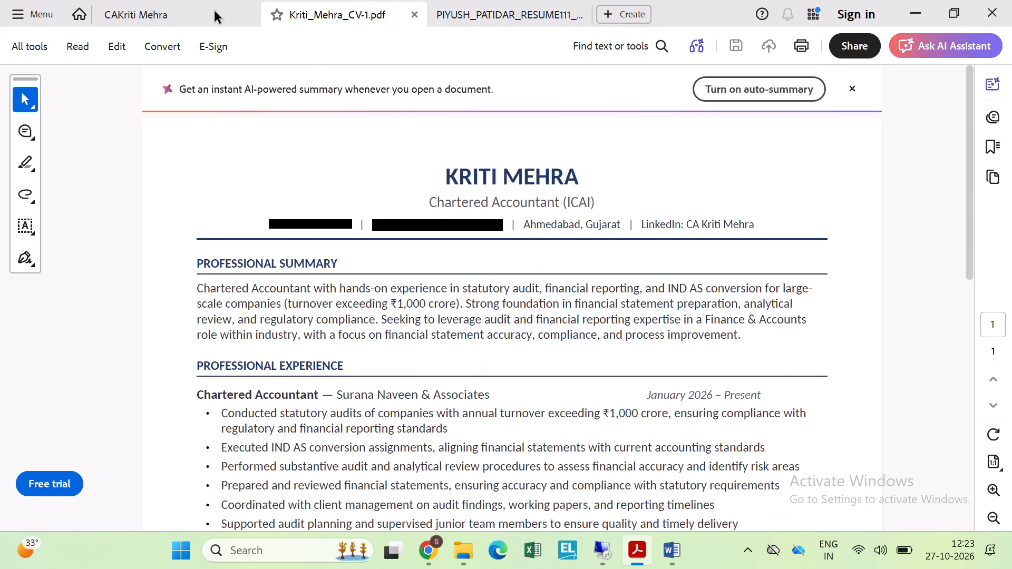
click(170, 23)
scroll(314, 350, down, 2)
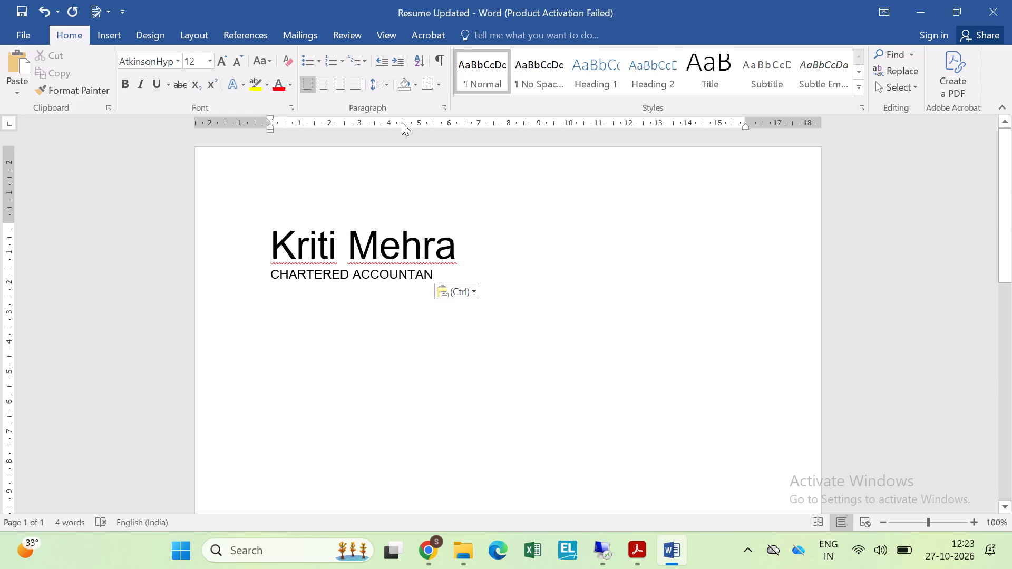
key(alt+Tab)
key(alt+Tab)
key(Left)
key(Right)
key(Right)
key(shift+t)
key(Return)
key(Up)
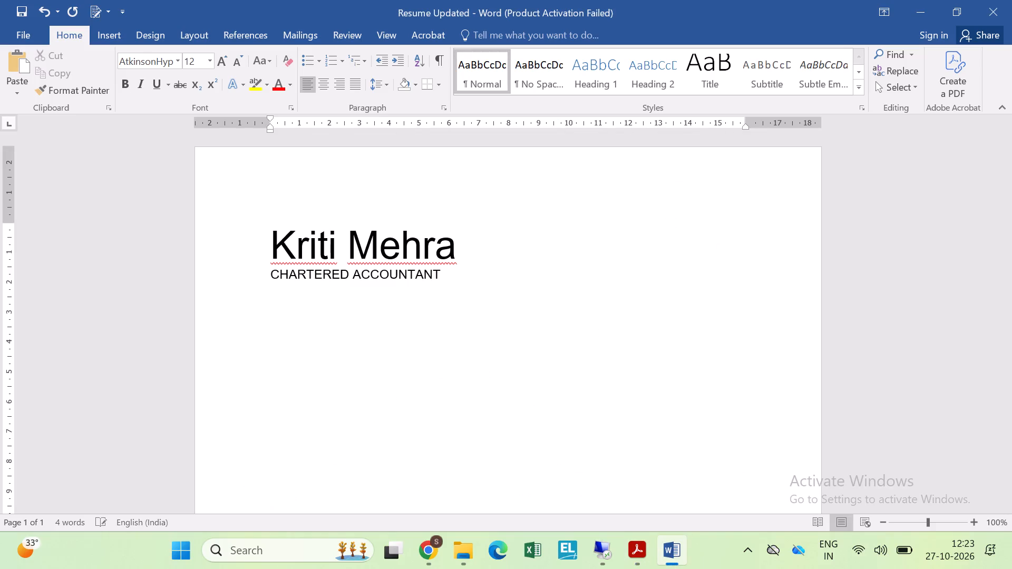
Replace the pasted name in the heading with the new candidate's full name in title case.
key(Up)
key(ctrl+shift+Right)
key(ctrl+shift+Right)
key(shift+Right)
key(shift+Left)
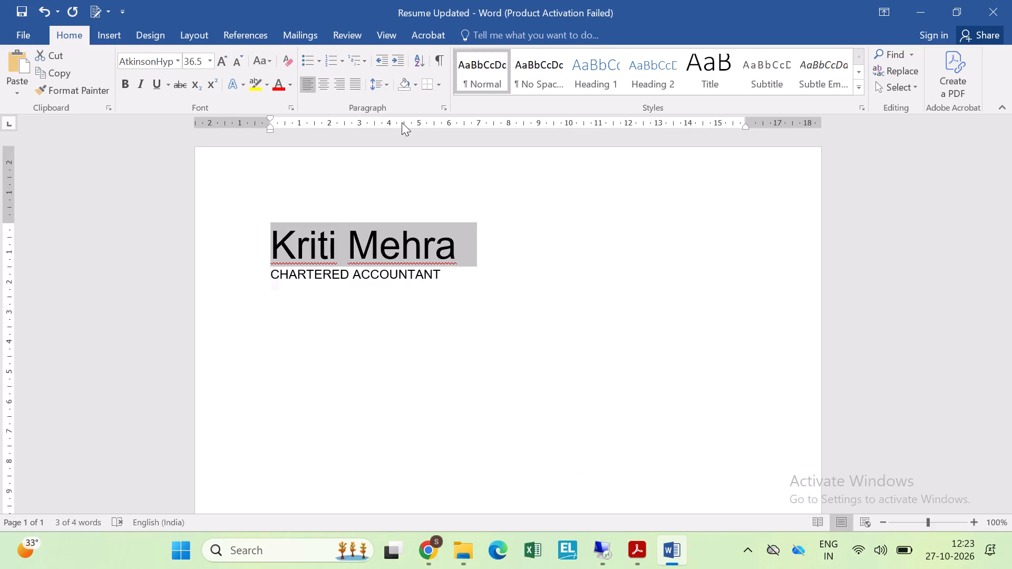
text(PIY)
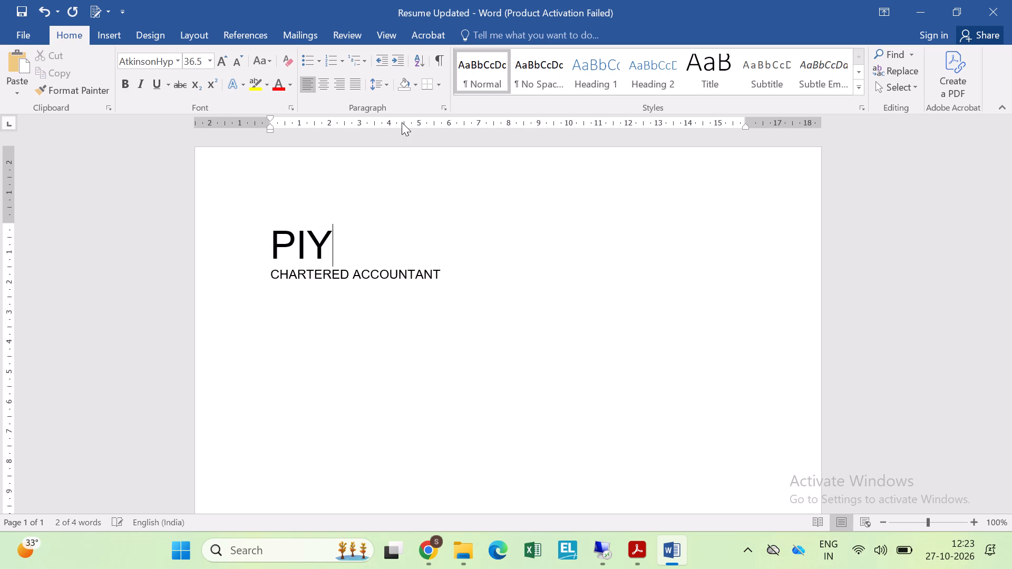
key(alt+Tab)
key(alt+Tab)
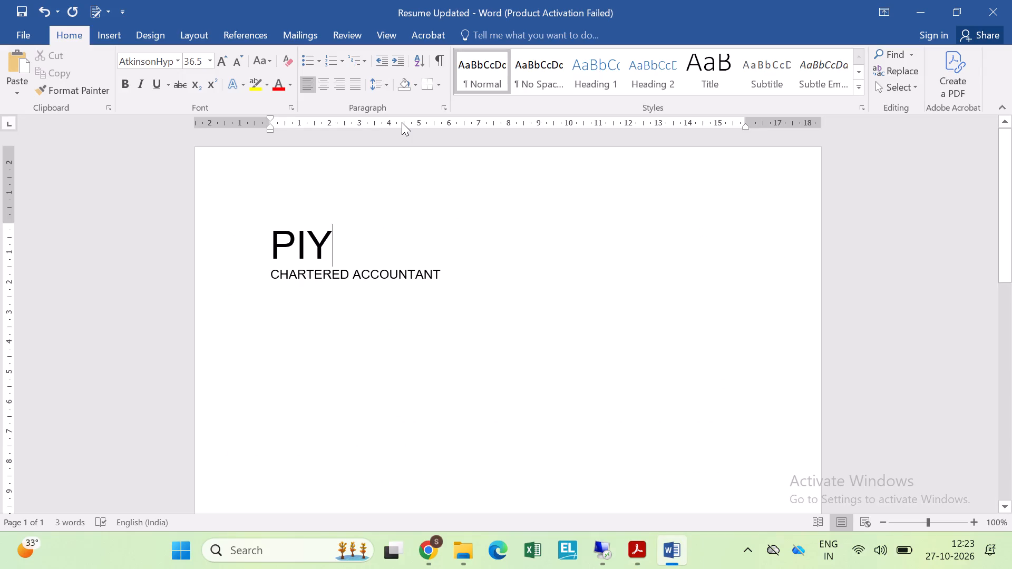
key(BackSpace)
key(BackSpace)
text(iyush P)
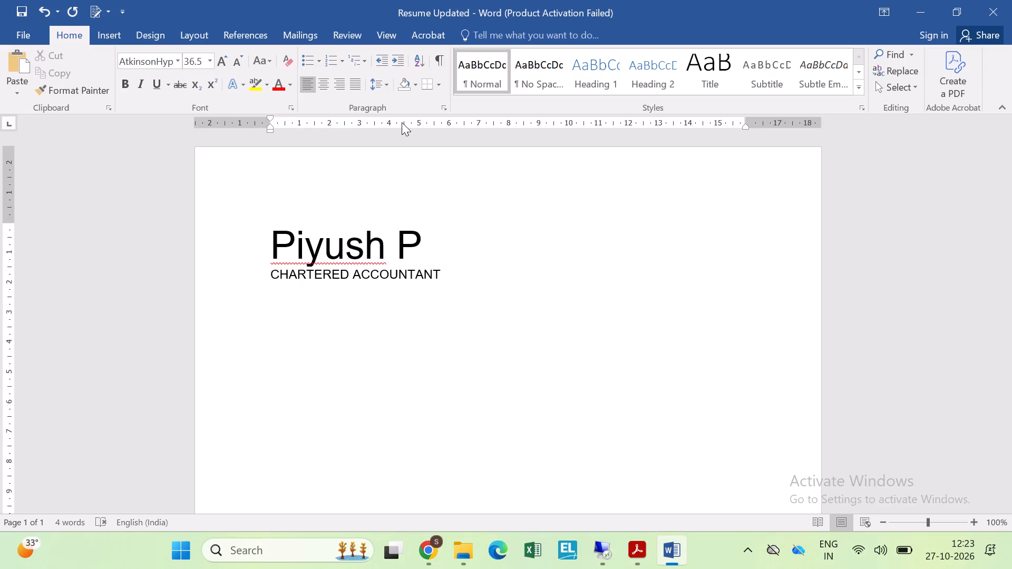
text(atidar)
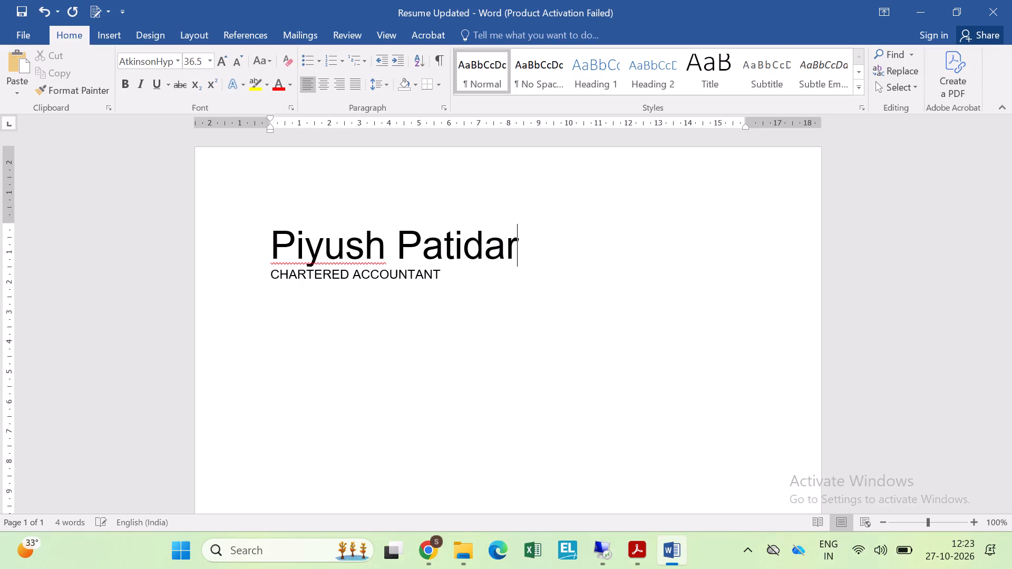
Delete the CHARTERED ACCOUNTANT line below the candidate's name.
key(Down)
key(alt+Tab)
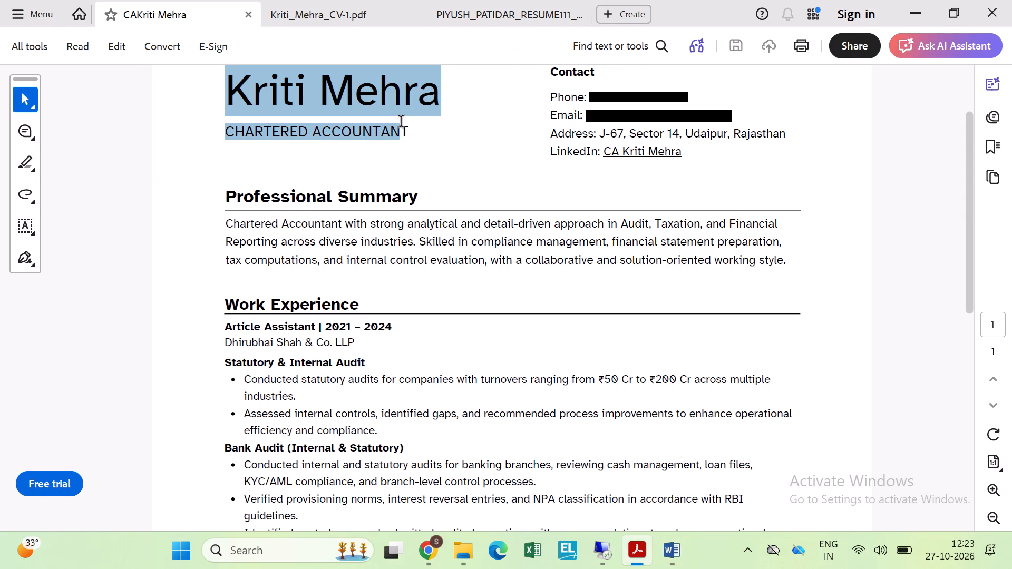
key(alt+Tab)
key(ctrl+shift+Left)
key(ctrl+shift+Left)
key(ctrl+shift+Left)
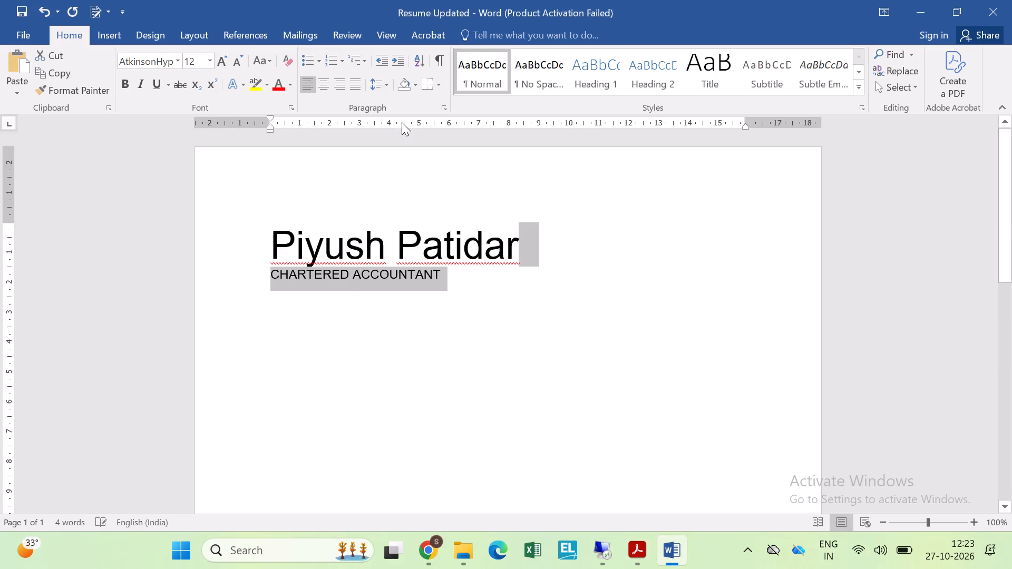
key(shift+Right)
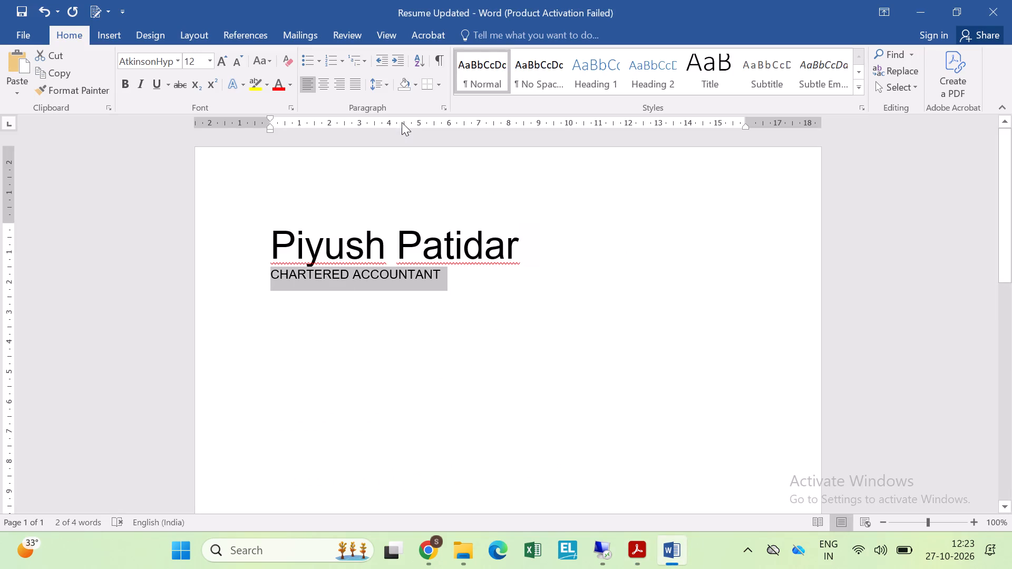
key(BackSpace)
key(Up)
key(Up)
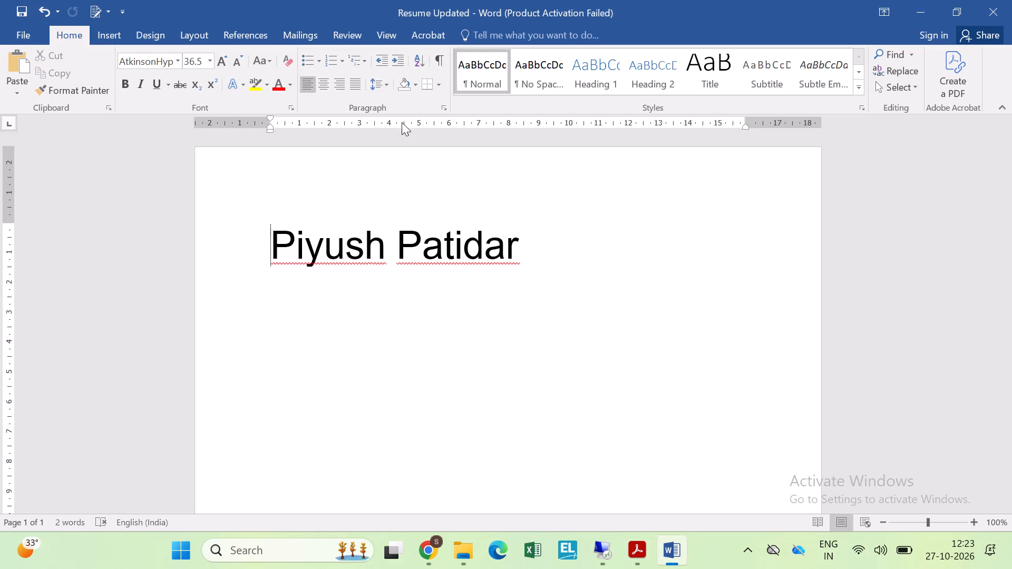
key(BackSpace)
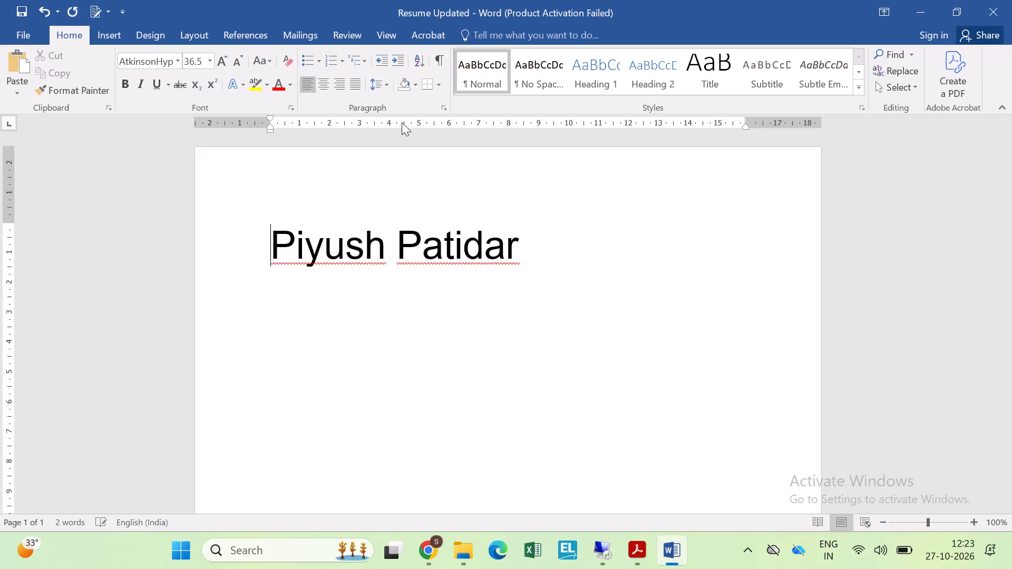
Switch back to the first resume PDF in Adobe Acrobat, at its name and contact heading.
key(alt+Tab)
scroll(505, 221, up, 2)
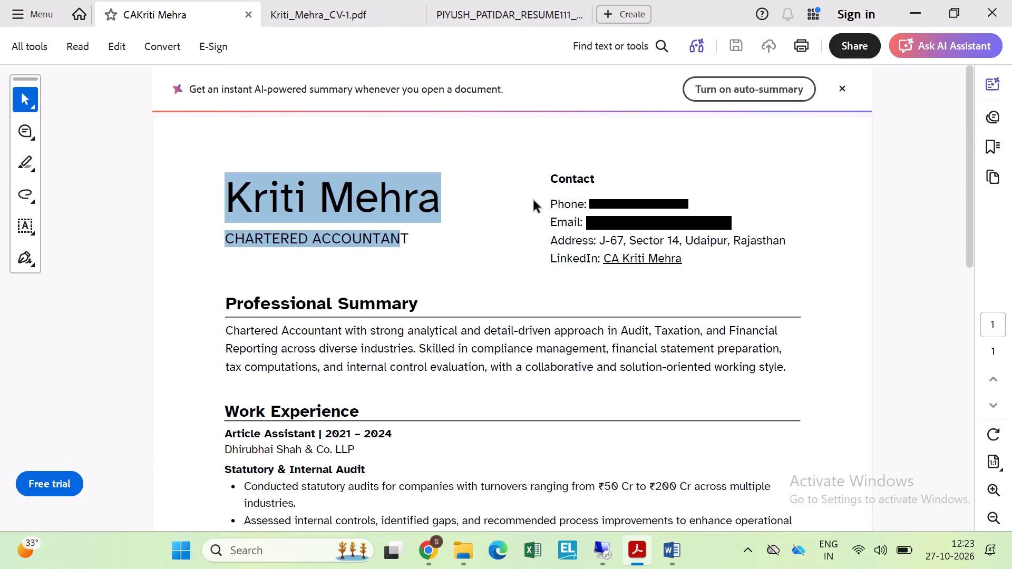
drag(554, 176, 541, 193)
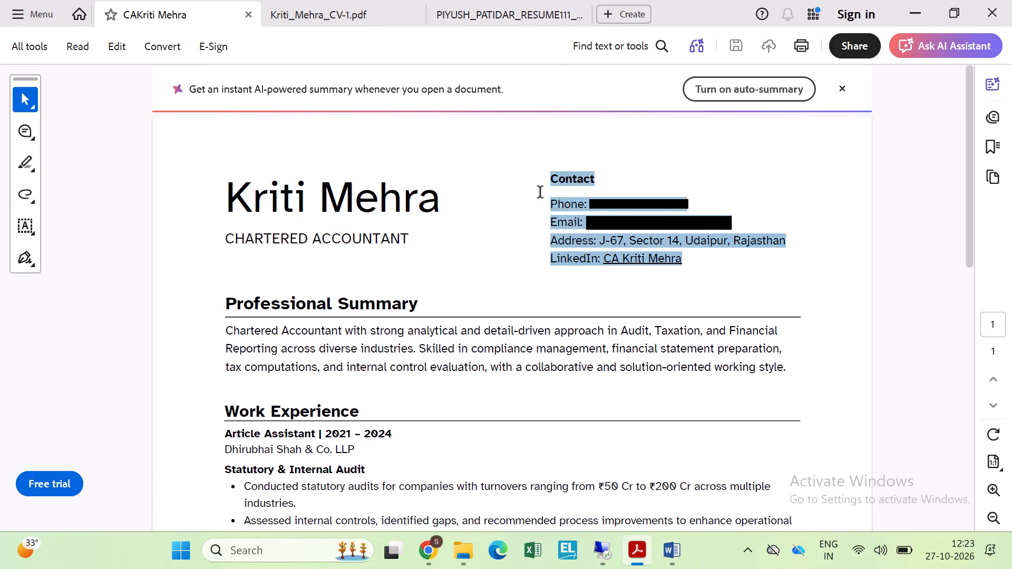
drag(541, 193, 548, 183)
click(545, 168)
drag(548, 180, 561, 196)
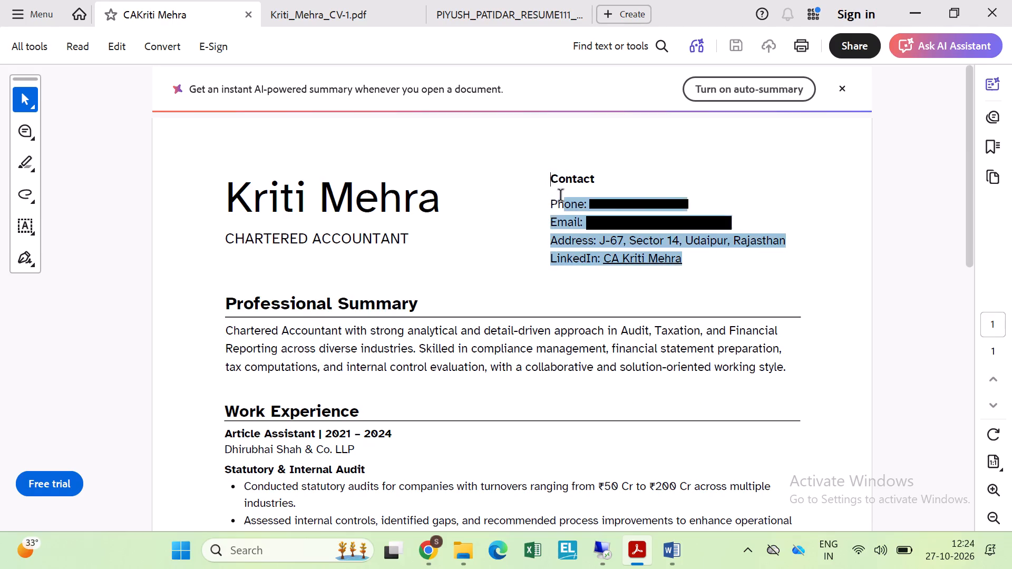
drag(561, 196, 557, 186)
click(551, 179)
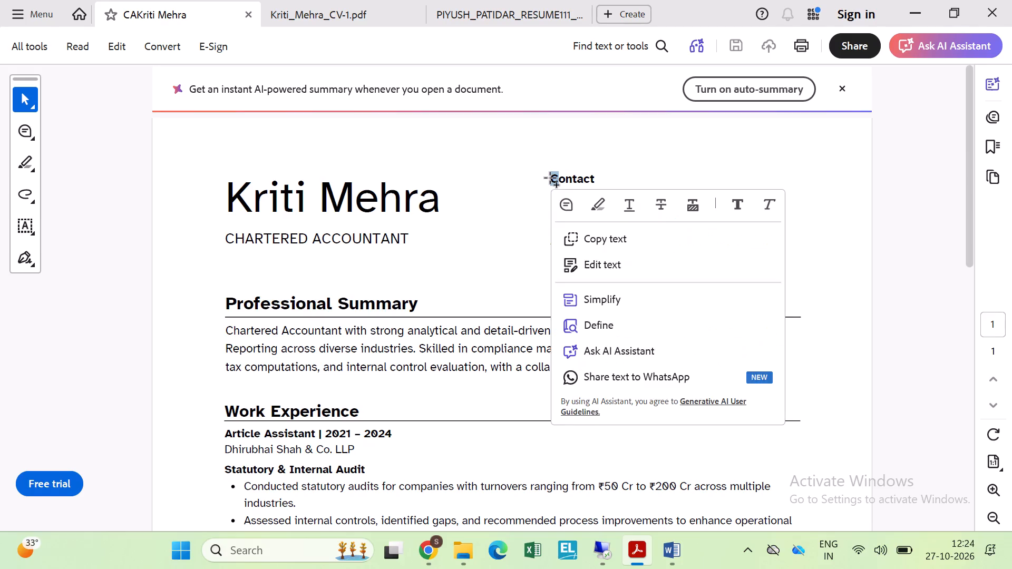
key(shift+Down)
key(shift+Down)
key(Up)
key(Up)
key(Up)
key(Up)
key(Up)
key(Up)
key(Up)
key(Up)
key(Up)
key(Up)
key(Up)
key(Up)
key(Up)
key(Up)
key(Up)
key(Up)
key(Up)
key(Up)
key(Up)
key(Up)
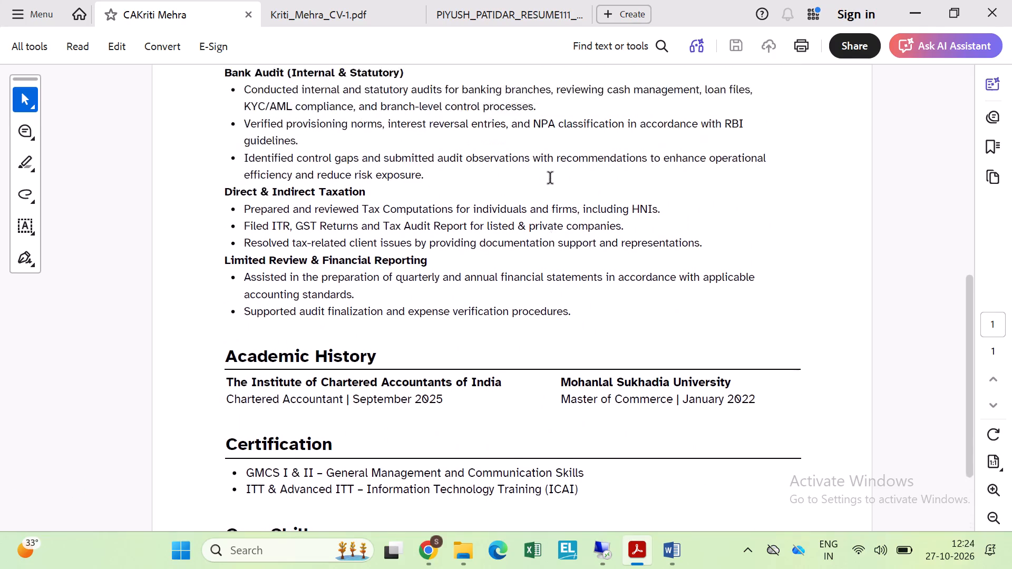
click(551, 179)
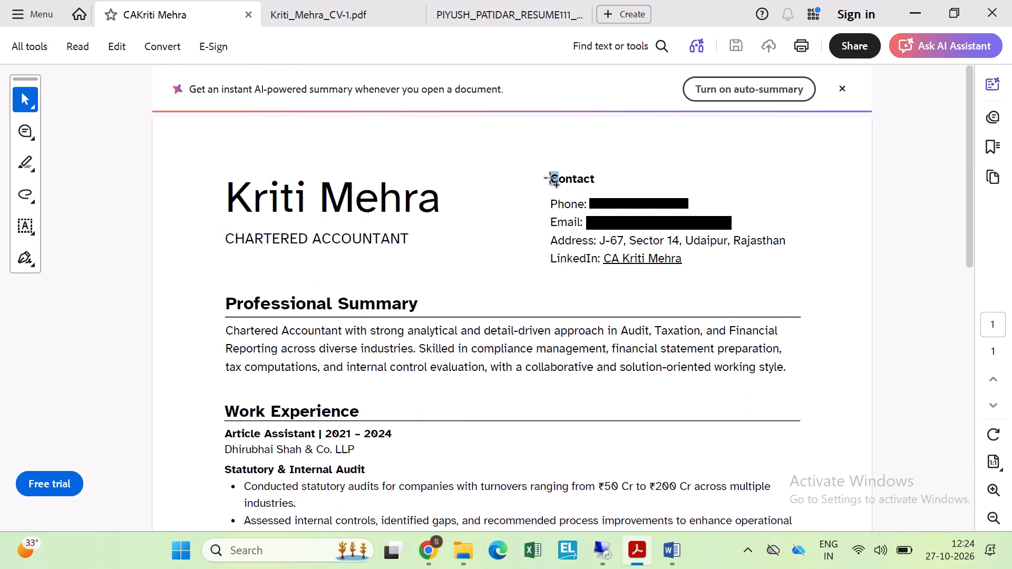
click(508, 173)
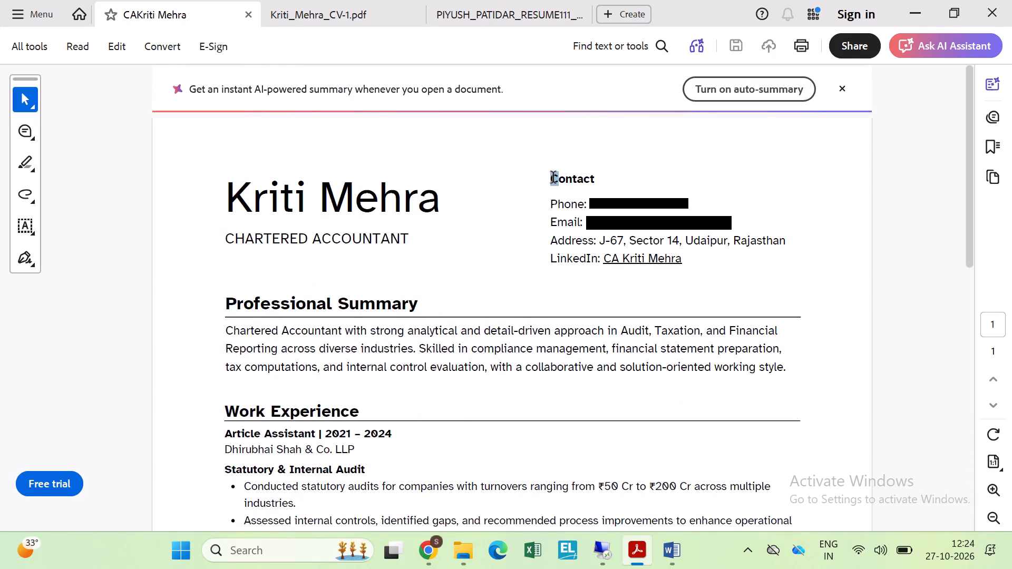
Copy the phone, email, address and LinkedIn lines from the first resume PDF and switch to Resume Updated in Word, after the candidate's name.
drag(554, 178, 568, 198)
key(ctrl+c)
key(alt+Tab)
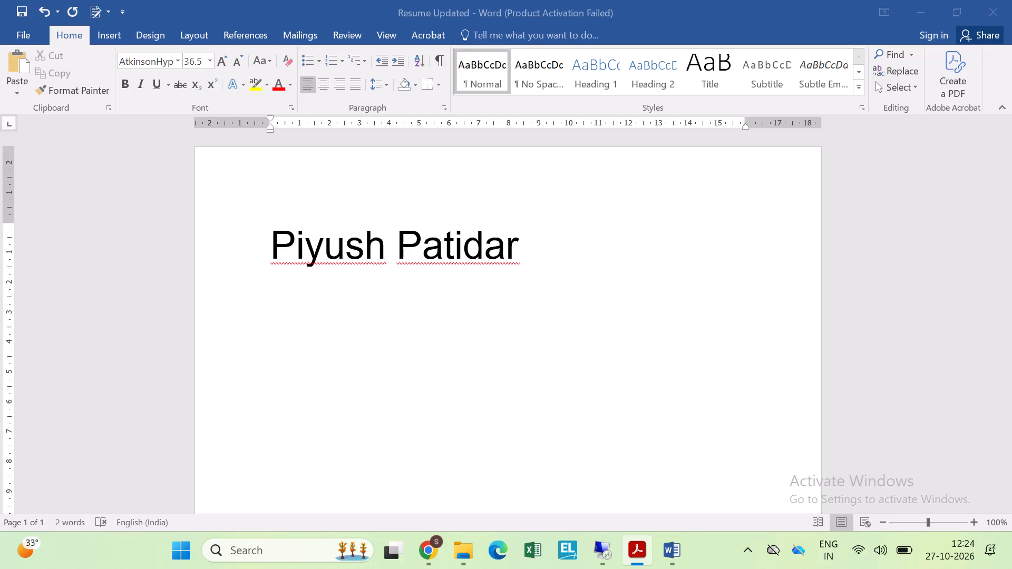
click(532, 256)
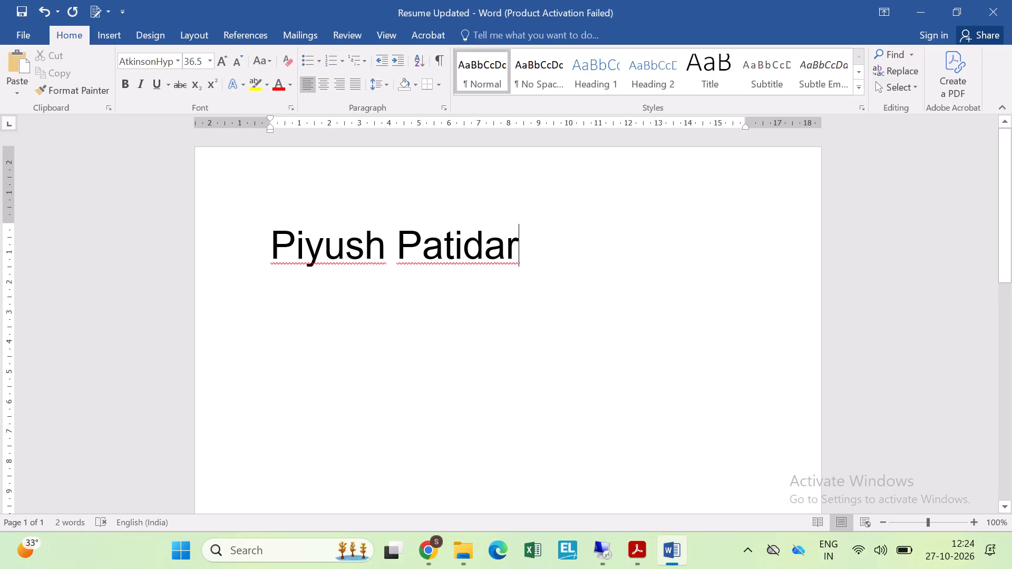
key(alt+Tab)
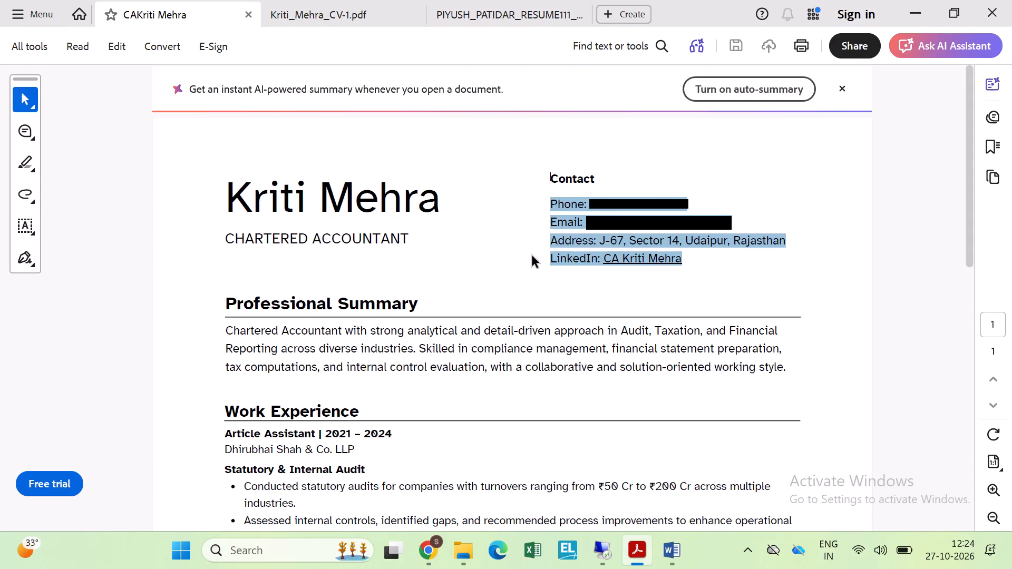
key(alt+Tab)
Add the word Contact on the name line, separated from the candidate's name by ten spaces.
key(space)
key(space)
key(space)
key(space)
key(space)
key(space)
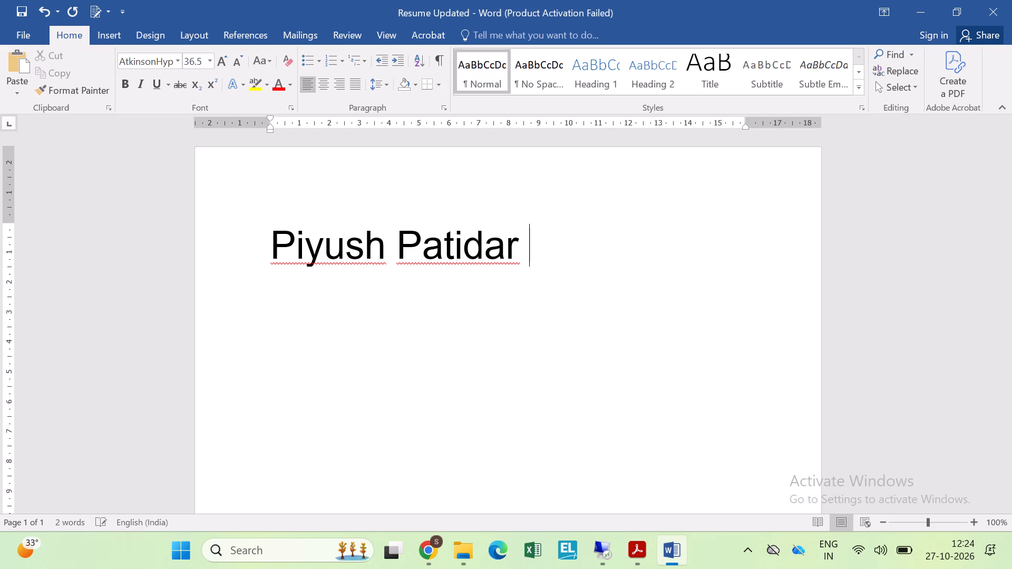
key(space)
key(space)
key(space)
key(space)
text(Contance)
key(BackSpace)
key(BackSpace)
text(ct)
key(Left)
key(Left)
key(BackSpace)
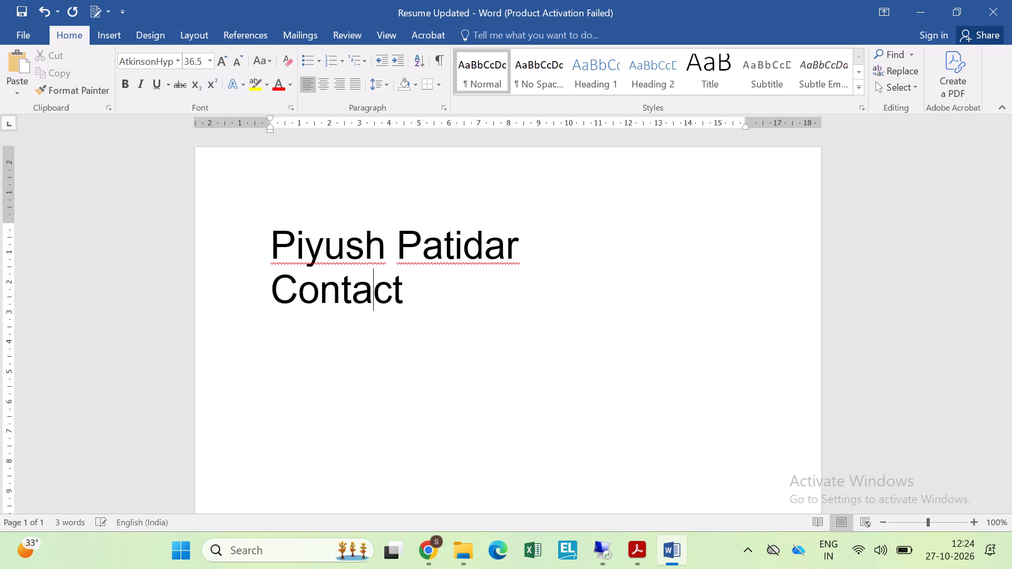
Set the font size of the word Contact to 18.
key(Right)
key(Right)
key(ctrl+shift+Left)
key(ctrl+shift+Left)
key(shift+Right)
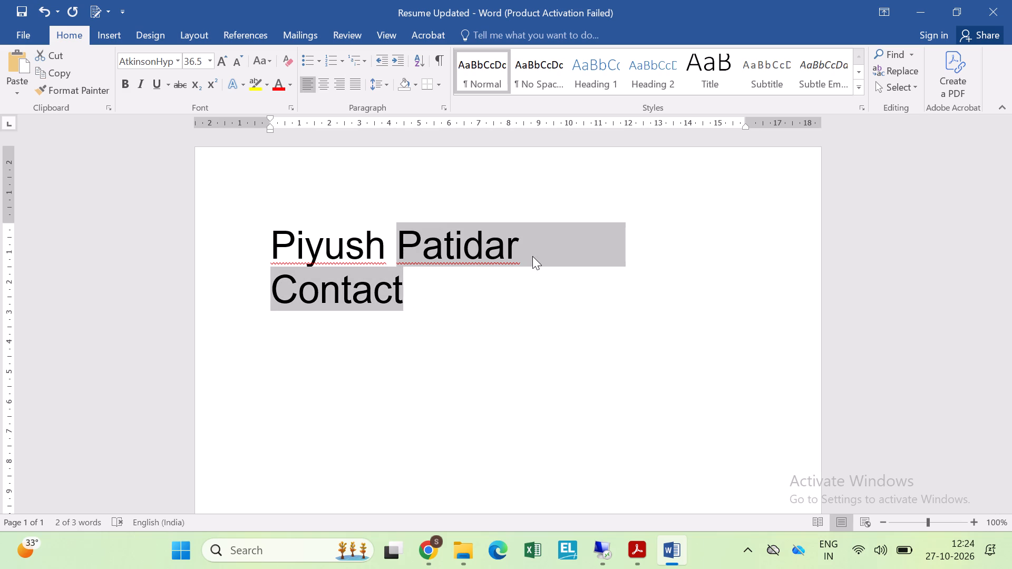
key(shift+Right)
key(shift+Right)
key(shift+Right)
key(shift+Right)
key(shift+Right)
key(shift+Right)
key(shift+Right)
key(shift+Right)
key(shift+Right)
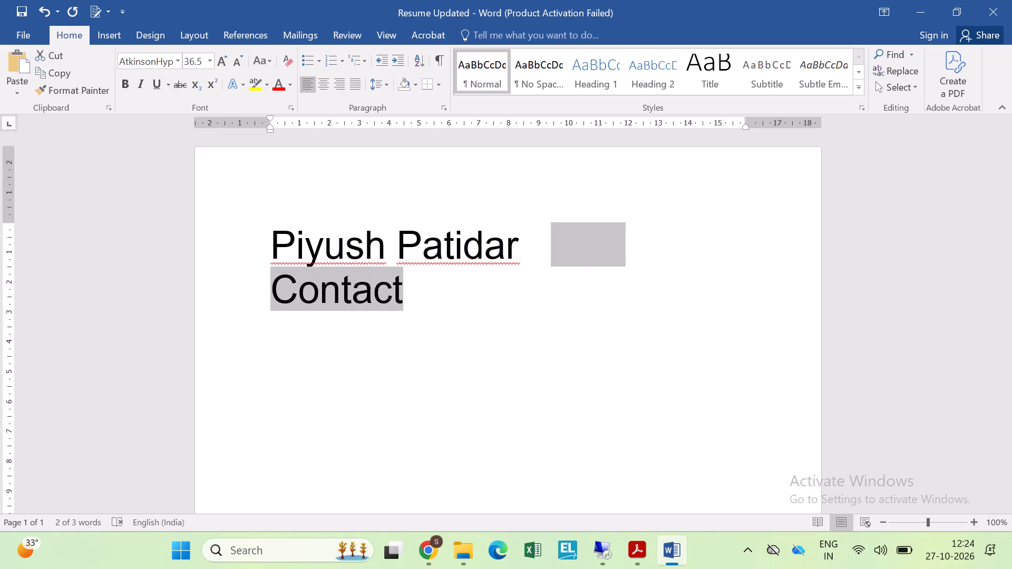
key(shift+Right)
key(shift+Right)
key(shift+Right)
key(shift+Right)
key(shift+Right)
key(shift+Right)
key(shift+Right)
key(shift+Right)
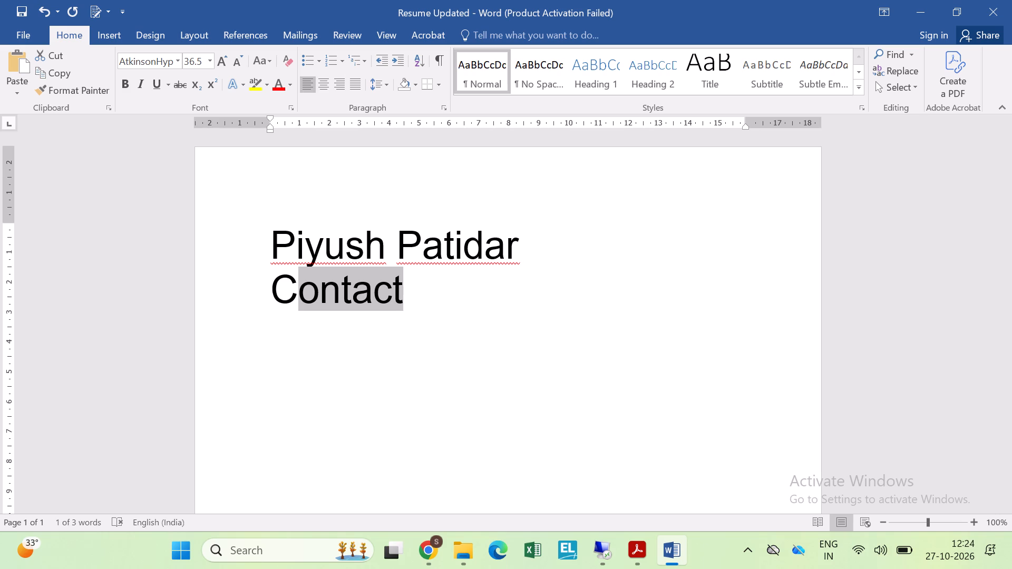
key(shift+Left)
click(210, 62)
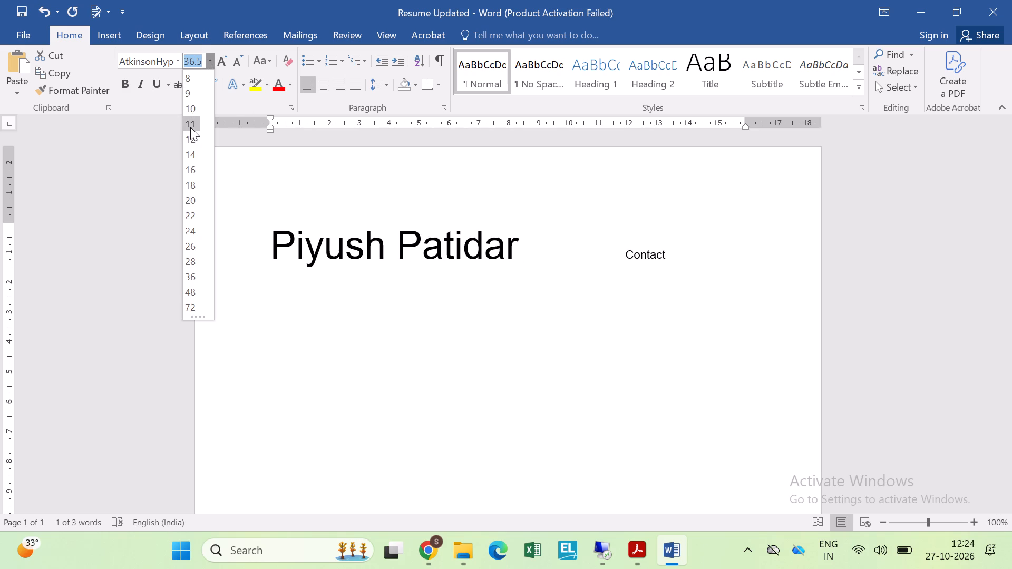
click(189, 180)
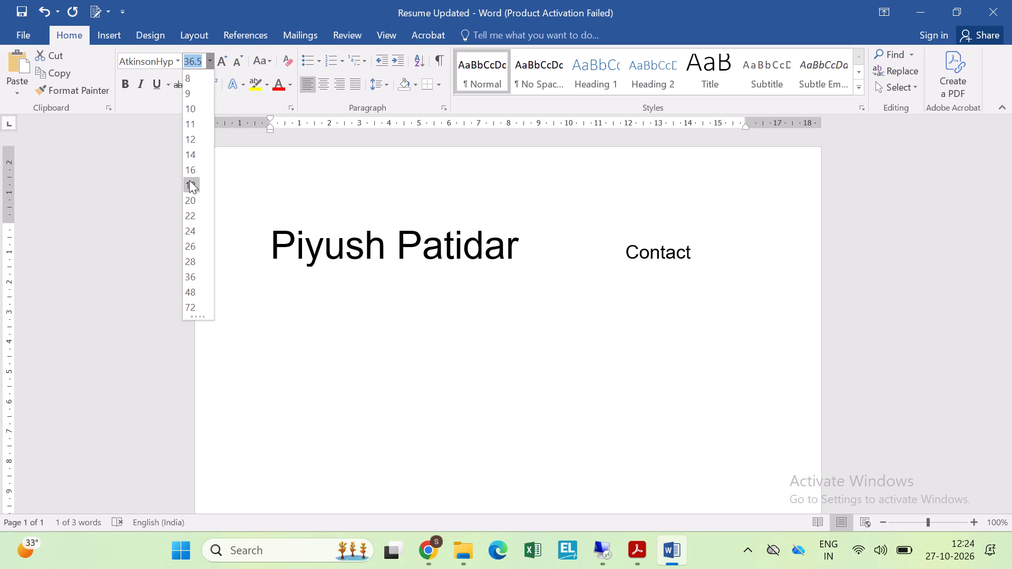
Copy the phone, email, address and LinkedIn lines from the first resume PDF onto a new line below the name heading in Resume Updated.
click(557, 246)
key(Up)
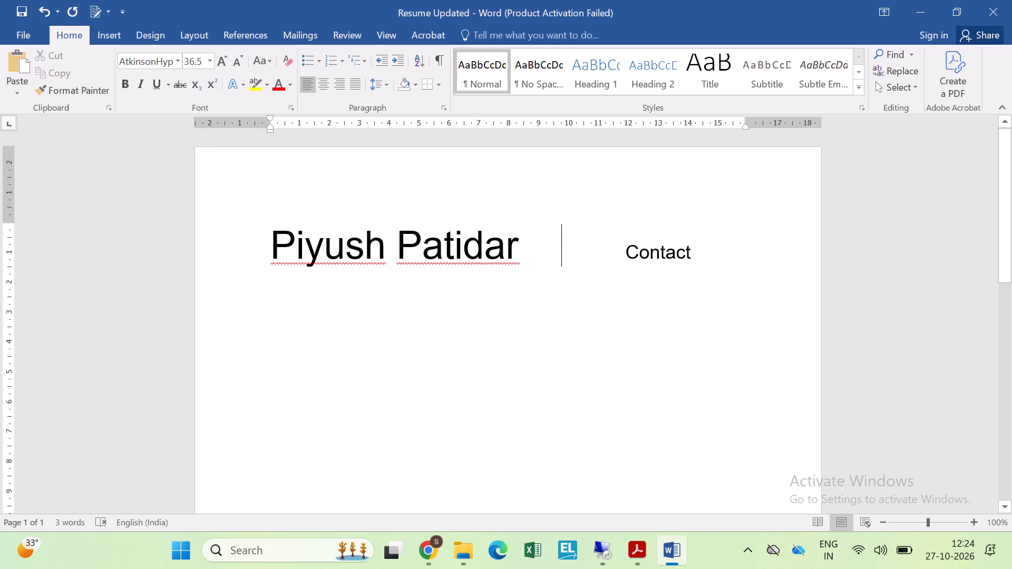
key(Up)
key(Right)
key(Right)
key(Right)
key(Right)
key(alt+Tab)
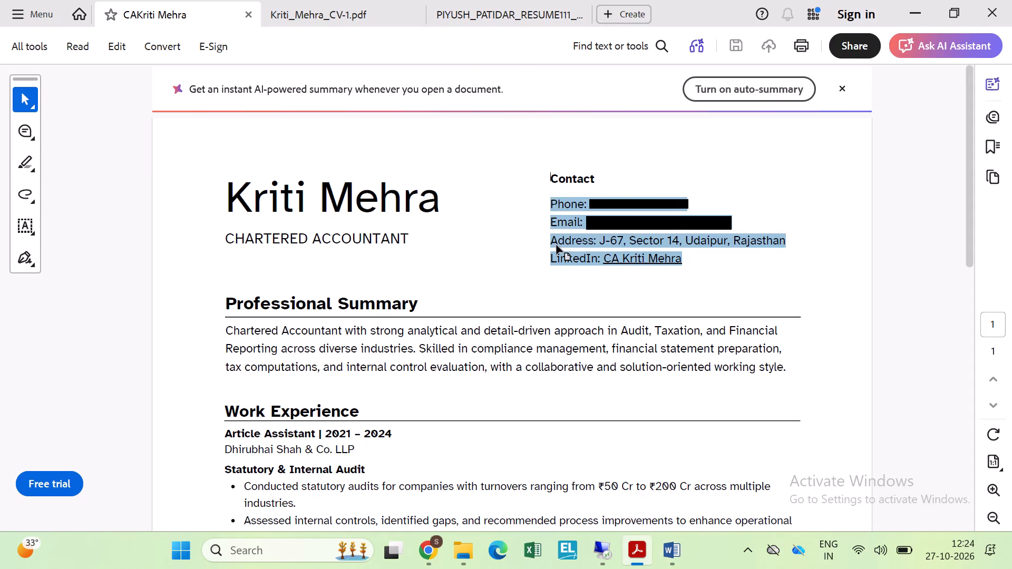
key(ctrl+c)
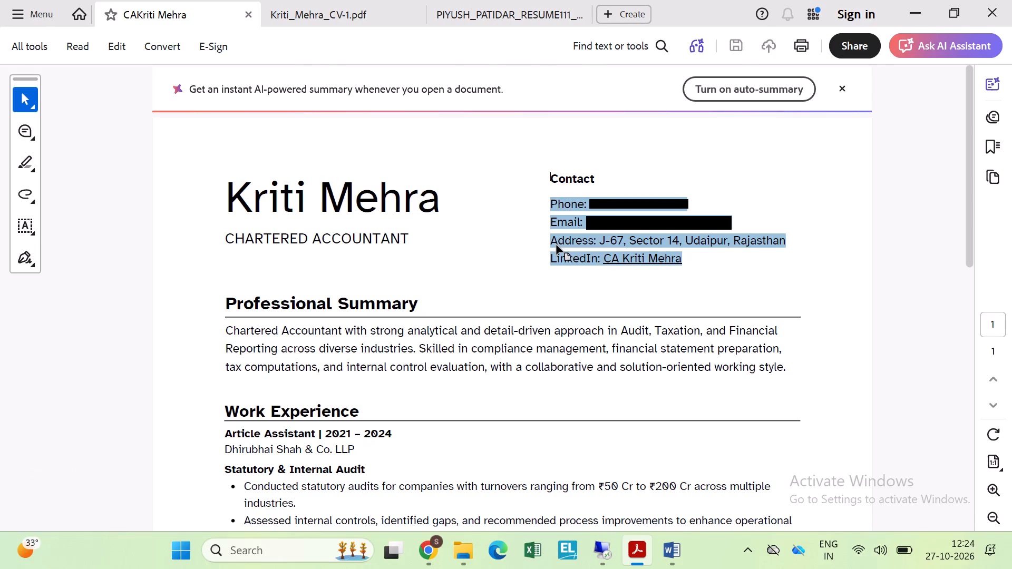
key(alt+Tab)
click(698, 264)
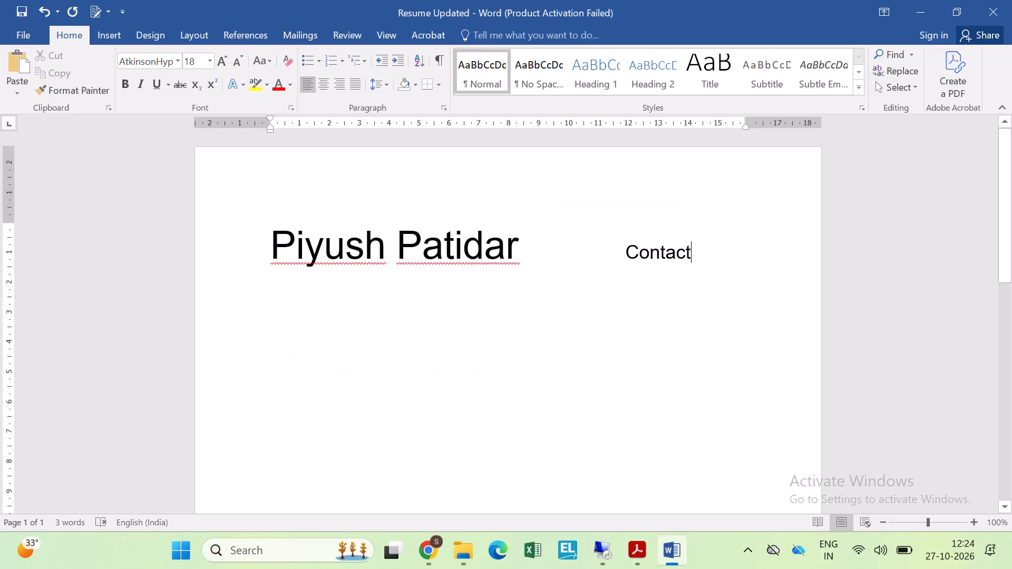
key(alt+Tab)
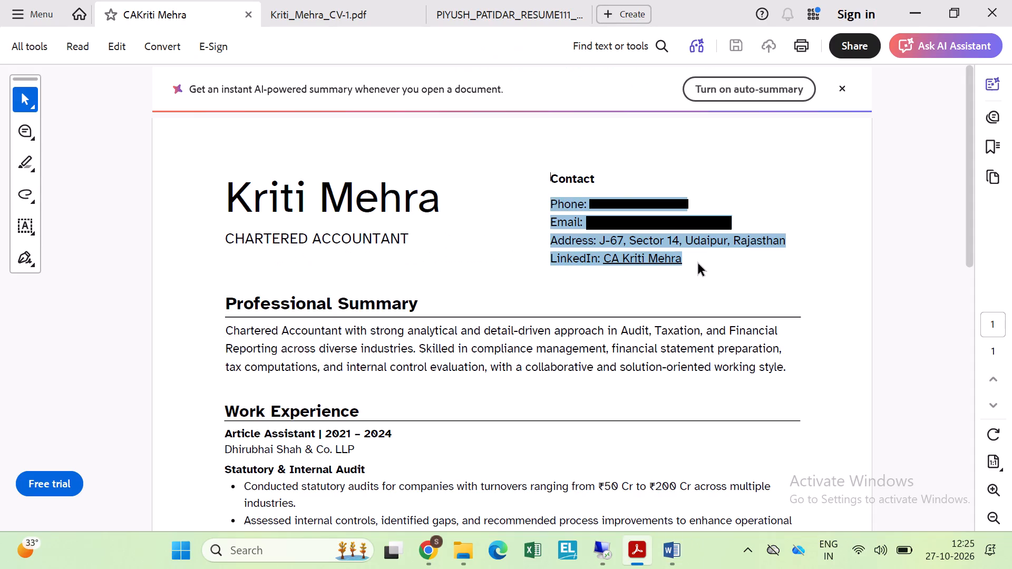
key(alt+Tab)
key(Return)
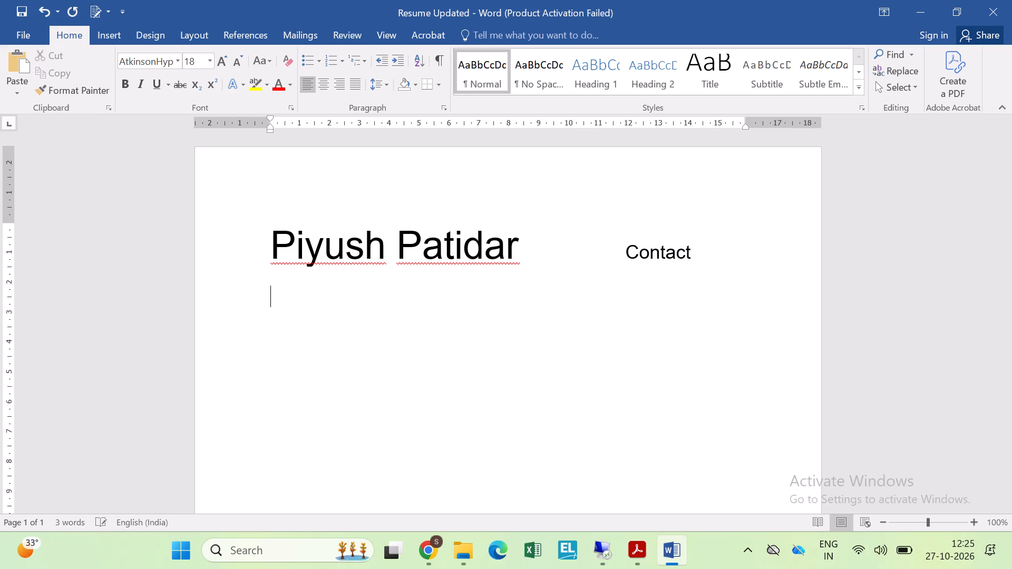
key(alt+Tab)
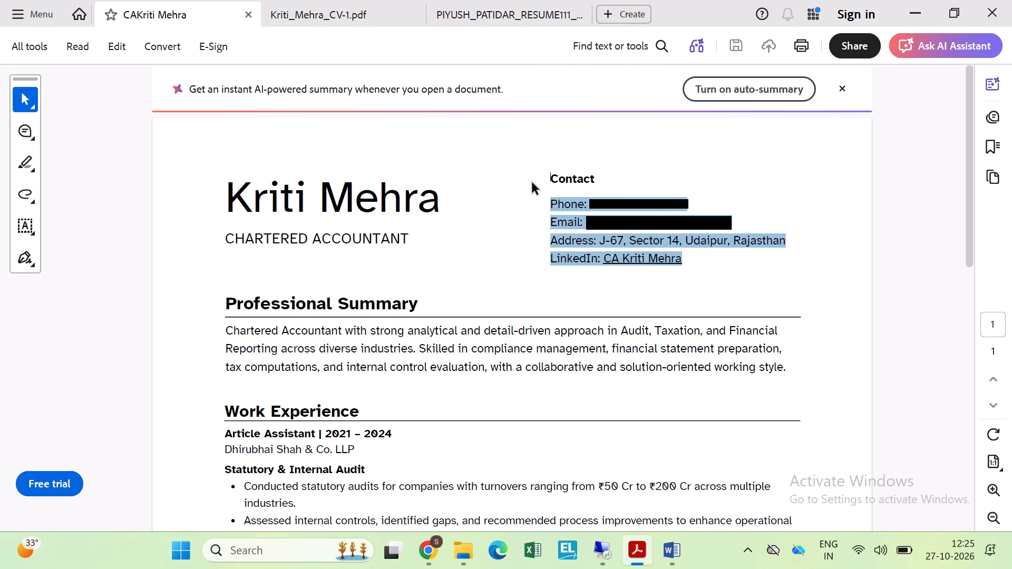
click(444, 243)
key(alt+Tab)
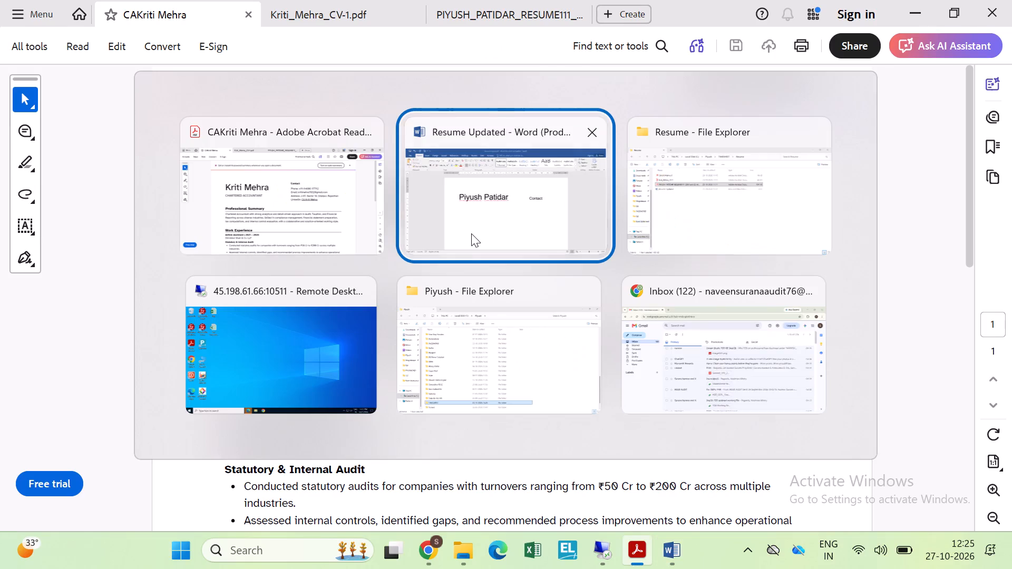
key(Return)
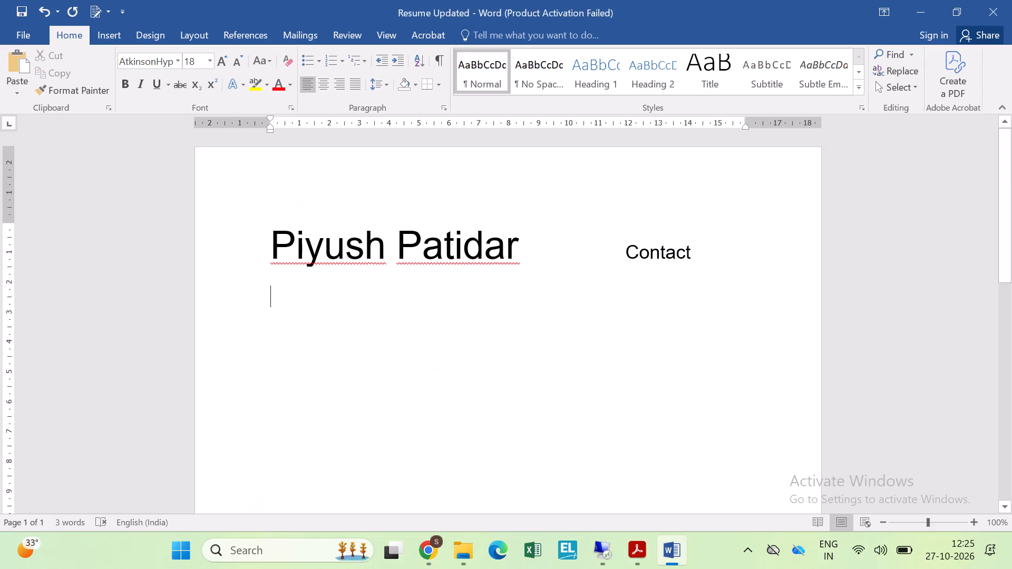
key(ctrl+v)
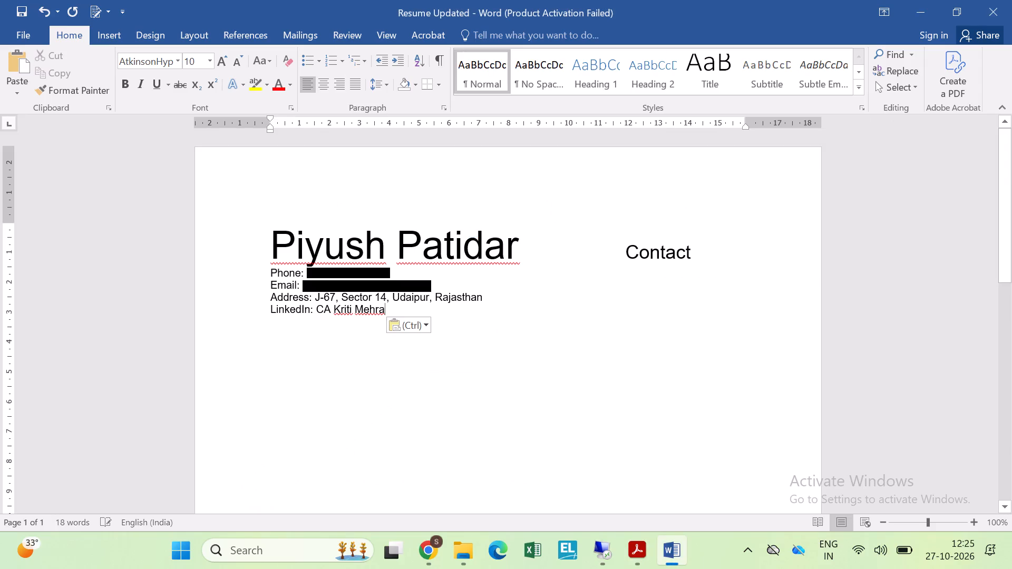
Right-align the four pasted contact lines, from Phone to LinkedIn, beneath the Contact heading.
key(Up)
key(ctrl+Up)
key(Up)
key(Up)
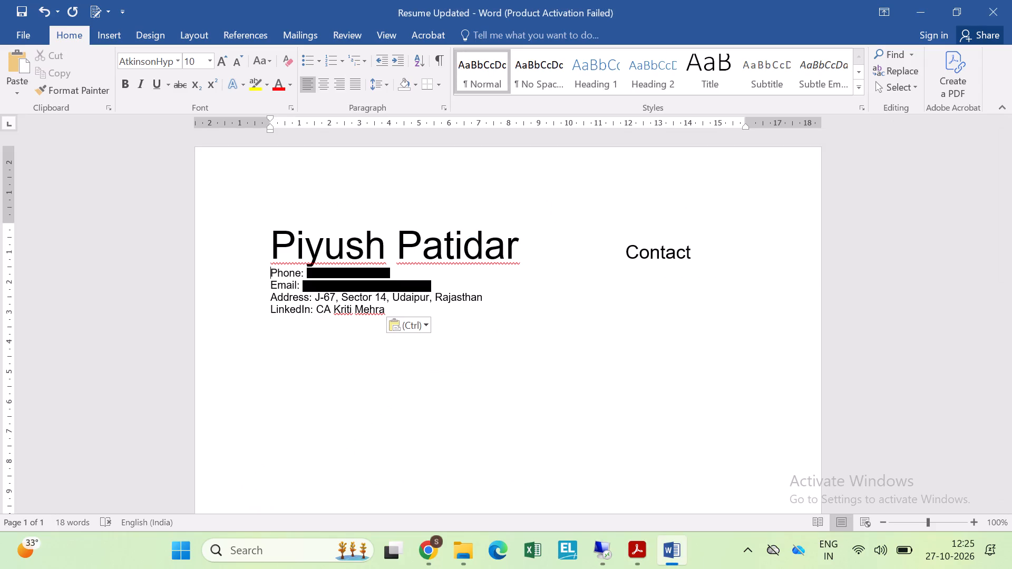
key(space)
key(Left)
key(Right)
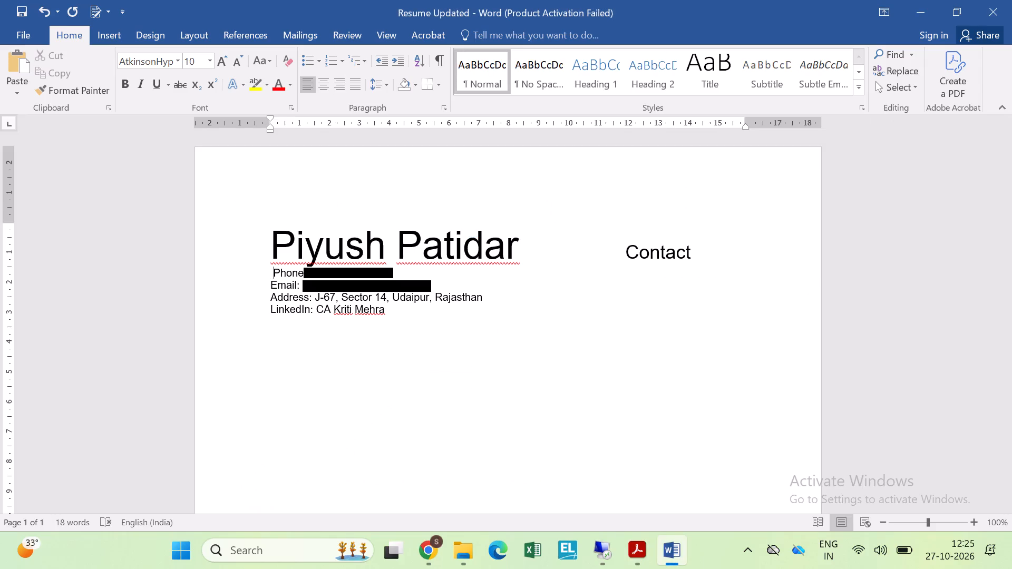
key(BackSpace)
key(shift+Down)
key(shift+Down)
key(shift+Down)
key(shift+Down)
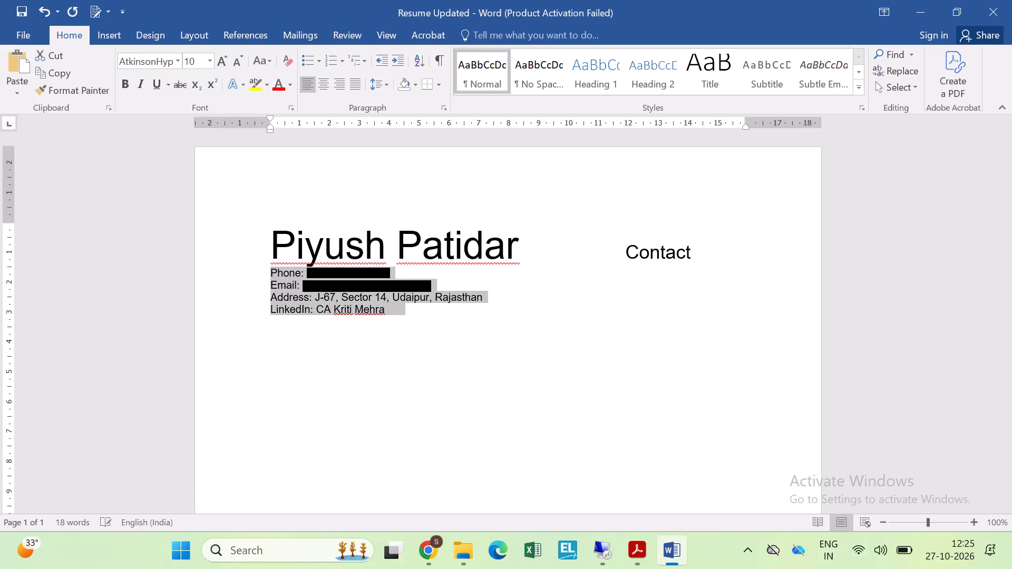
click(342, 87)
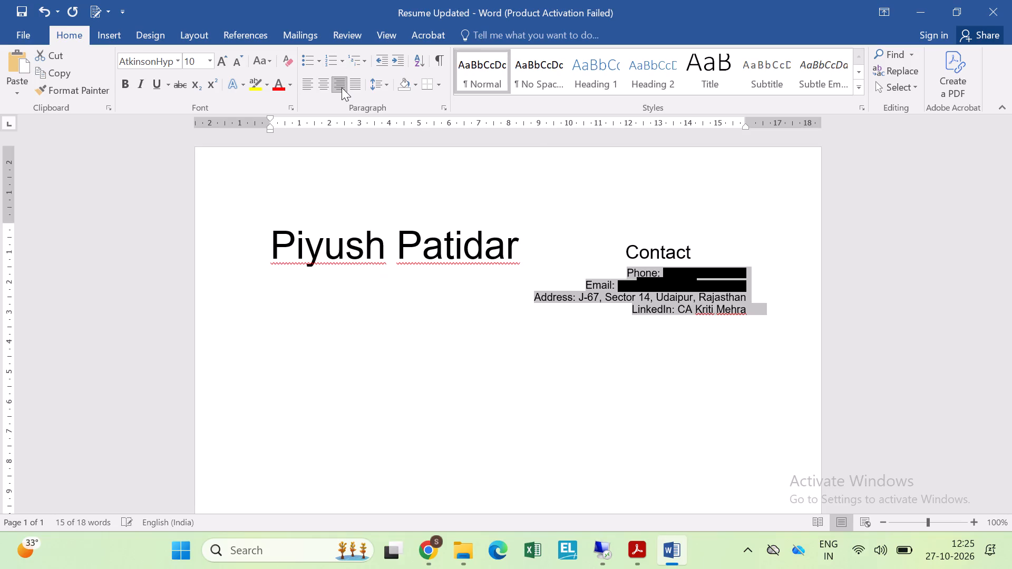
click(650, 302)
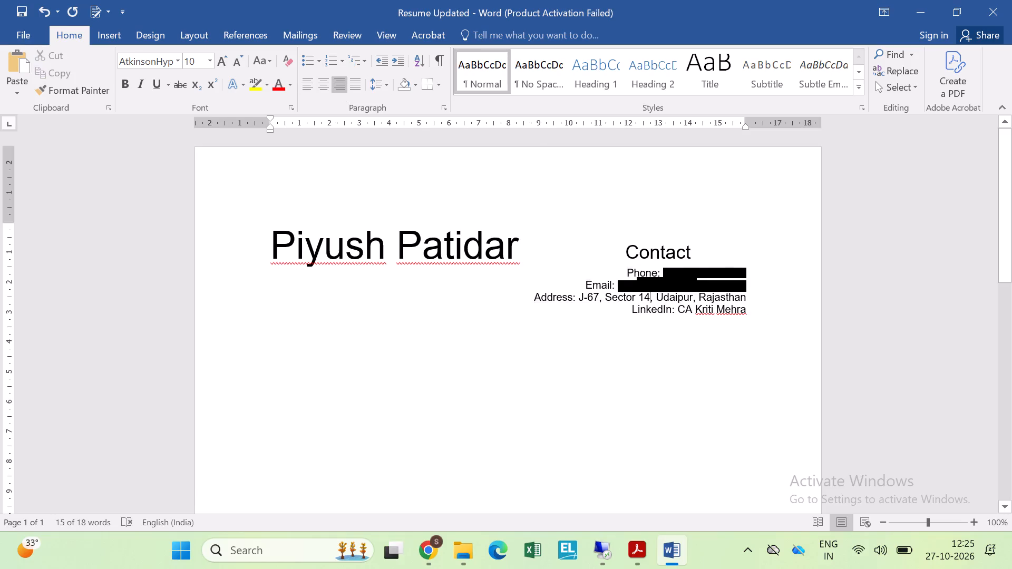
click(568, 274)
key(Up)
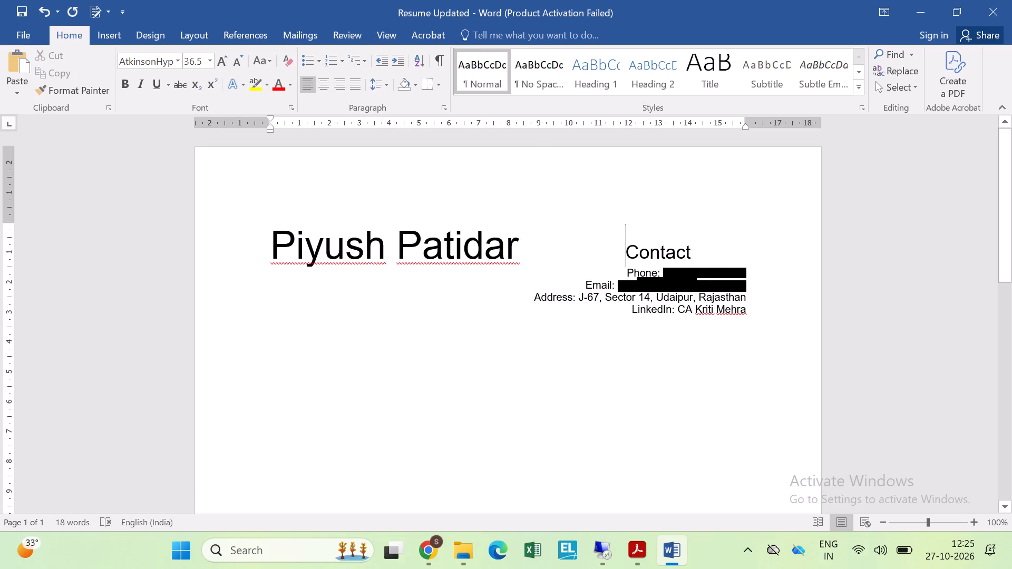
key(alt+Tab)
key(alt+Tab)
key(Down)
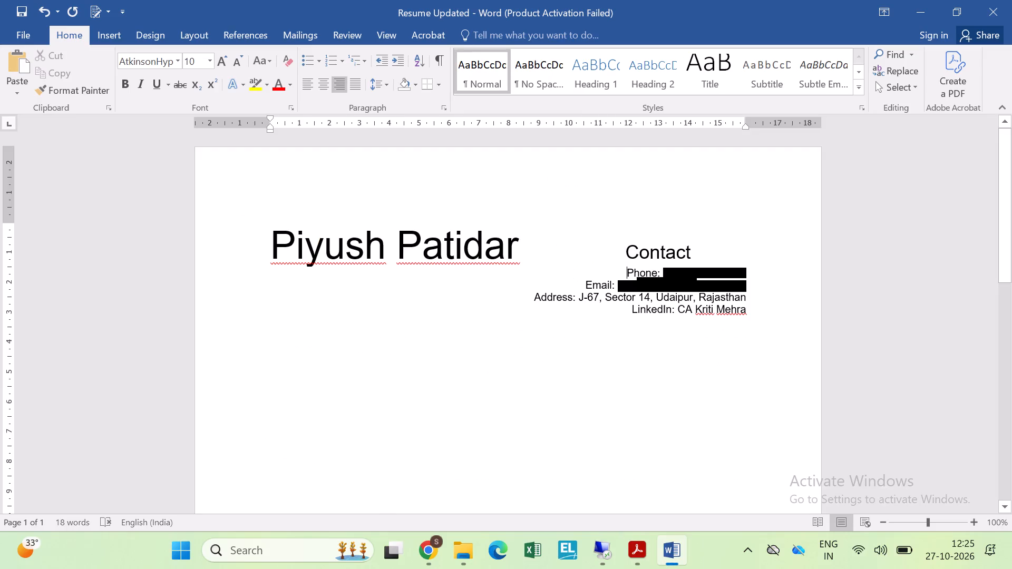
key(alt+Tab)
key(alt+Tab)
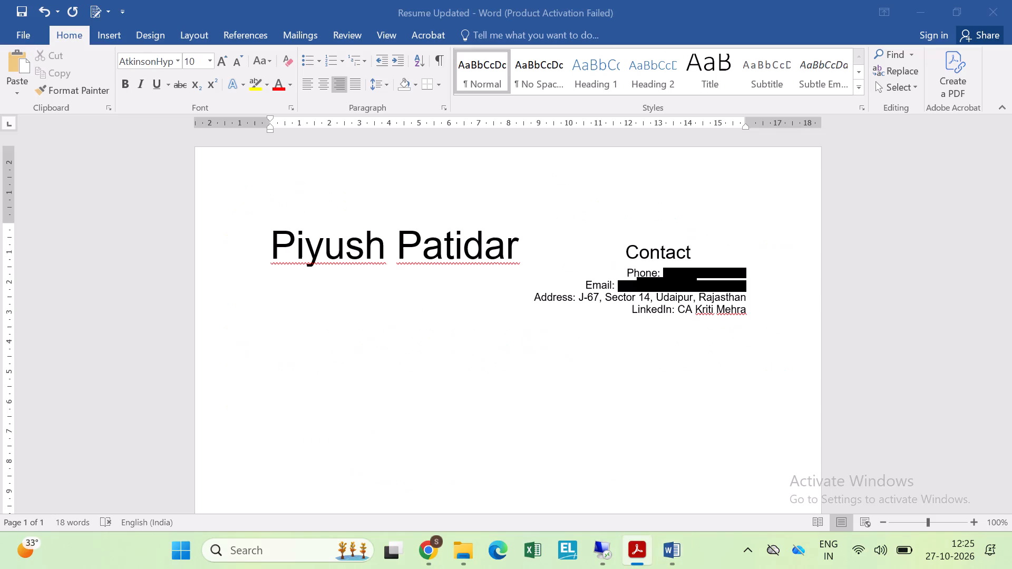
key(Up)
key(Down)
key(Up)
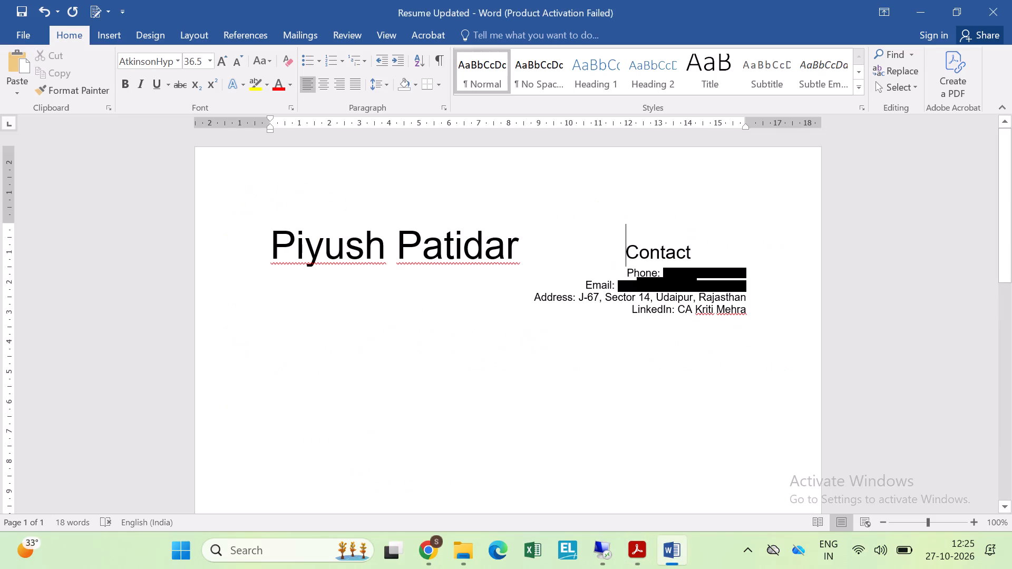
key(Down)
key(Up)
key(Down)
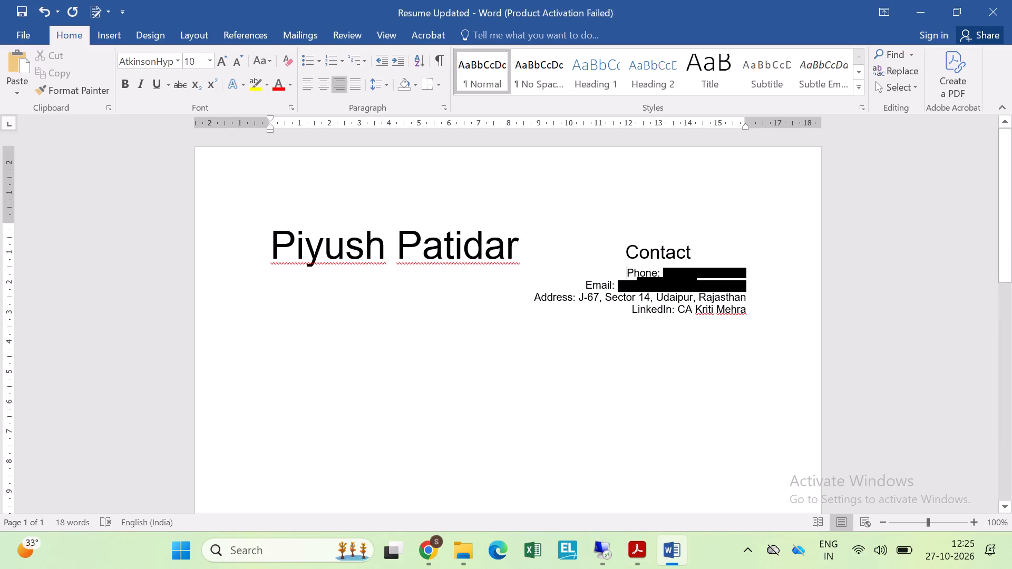
Set the font size of the word Contact on the name line to 10.
key(Up)
key(shift+Right)
key(shift+Right)
key(shift+Right)
key(shift+Right)
key(shift+Right)
key(shift+Right)
key(shift+Right)
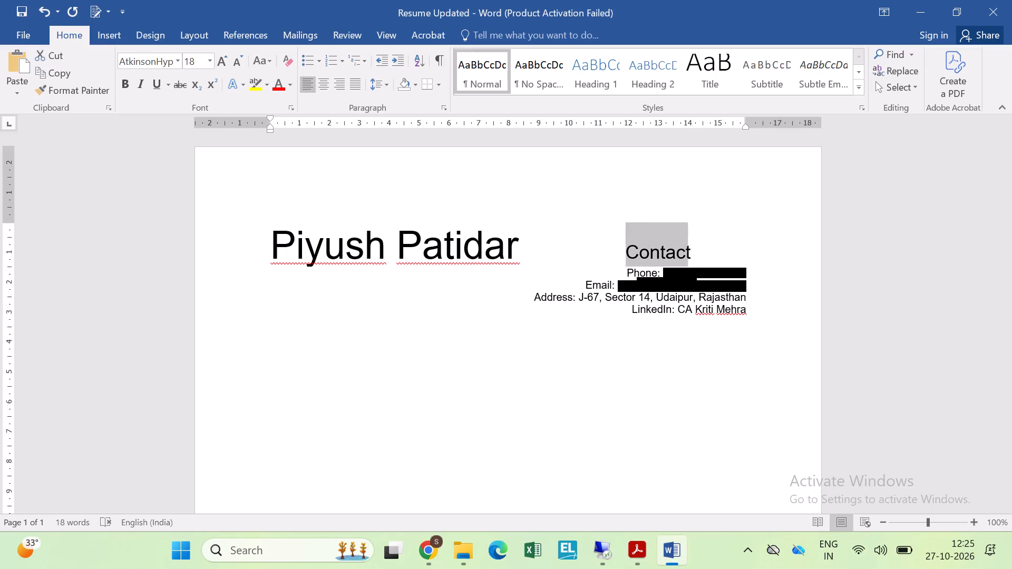
click(206, 65)
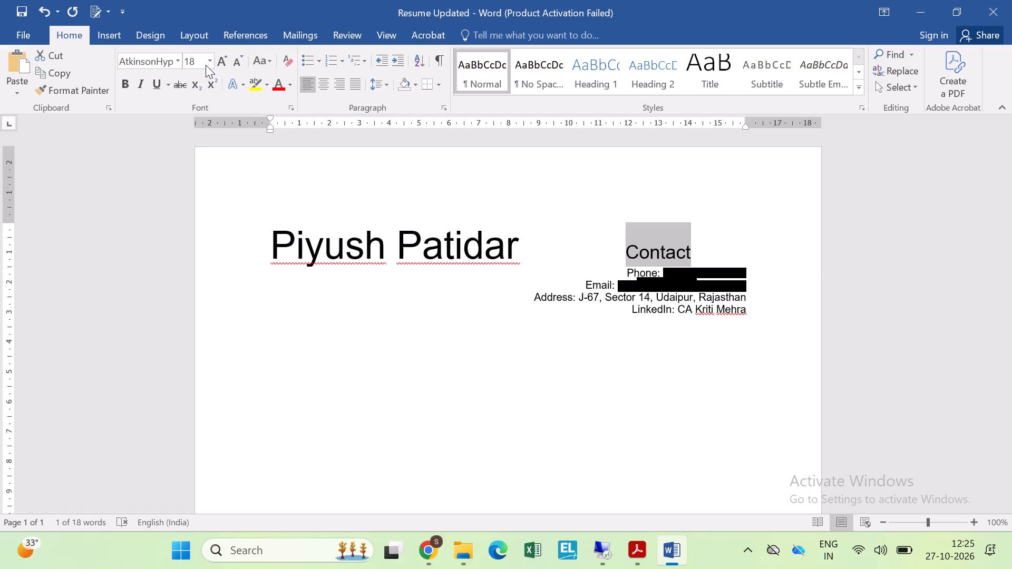
click(206, 66)
click(208, 66)
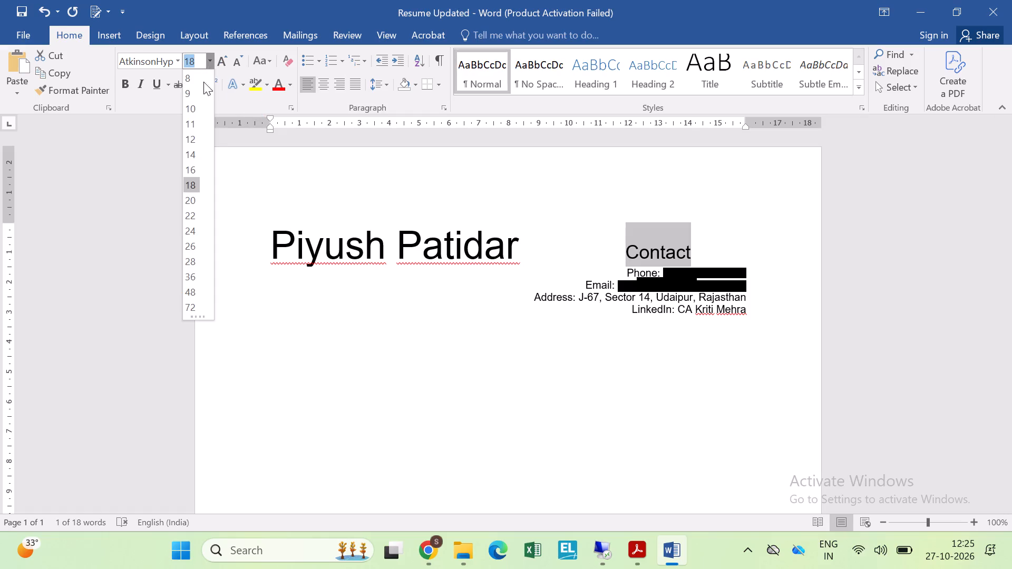
click(189, 107)
key(Down)
key(Up)
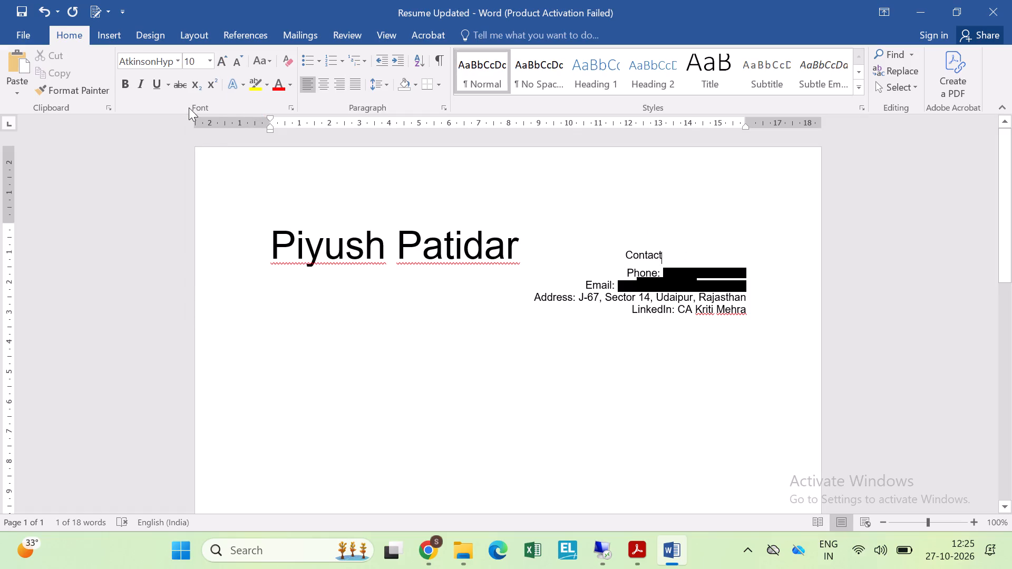
Make the word Contact on the name line bold.
key(ctrl+shift+Left)
key(ctrl+b)
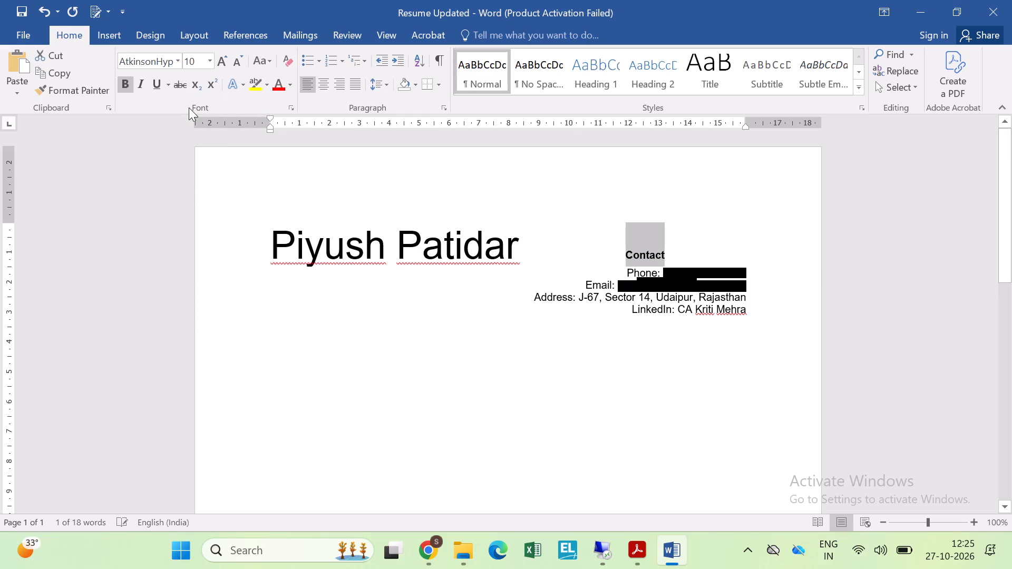
Replace the copied number in the Phone line with the new candidate's phone number.
key(Down)
key(Left)
key(Left)
key(Right)
key(Right)
key(Right)
key(Right)
key(Right)
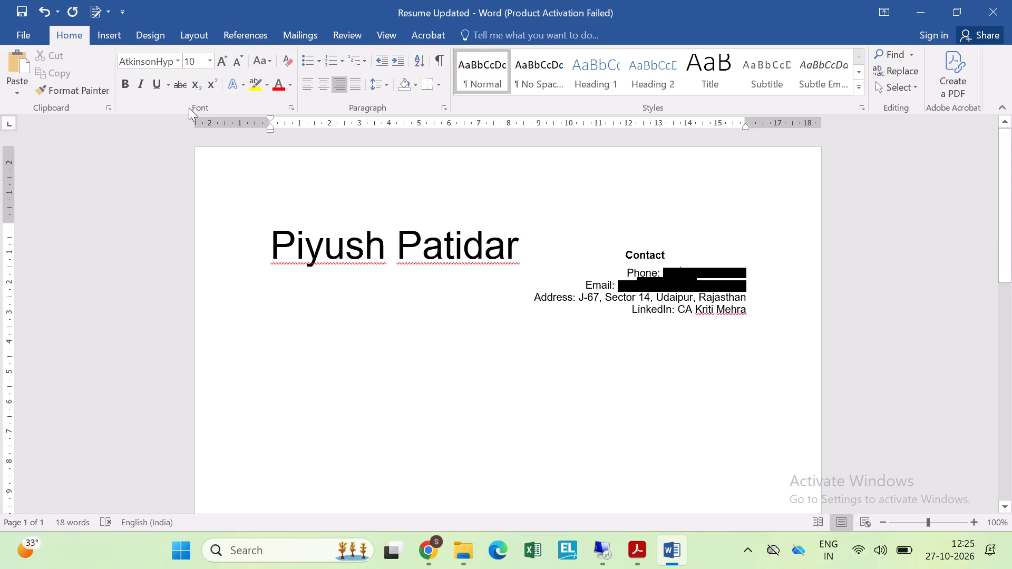
key(Right)
key(Right)
key(Left)
key(Right)
key(ctrl+shift+Right)
key(ctrl+shift+Right)
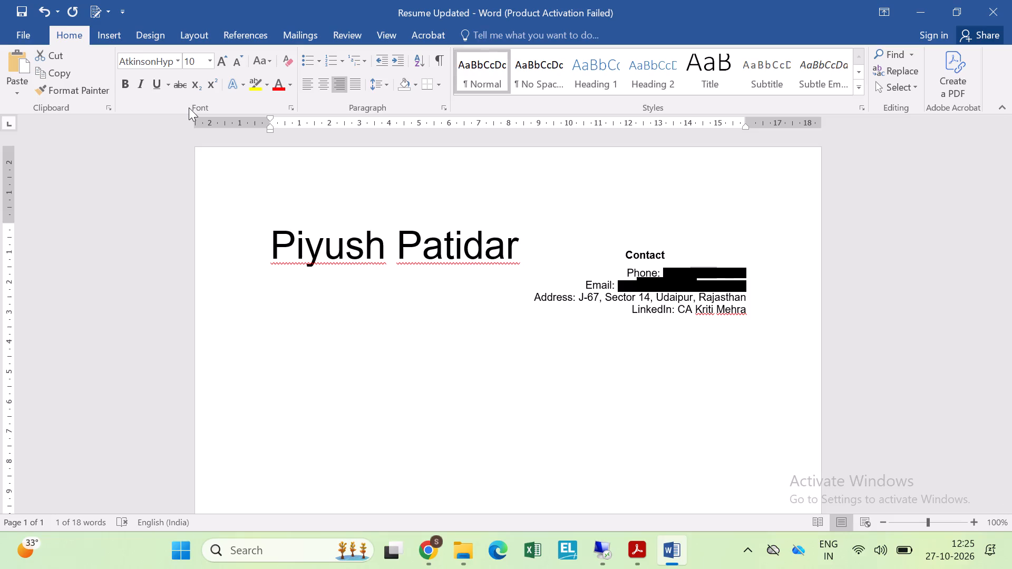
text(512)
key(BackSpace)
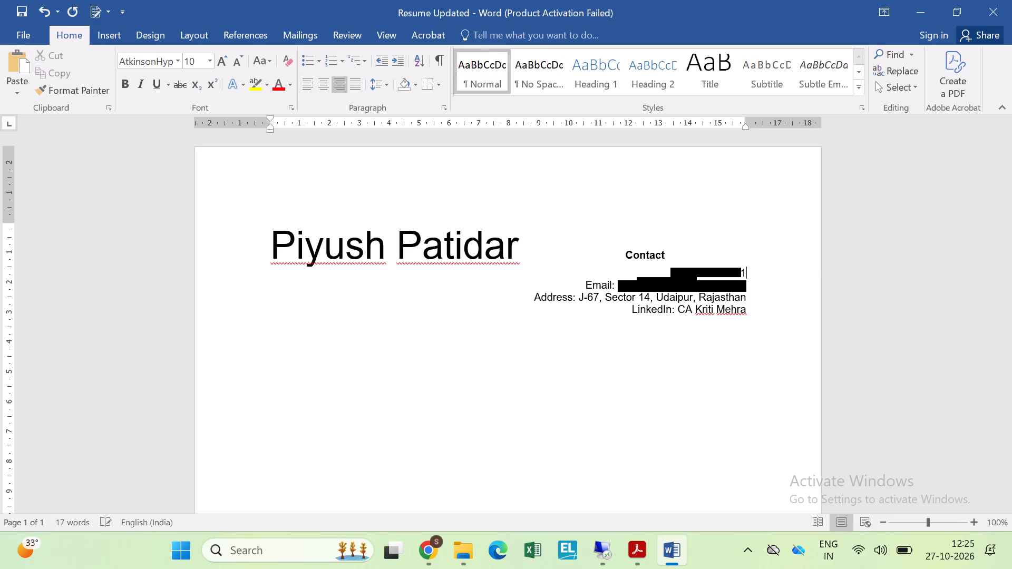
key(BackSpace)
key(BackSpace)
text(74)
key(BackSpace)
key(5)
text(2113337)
Replace the part before the @ sign in the Email line with the new candidate's email username.
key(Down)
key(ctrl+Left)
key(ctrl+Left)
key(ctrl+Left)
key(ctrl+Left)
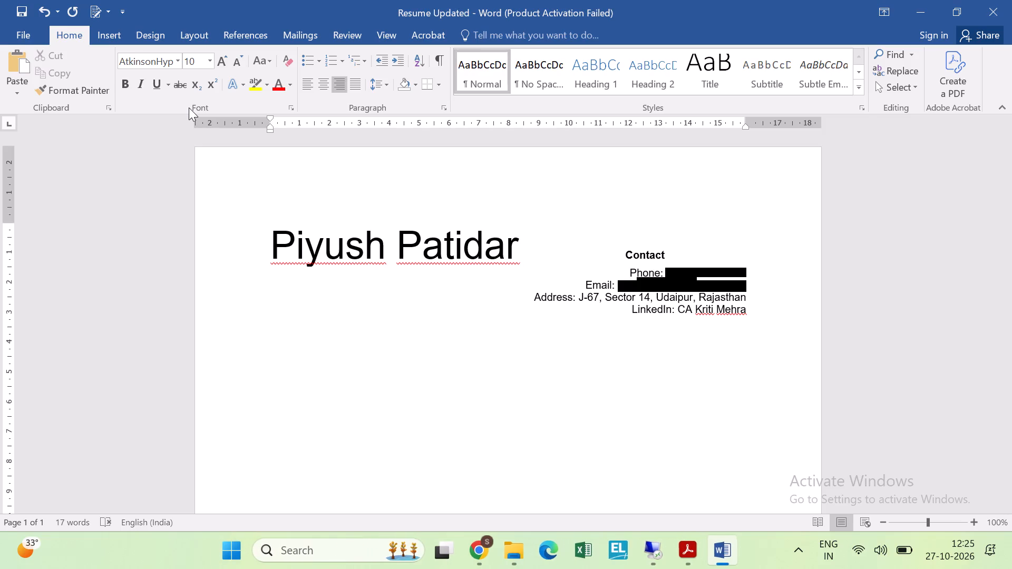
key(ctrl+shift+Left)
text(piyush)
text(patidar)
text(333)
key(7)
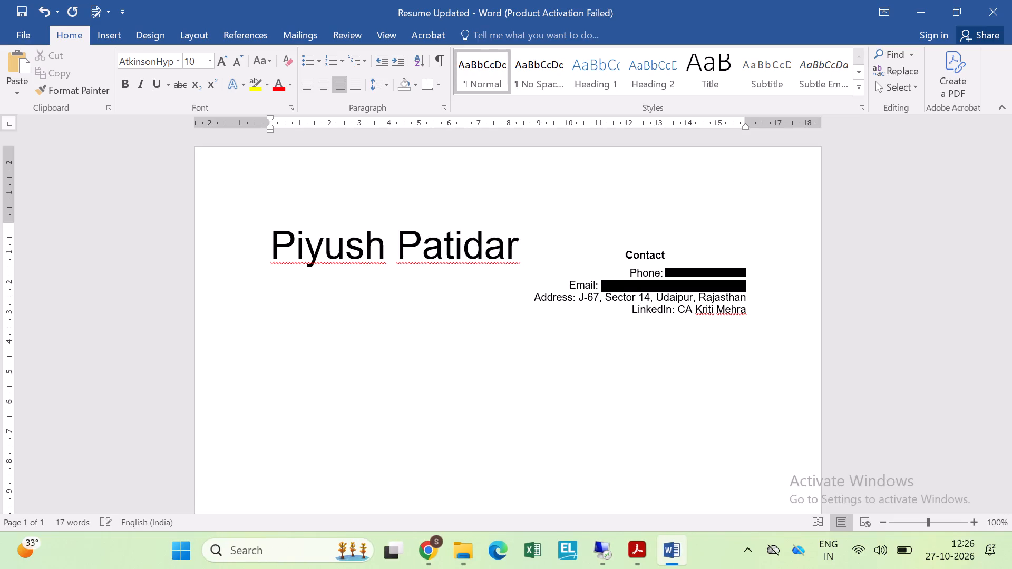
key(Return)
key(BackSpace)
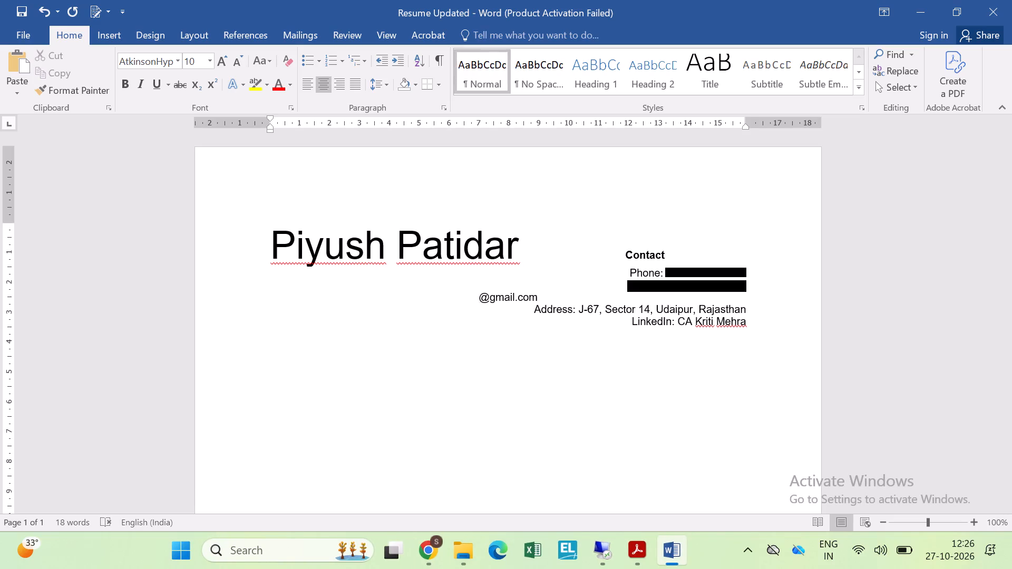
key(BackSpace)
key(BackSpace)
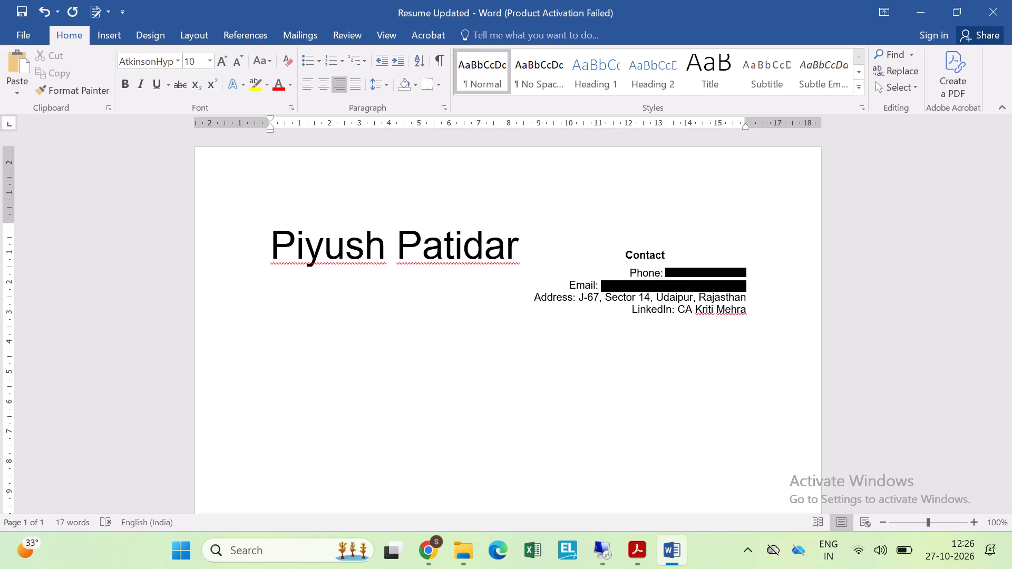
Replace the old address in the Address line with the candidate's village and a comma, checking the spelling in the candidate's resume PDF.
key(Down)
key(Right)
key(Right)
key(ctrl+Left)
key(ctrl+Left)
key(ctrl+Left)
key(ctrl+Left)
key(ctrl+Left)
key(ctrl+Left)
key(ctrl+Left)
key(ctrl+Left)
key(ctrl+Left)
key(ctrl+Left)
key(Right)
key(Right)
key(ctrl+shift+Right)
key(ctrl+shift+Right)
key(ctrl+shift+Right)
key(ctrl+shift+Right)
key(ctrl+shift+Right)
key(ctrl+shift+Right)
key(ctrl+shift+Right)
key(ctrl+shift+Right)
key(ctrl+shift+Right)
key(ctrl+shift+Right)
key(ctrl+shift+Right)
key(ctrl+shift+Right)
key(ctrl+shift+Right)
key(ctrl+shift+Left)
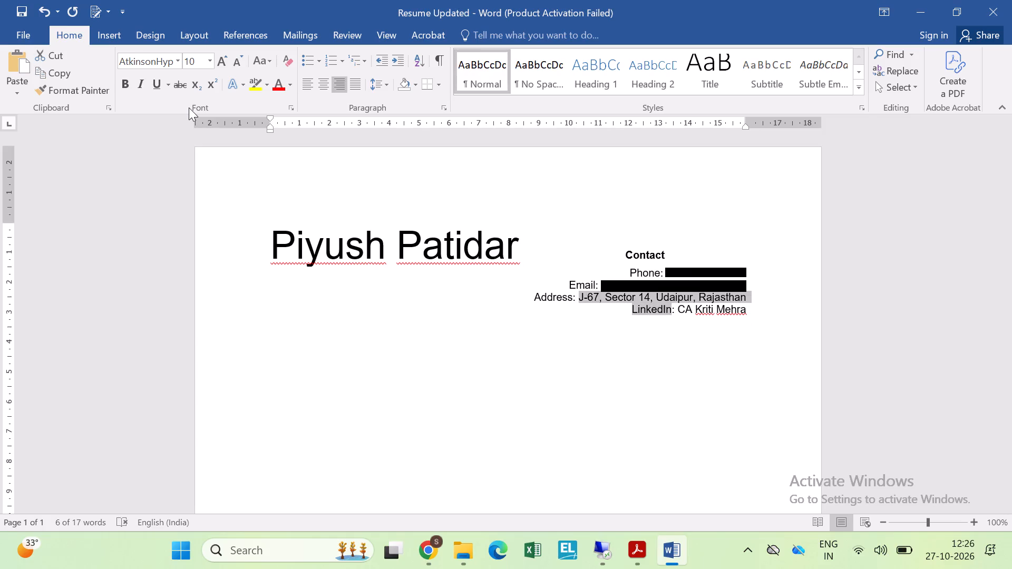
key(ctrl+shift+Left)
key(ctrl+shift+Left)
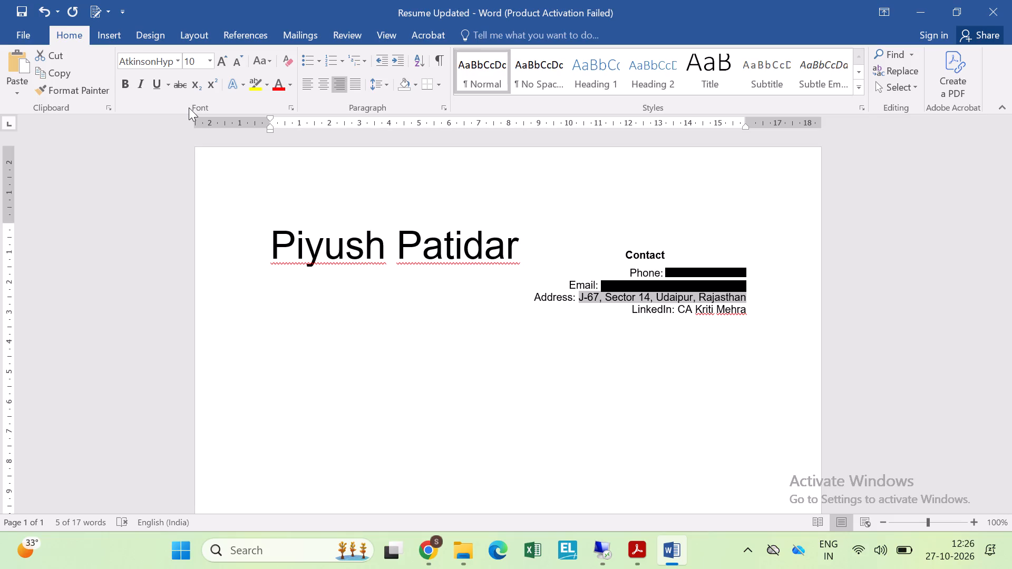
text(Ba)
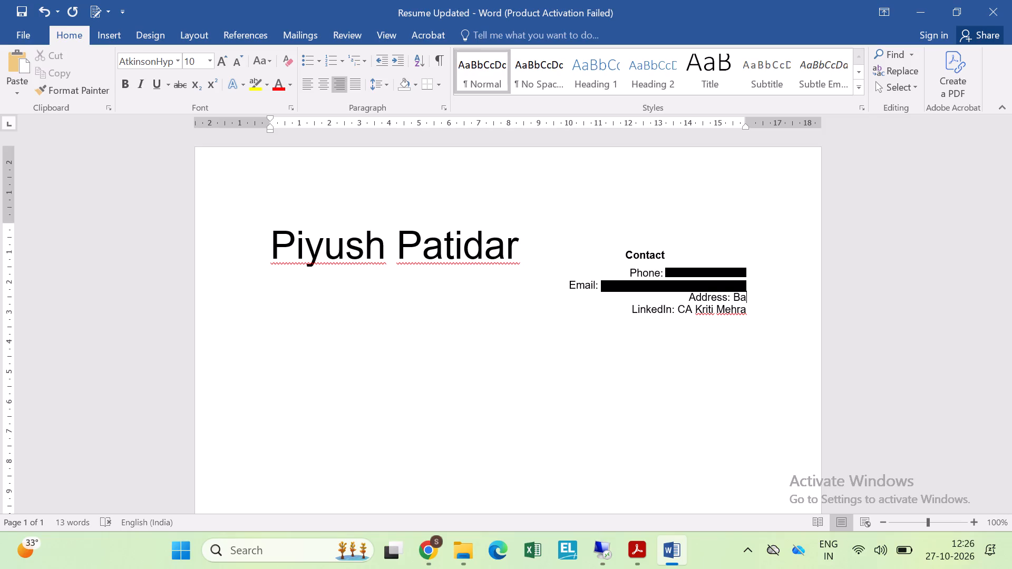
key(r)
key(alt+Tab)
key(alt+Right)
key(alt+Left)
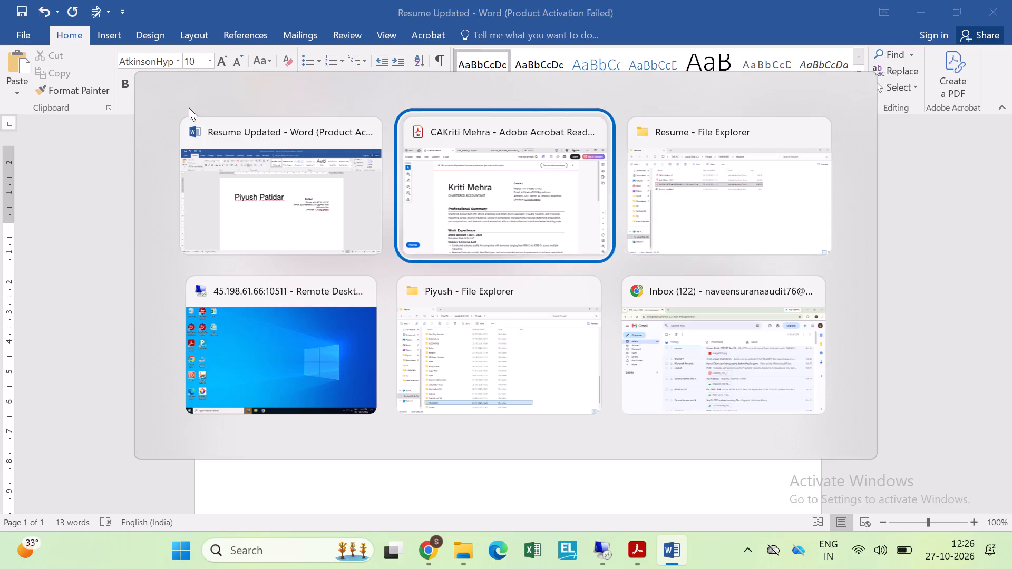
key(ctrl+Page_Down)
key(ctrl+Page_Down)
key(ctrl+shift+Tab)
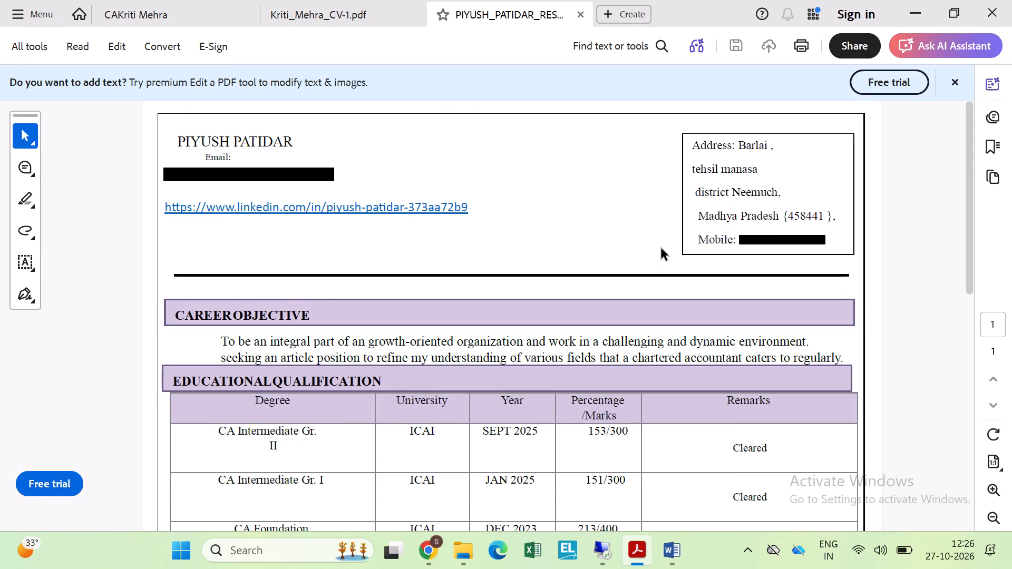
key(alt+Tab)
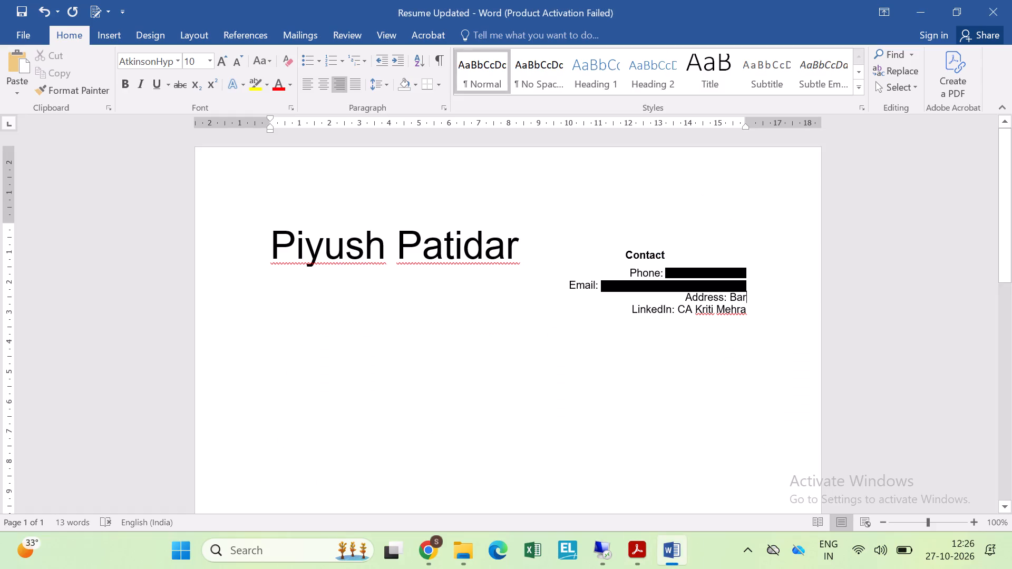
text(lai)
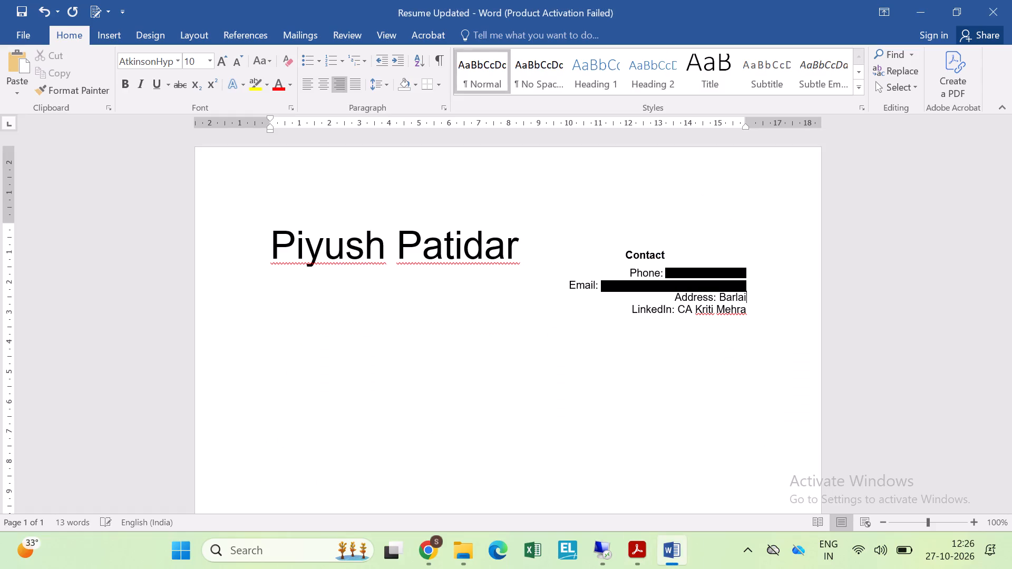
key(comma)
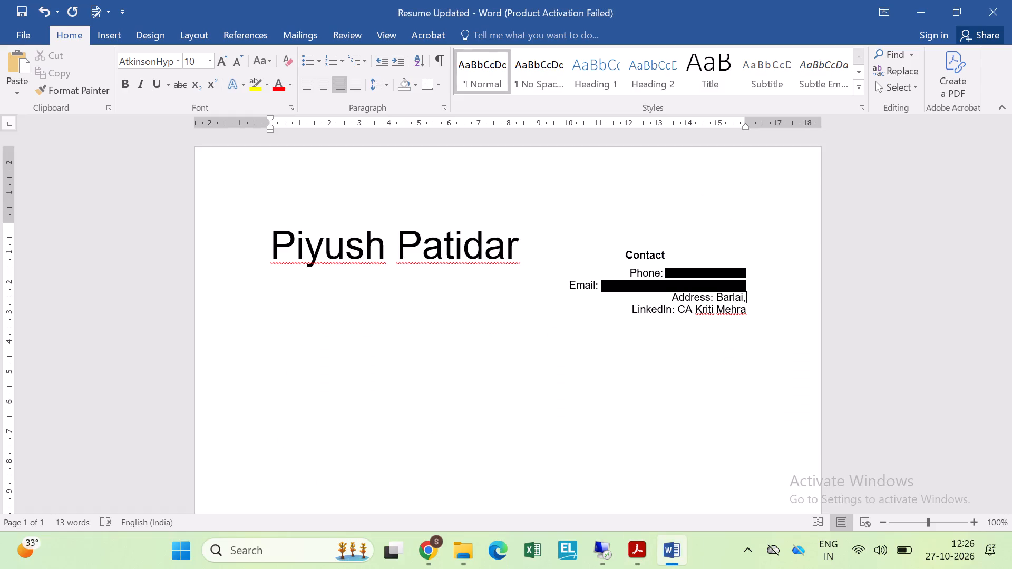
Add the candidate's tehsil after the village in the Address line, using the word Tehsil and a hyphen, as given in the candidate's PDF.
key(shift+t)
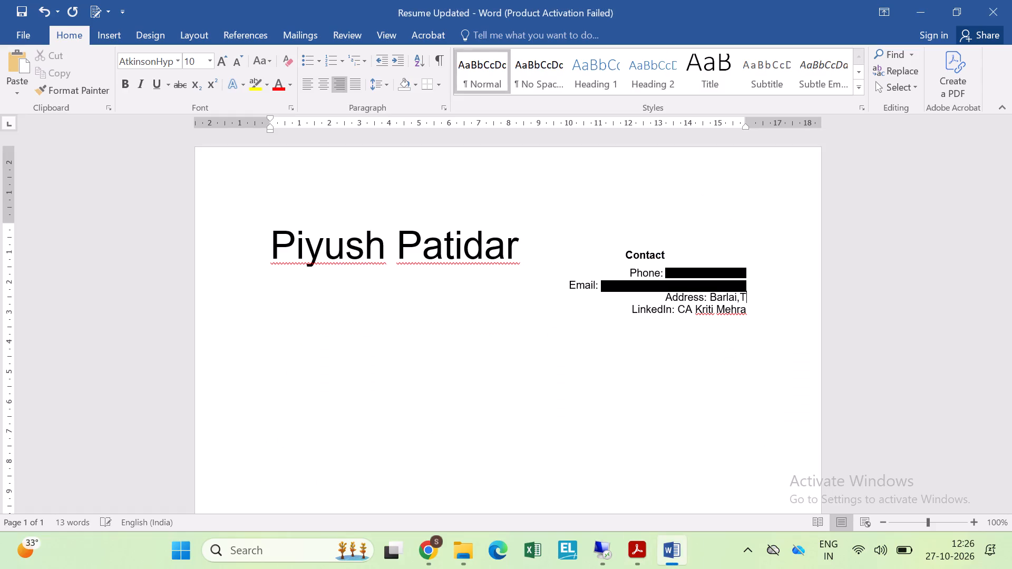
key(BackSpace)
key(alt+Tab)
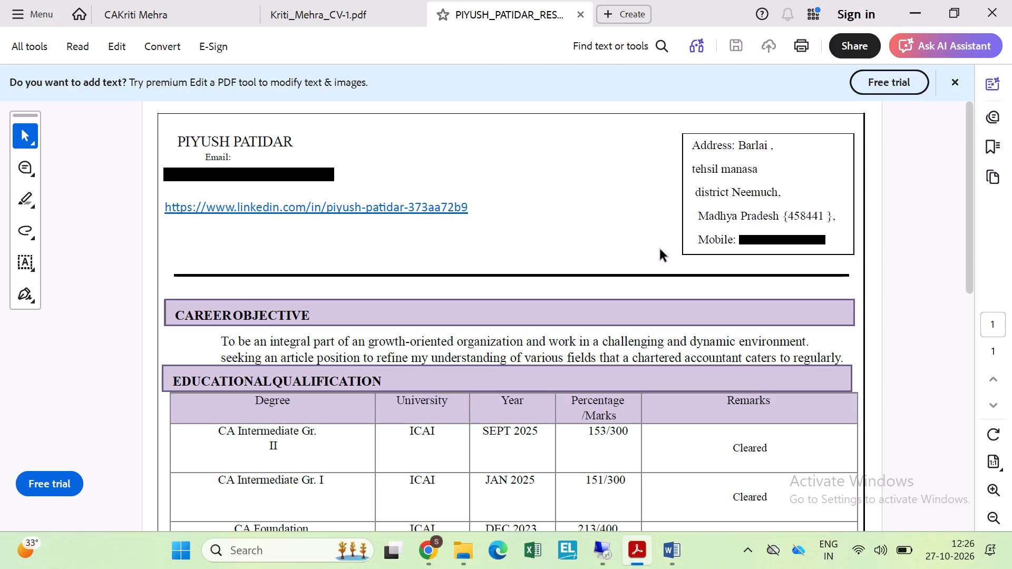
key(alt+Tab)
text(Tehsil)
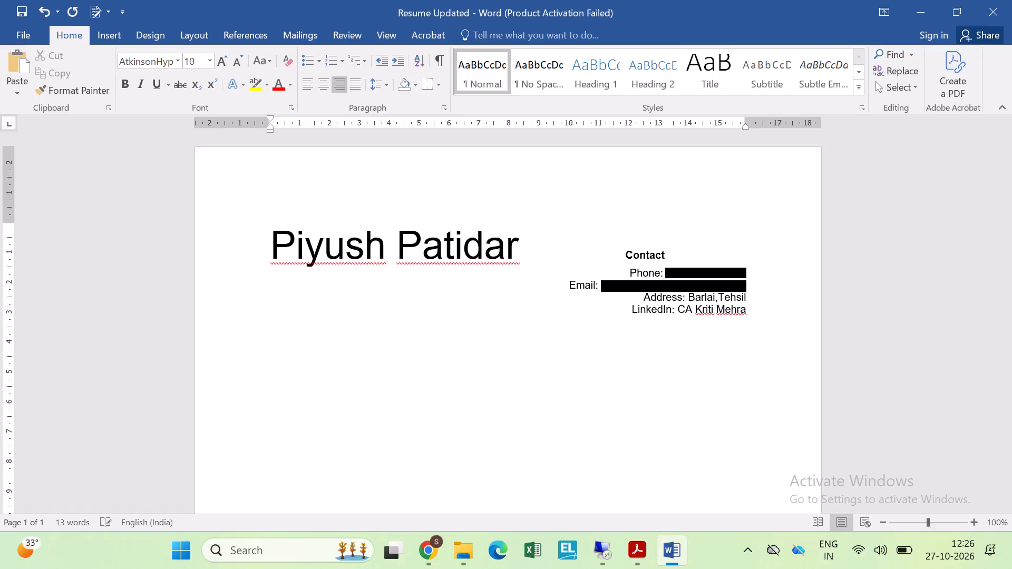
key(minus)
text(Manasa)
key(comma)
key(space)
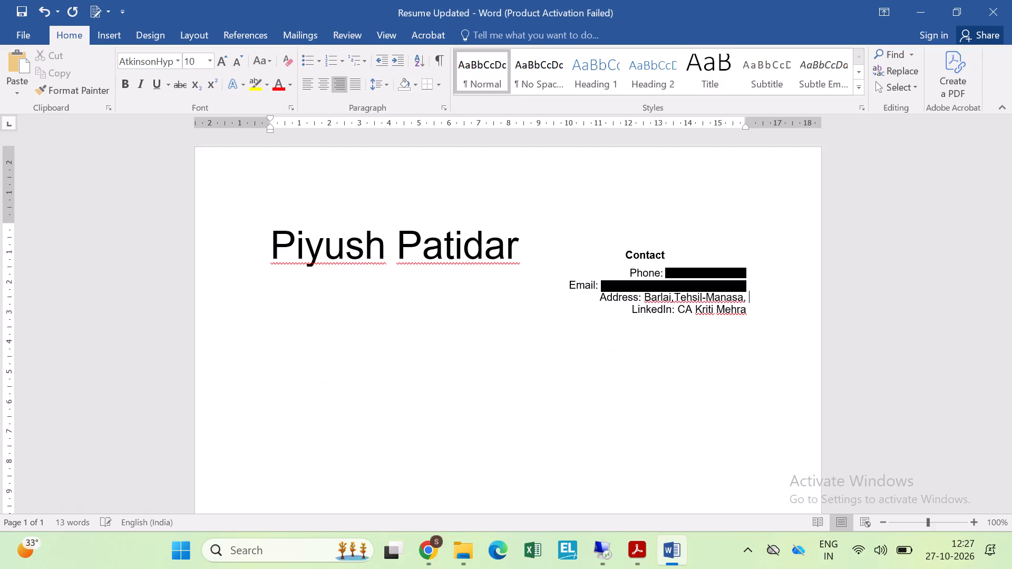
Add the candidate's district after the tehsil, using the word District and a hyphen, and match its spelling to the candidate's resume PDF.
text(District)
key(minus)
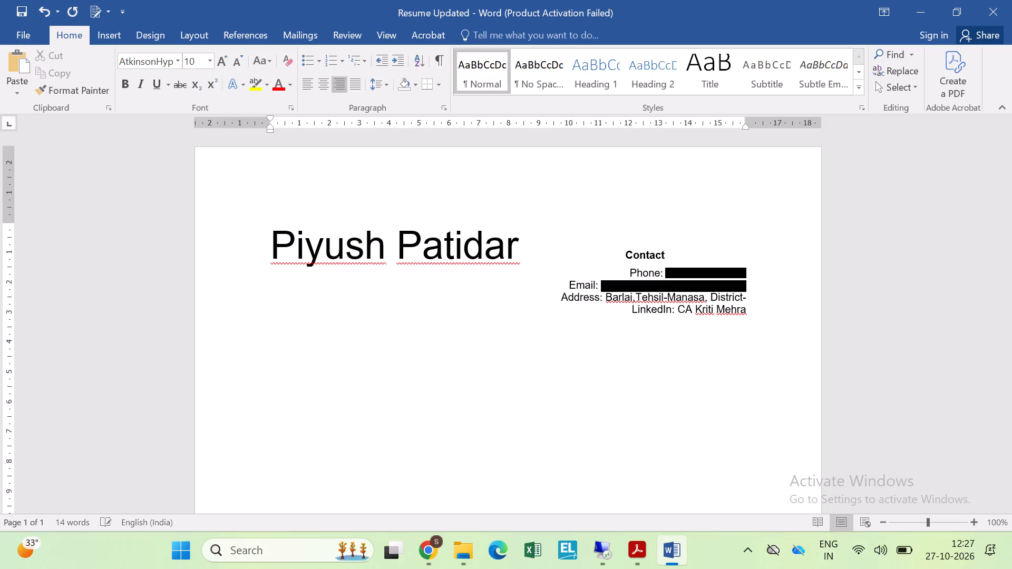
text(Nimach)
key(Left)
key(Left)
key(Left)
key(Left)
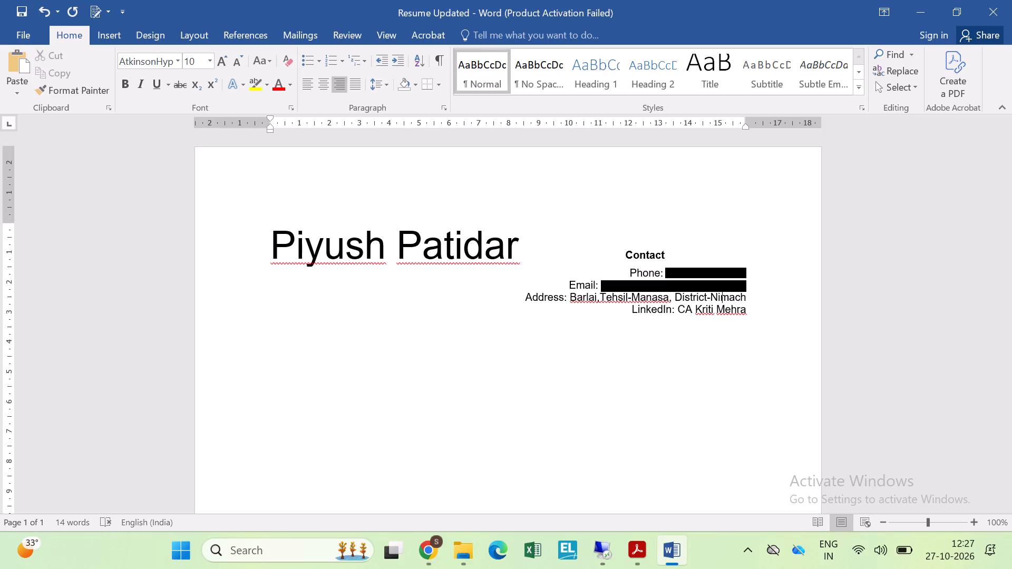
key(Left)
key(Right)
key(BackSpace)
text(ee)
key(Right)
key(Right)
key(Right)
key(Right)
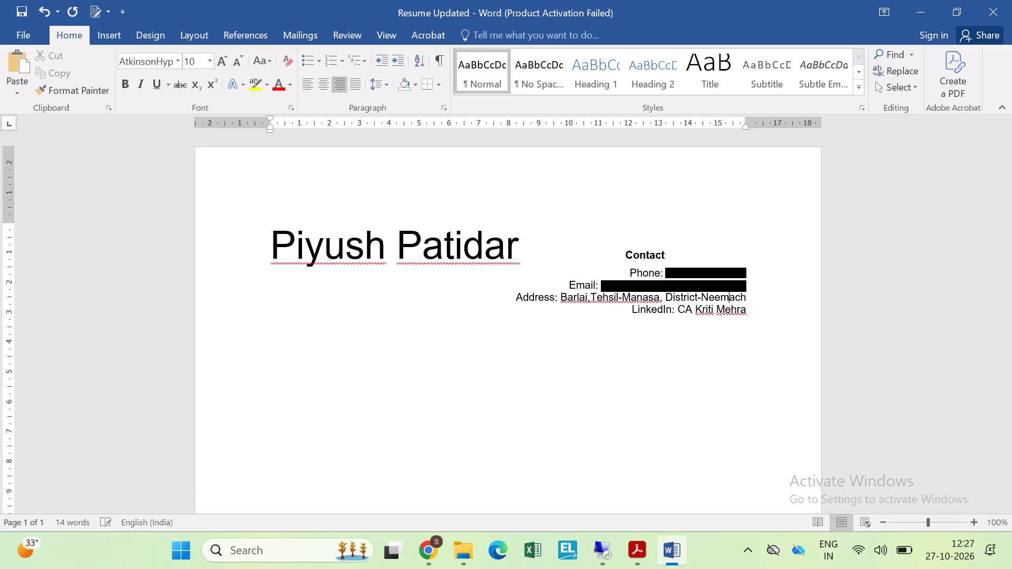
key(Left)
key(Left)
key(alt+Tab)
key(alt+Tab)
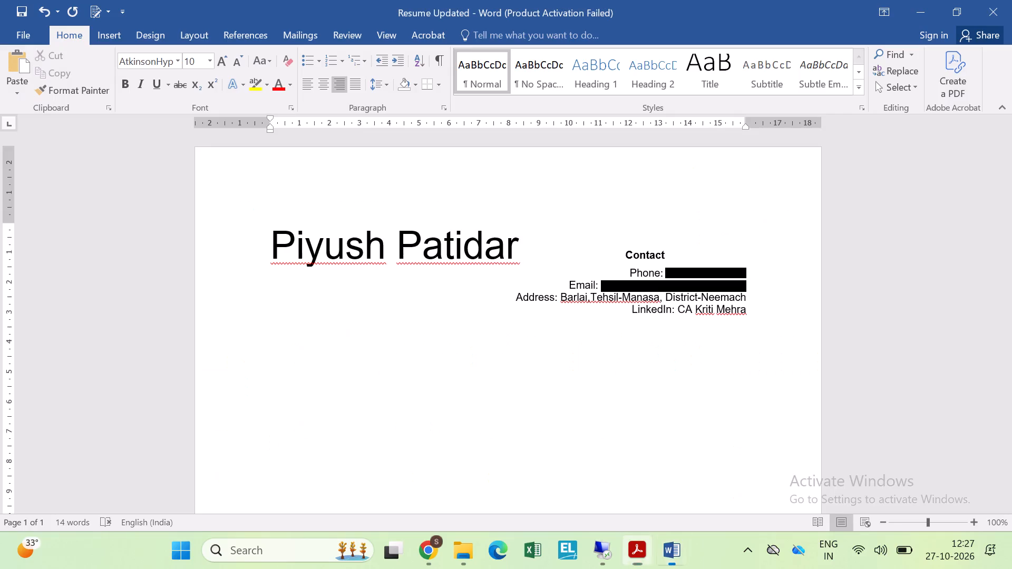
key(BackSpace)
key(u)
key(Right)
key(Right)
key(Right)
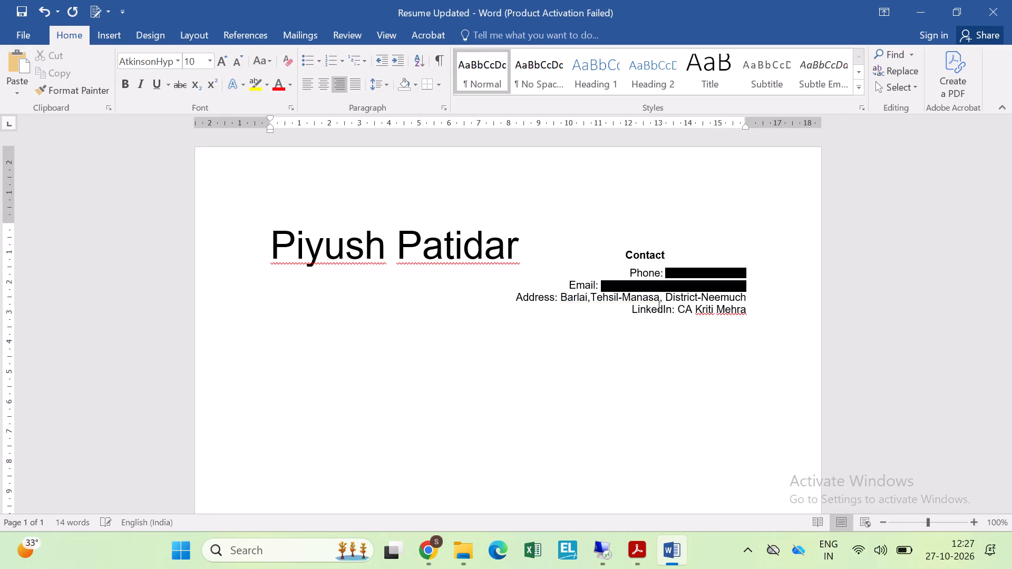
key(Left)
Complete the Address line by adding a comma and the candidate's state after the district.
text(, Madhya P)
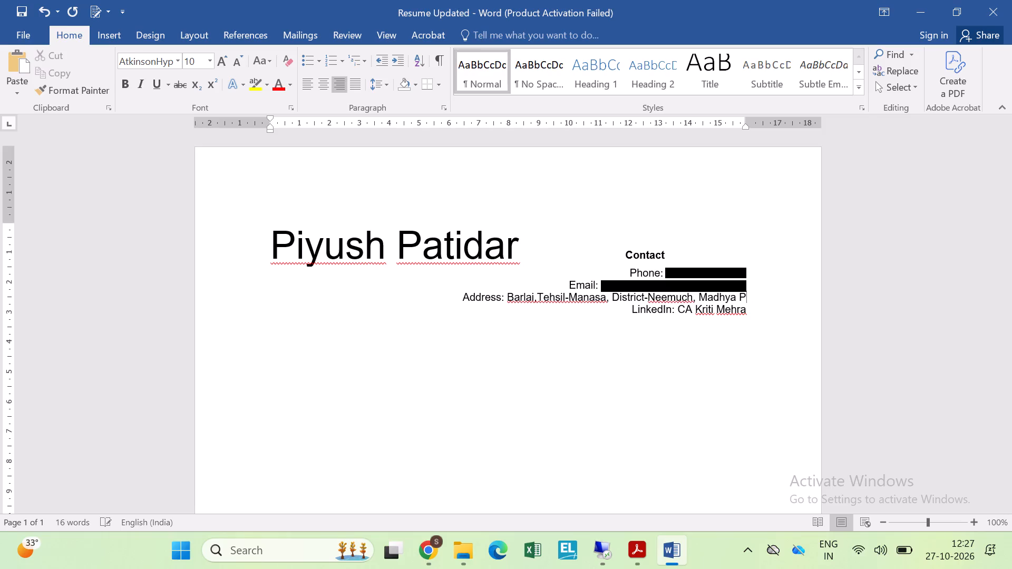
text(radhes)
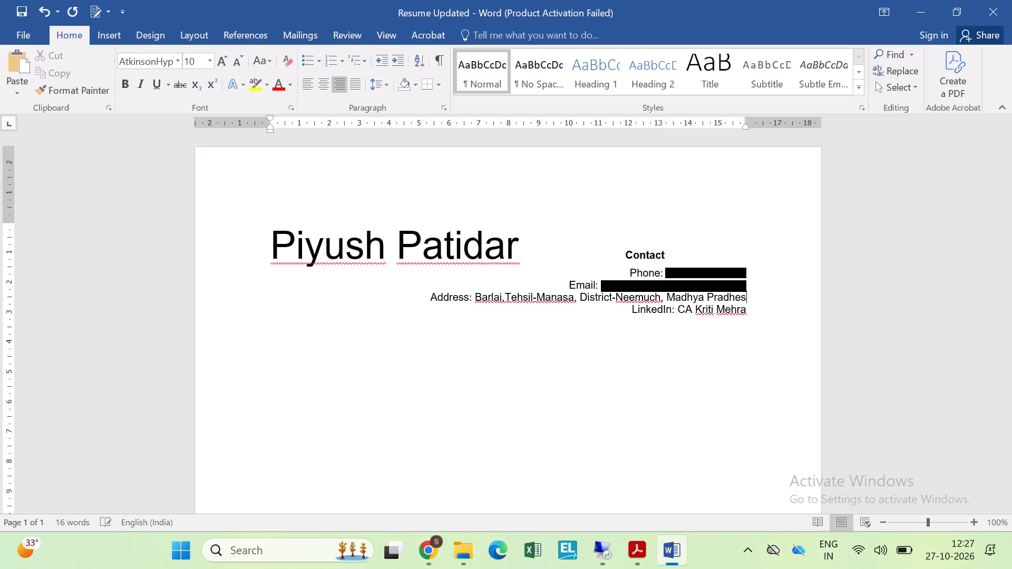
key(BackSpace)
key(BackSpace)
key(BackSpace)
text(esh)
Replace the previous person's name in the LinkedIn line with the new candidate's full name.
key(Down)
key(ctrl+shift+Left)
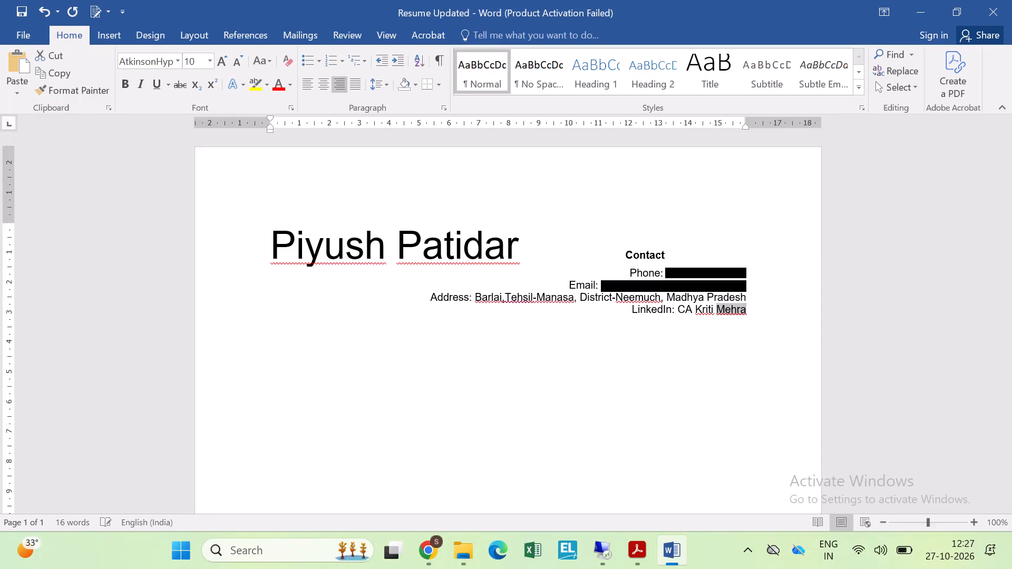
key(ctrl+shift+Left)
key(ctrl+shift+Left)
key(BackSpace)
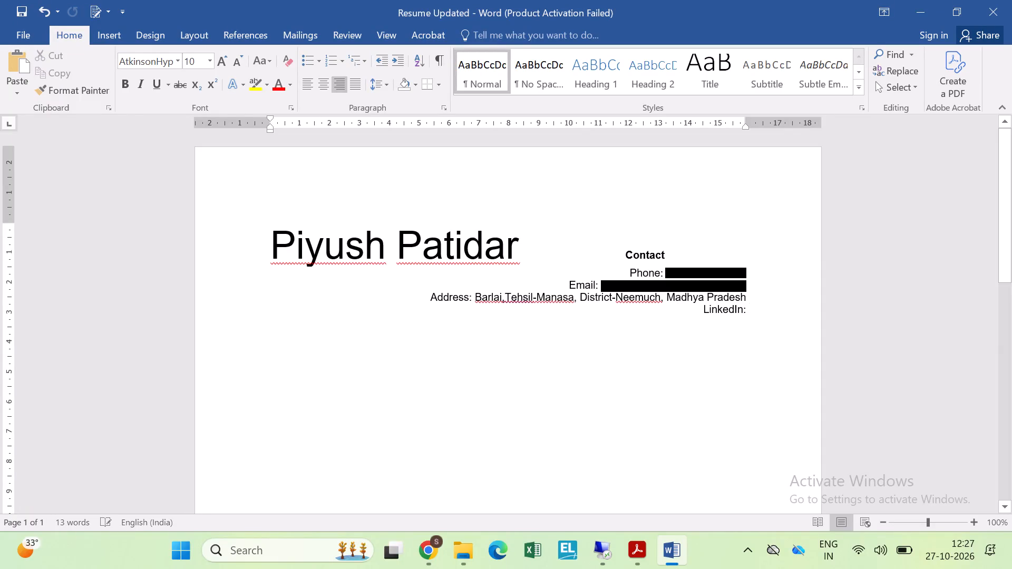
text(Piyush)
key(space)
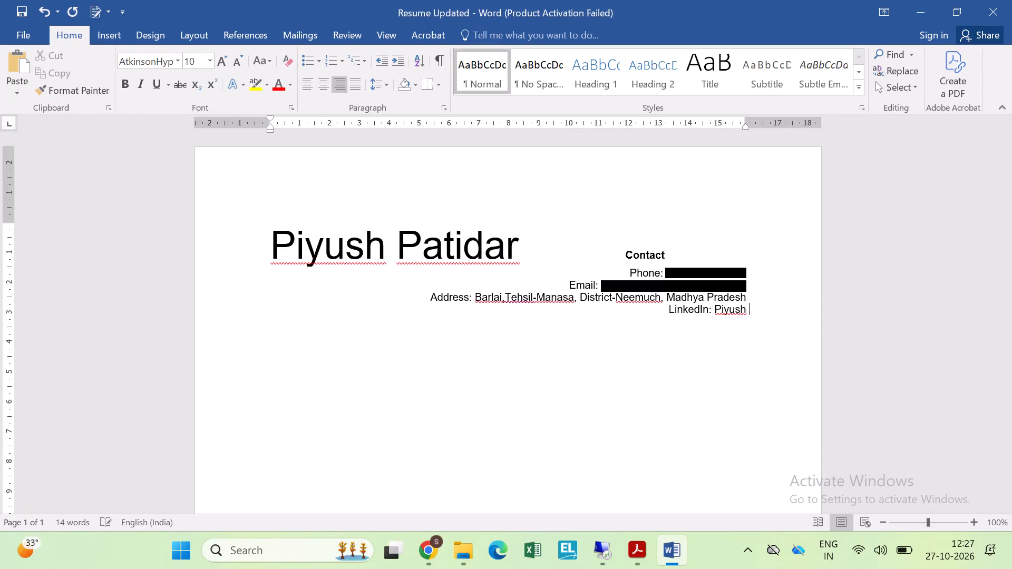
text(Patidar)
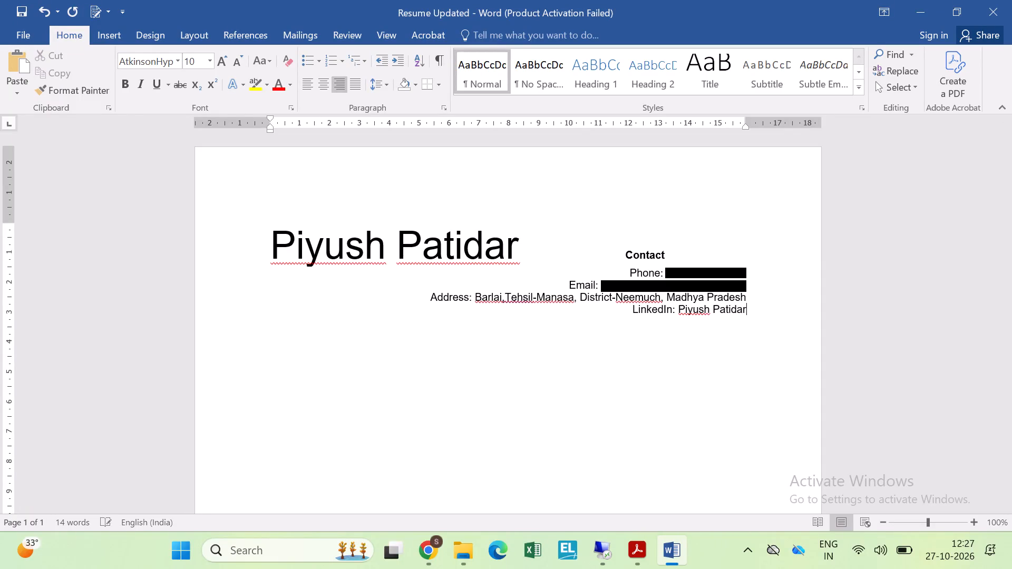
Add an empty line below the LinkedIn line.
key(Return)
Reduce the font size of the candidate's name in the heading to 28.
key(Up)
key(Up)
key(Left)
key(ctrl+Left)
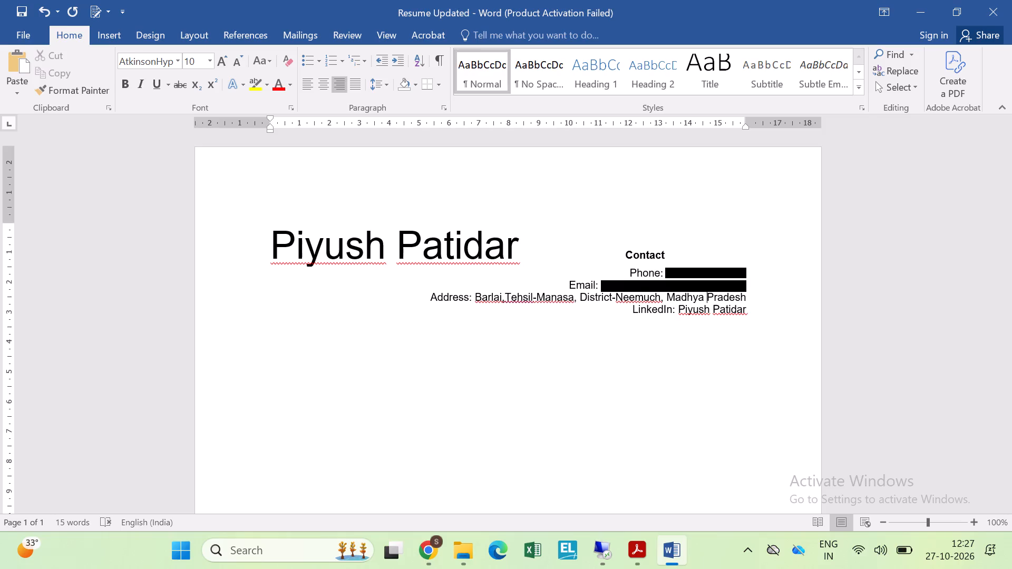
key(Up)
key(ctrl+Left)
click(290, 263)
key(Left)
key(Up)
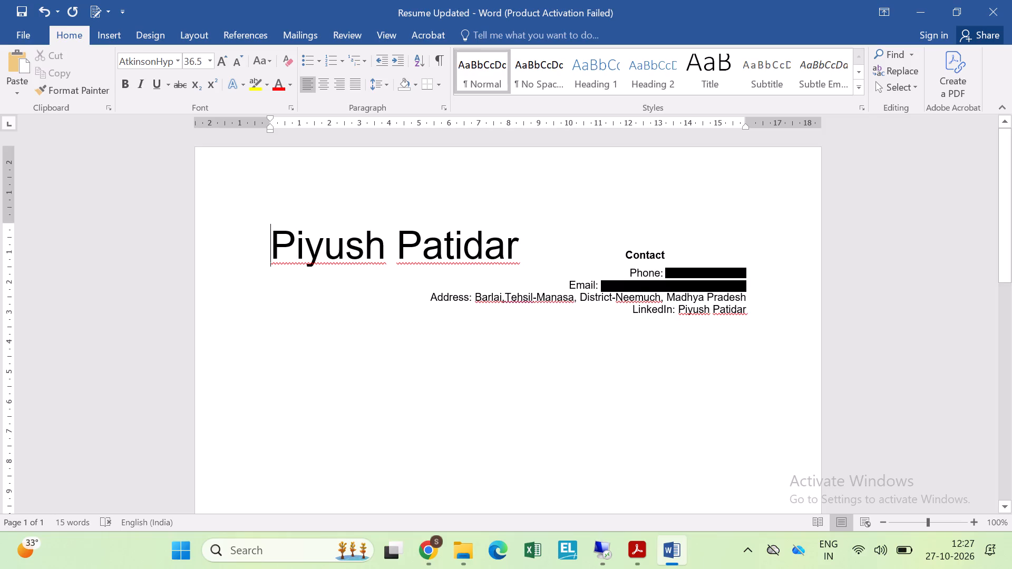
key(ctrl+shift+Right)
key(ctrl+shift+Right)
key(ctrl+shift+Left)
key(shift+Right)
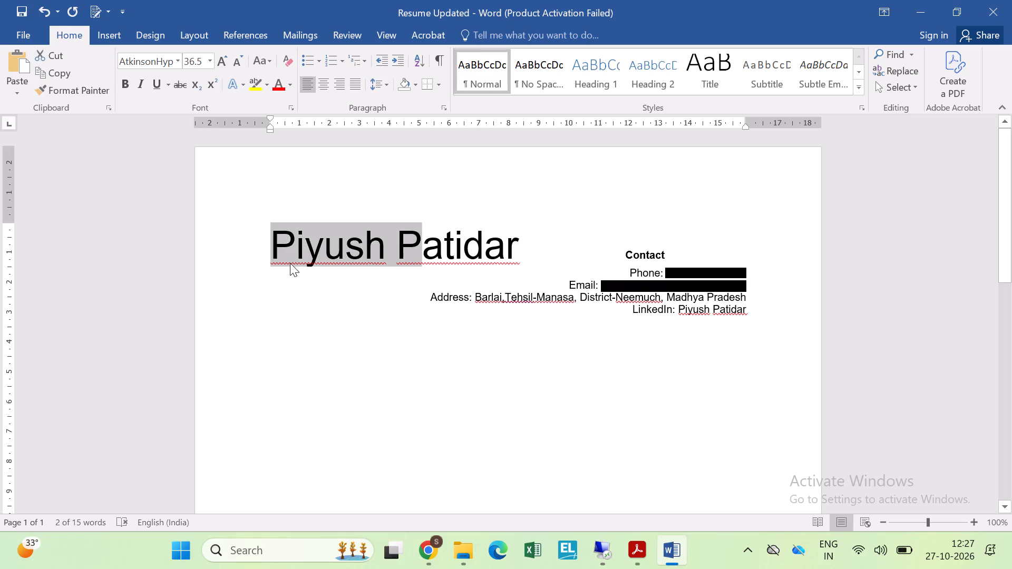
key(shift+Right)
key(shift+Right)
key(shift+Right)
key(shift+Right)
key(shift+Right)
key(shift+Right)
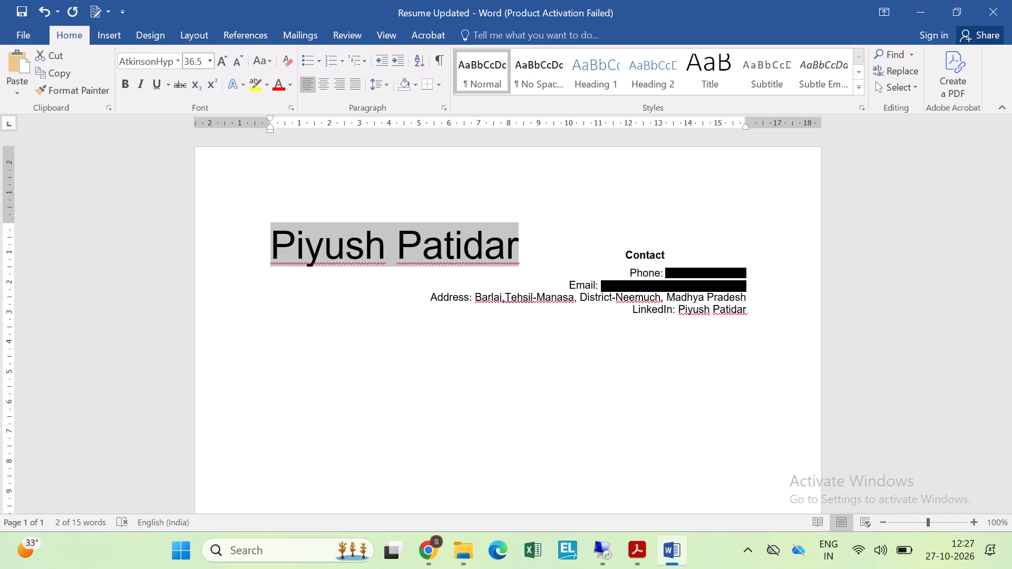
click(210, 61)
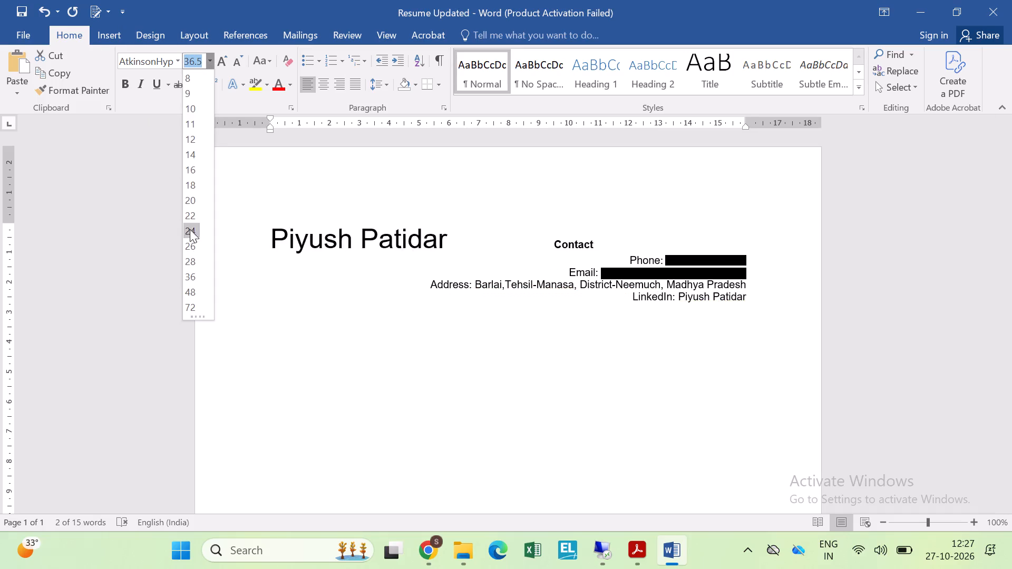
click(192, 257)
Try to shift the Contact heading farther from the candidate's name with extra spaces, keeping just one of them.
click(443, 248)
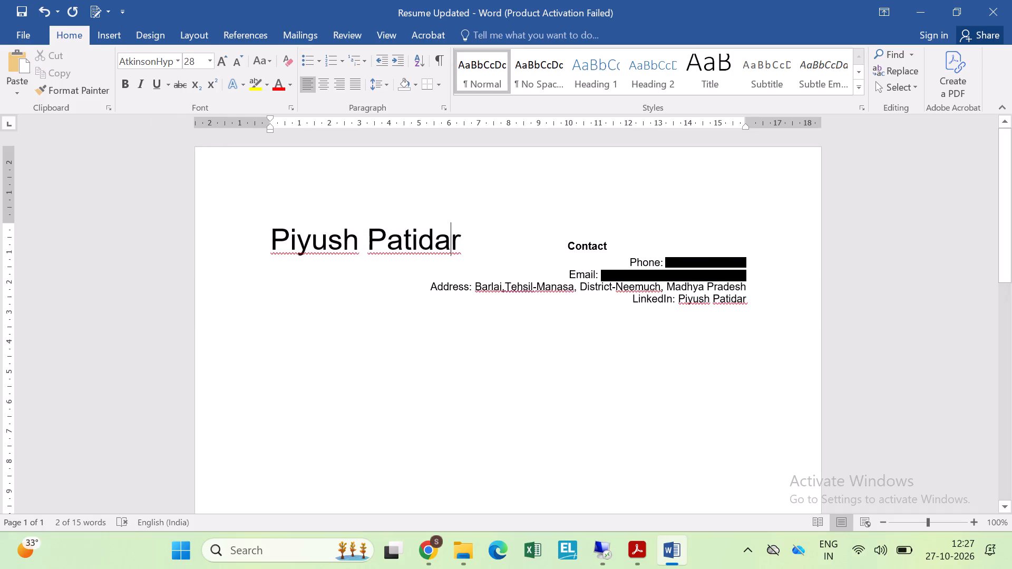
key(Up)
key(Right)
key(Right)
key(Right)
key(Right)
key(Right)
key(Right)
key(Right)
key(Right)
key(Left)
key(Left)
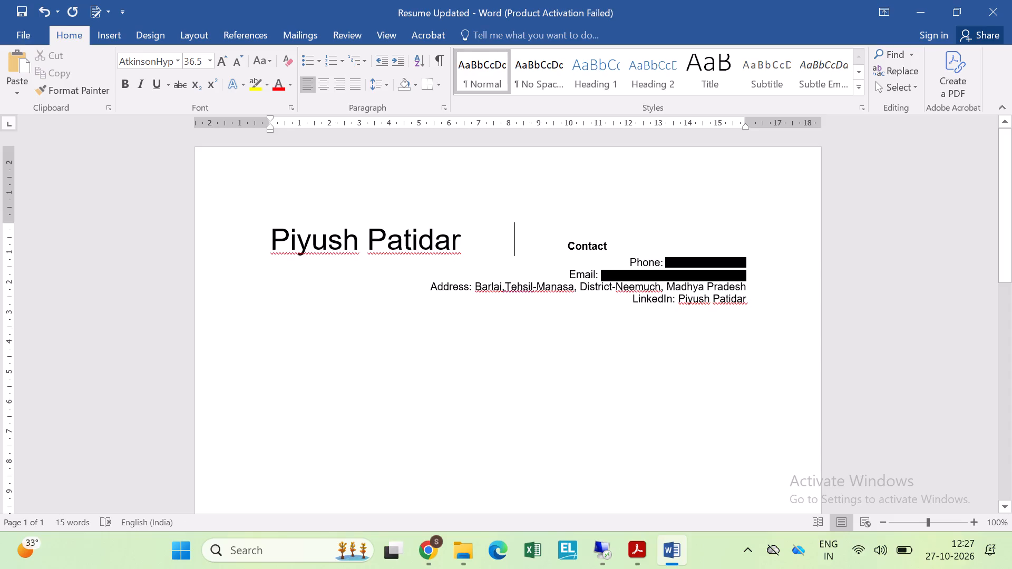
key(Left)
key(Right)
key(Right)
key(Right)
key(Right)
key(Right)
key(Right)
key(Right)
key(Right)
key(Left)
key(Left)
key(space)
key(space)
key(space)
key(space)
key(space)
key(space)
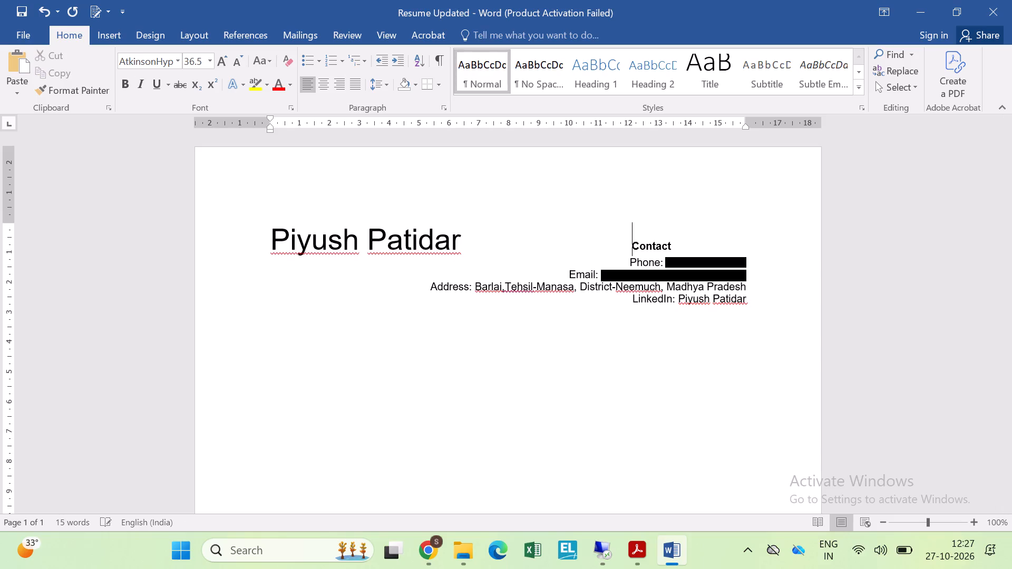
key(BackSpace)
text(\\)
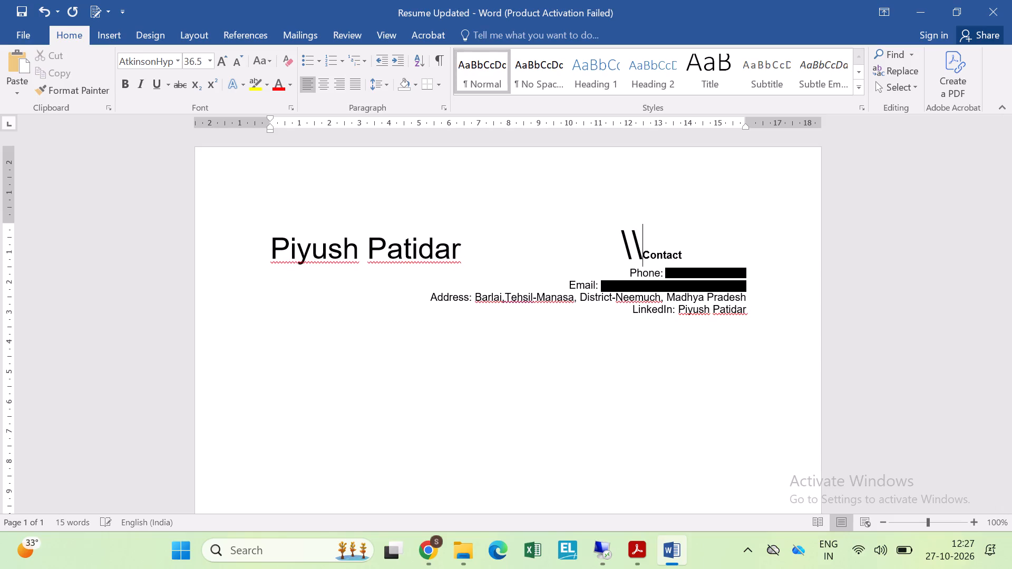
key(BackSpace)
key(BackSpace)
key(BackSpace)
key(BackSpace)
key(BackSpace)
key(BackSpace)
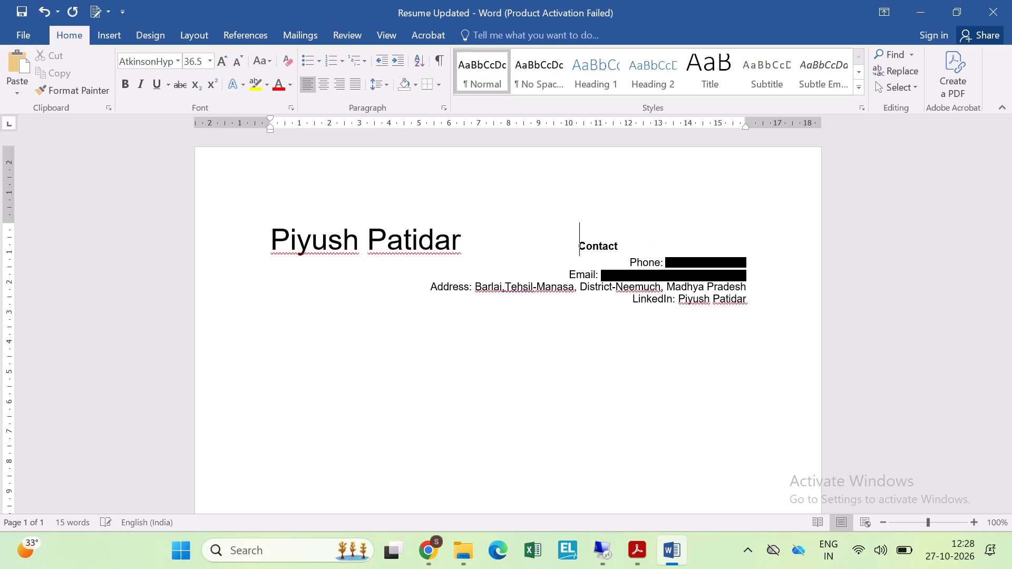
Change the Phone line from right-aligned to centred and pad it with leading spaces until it starts level with the Email line.
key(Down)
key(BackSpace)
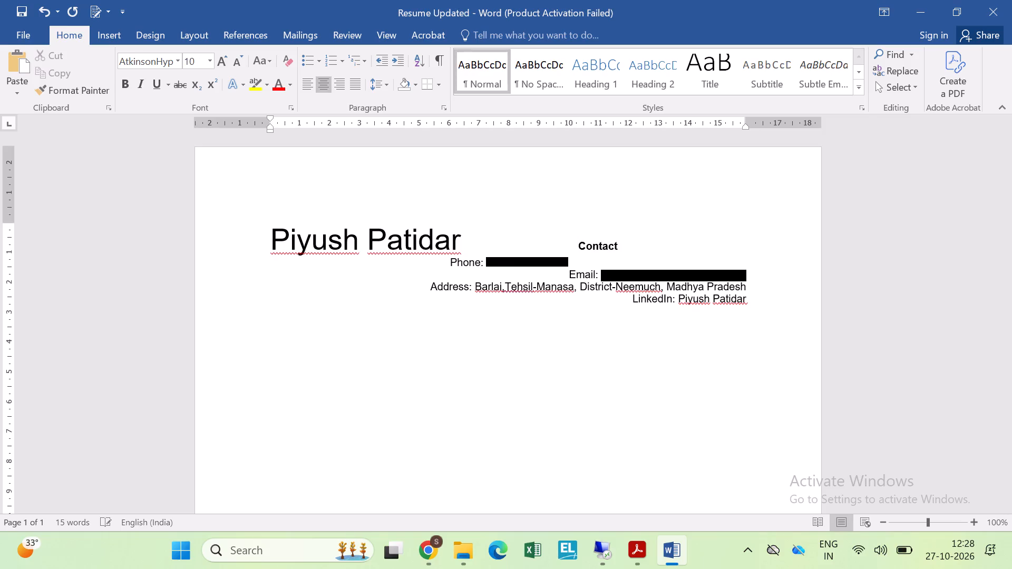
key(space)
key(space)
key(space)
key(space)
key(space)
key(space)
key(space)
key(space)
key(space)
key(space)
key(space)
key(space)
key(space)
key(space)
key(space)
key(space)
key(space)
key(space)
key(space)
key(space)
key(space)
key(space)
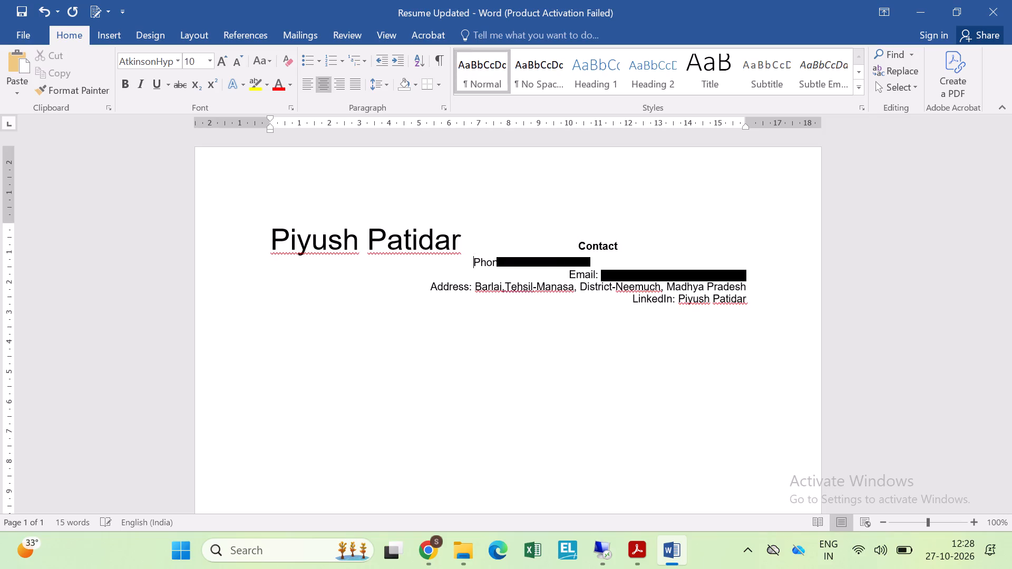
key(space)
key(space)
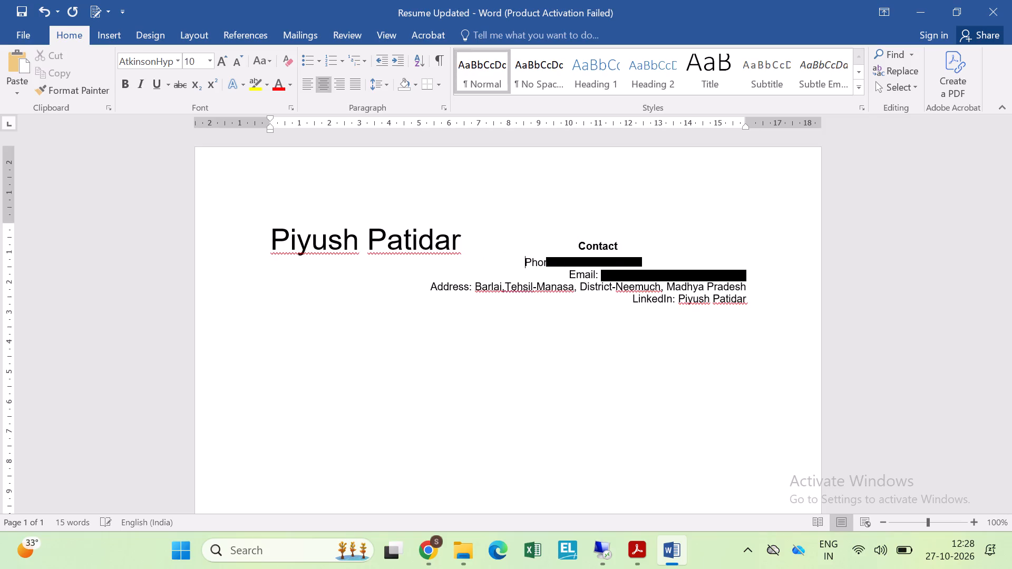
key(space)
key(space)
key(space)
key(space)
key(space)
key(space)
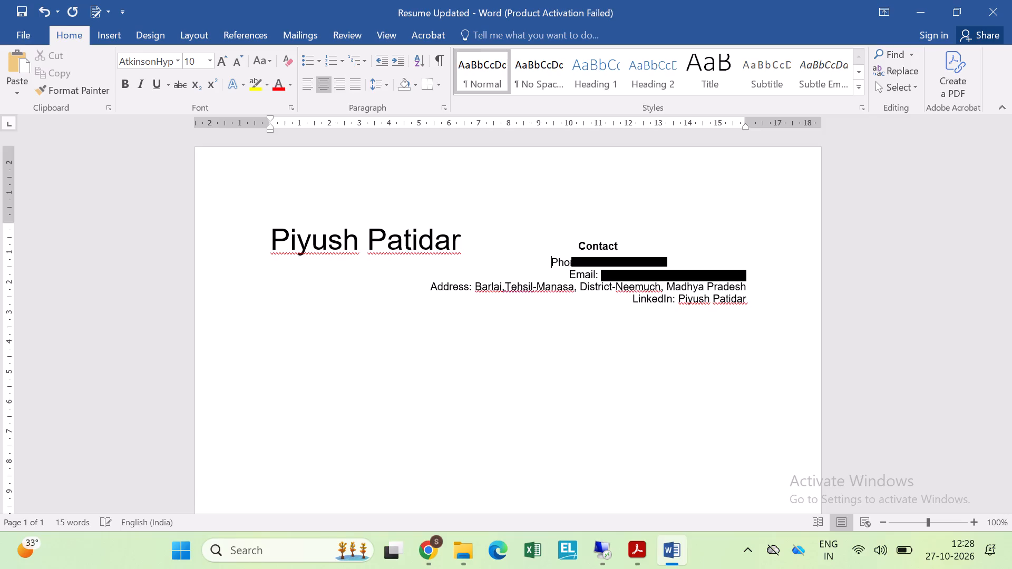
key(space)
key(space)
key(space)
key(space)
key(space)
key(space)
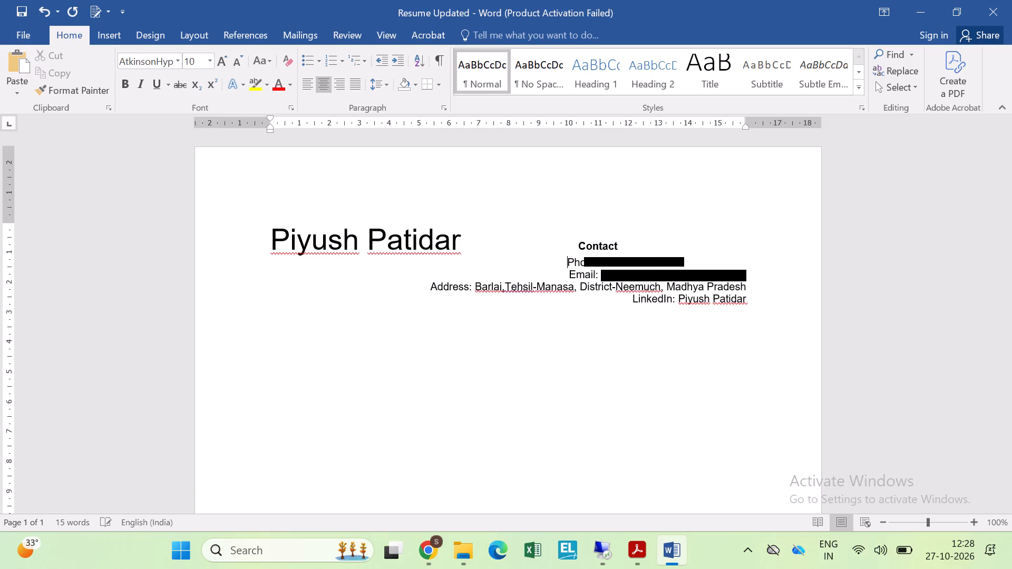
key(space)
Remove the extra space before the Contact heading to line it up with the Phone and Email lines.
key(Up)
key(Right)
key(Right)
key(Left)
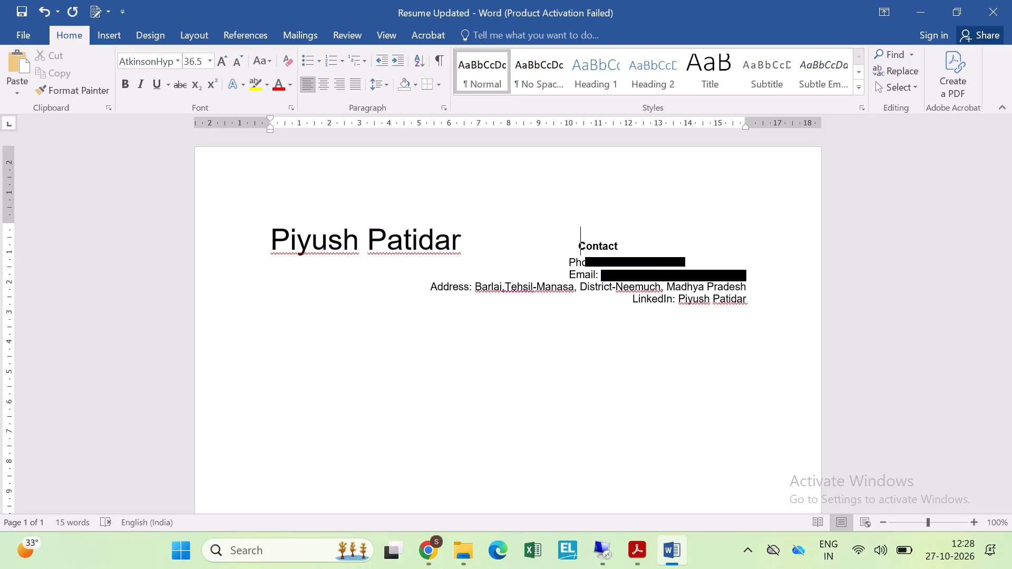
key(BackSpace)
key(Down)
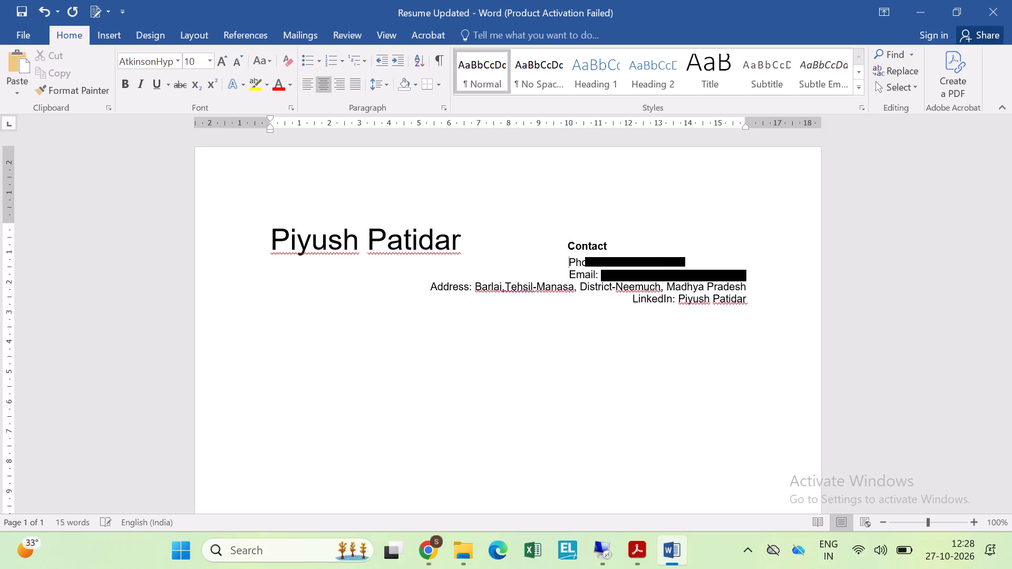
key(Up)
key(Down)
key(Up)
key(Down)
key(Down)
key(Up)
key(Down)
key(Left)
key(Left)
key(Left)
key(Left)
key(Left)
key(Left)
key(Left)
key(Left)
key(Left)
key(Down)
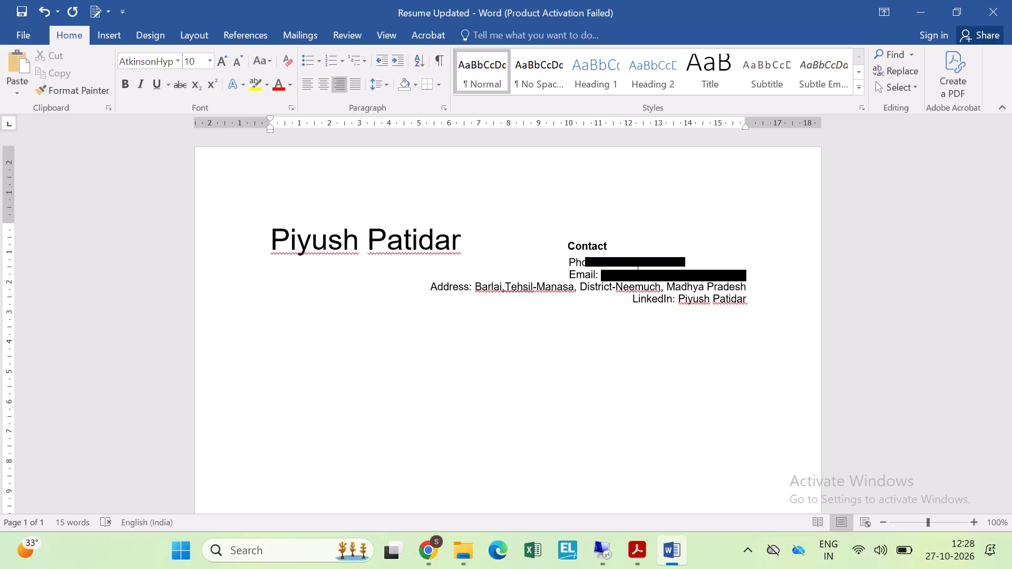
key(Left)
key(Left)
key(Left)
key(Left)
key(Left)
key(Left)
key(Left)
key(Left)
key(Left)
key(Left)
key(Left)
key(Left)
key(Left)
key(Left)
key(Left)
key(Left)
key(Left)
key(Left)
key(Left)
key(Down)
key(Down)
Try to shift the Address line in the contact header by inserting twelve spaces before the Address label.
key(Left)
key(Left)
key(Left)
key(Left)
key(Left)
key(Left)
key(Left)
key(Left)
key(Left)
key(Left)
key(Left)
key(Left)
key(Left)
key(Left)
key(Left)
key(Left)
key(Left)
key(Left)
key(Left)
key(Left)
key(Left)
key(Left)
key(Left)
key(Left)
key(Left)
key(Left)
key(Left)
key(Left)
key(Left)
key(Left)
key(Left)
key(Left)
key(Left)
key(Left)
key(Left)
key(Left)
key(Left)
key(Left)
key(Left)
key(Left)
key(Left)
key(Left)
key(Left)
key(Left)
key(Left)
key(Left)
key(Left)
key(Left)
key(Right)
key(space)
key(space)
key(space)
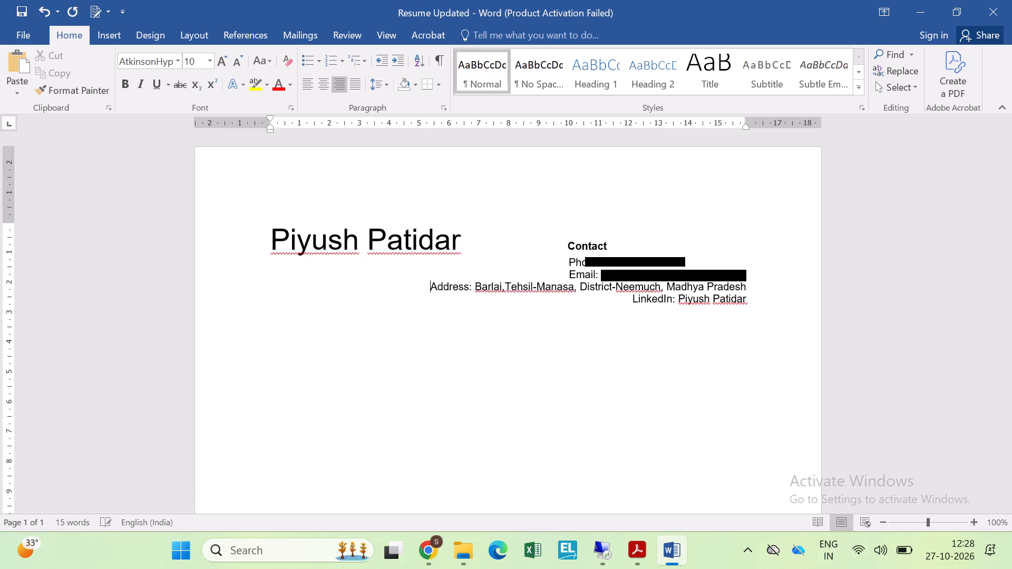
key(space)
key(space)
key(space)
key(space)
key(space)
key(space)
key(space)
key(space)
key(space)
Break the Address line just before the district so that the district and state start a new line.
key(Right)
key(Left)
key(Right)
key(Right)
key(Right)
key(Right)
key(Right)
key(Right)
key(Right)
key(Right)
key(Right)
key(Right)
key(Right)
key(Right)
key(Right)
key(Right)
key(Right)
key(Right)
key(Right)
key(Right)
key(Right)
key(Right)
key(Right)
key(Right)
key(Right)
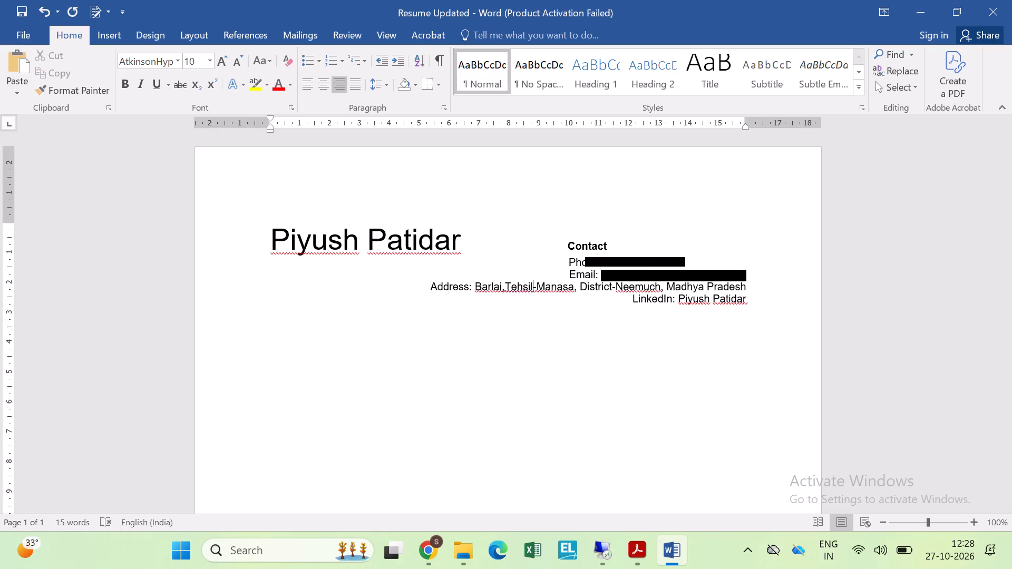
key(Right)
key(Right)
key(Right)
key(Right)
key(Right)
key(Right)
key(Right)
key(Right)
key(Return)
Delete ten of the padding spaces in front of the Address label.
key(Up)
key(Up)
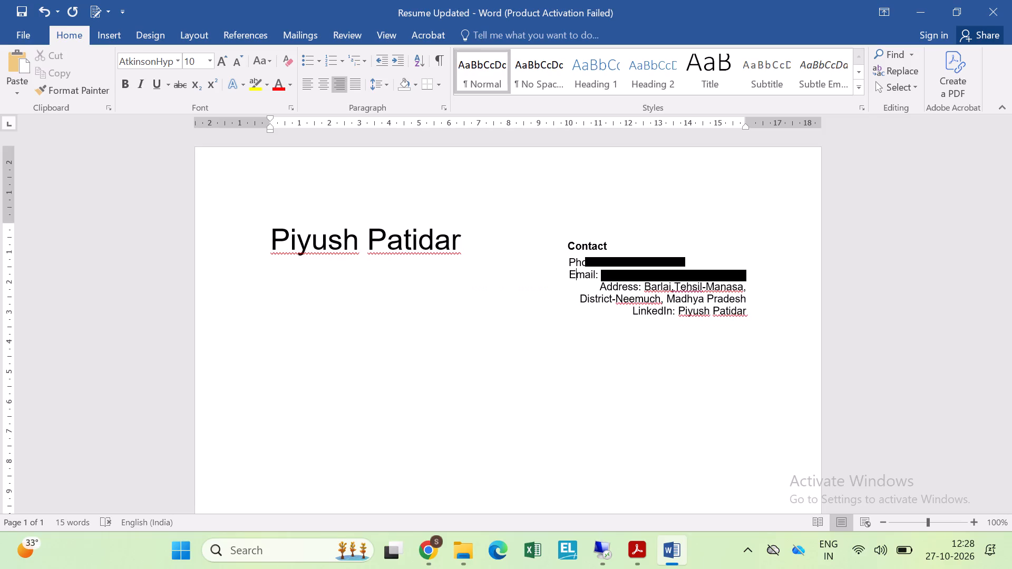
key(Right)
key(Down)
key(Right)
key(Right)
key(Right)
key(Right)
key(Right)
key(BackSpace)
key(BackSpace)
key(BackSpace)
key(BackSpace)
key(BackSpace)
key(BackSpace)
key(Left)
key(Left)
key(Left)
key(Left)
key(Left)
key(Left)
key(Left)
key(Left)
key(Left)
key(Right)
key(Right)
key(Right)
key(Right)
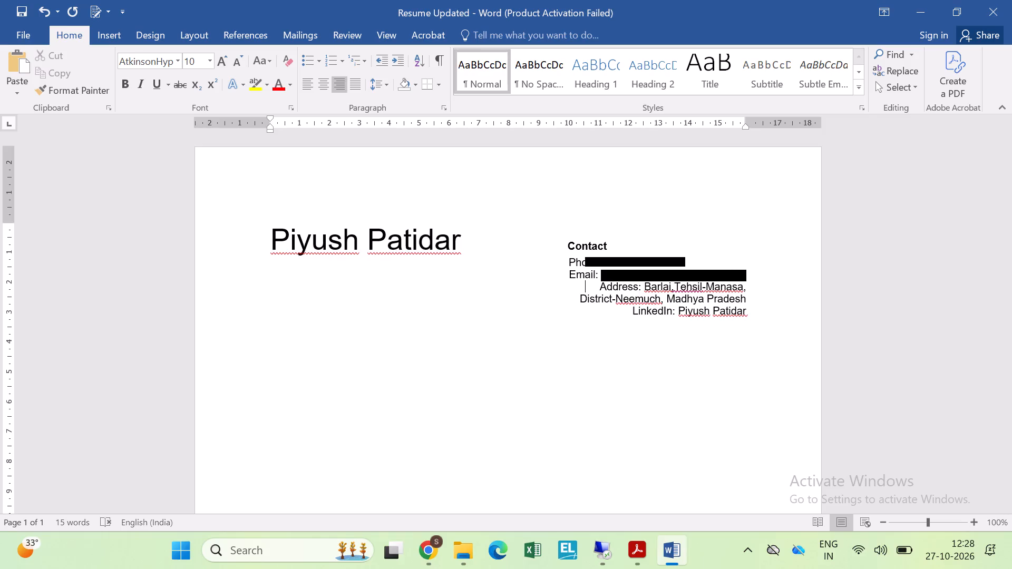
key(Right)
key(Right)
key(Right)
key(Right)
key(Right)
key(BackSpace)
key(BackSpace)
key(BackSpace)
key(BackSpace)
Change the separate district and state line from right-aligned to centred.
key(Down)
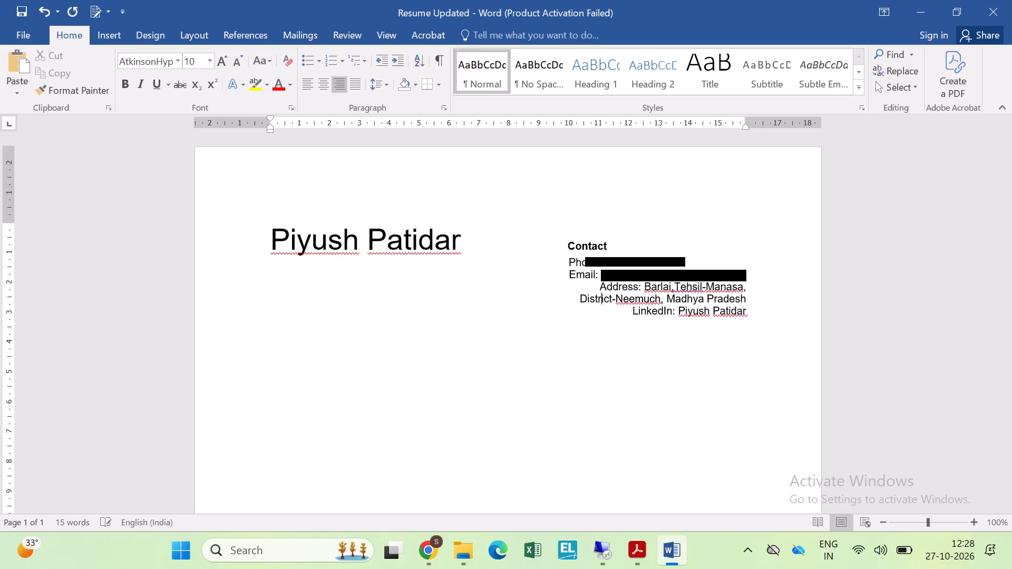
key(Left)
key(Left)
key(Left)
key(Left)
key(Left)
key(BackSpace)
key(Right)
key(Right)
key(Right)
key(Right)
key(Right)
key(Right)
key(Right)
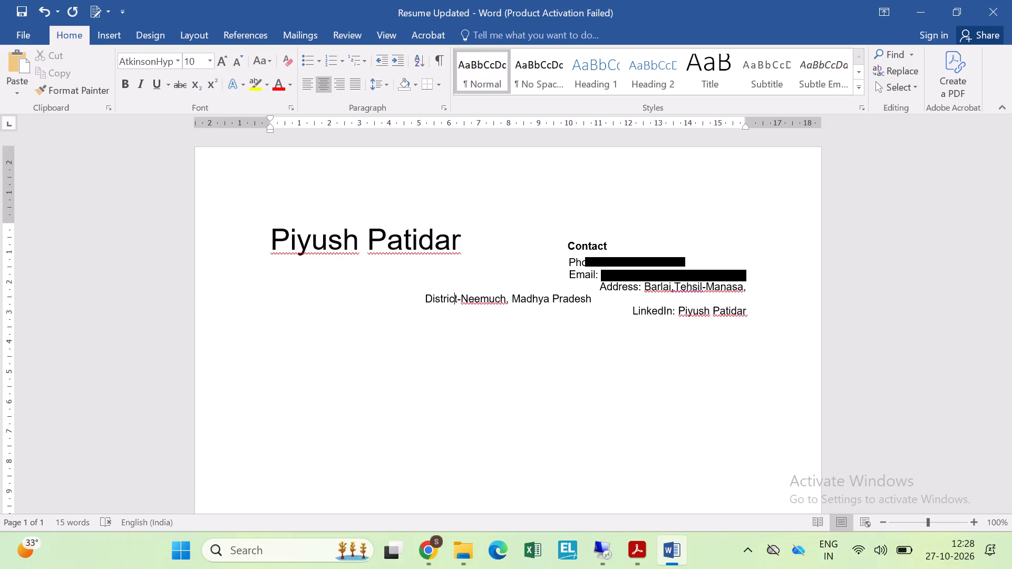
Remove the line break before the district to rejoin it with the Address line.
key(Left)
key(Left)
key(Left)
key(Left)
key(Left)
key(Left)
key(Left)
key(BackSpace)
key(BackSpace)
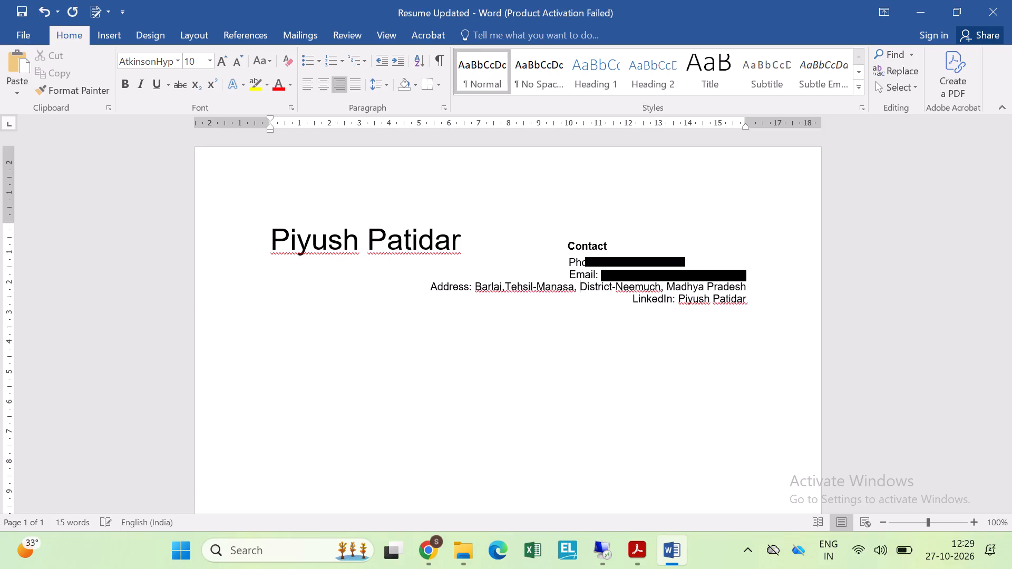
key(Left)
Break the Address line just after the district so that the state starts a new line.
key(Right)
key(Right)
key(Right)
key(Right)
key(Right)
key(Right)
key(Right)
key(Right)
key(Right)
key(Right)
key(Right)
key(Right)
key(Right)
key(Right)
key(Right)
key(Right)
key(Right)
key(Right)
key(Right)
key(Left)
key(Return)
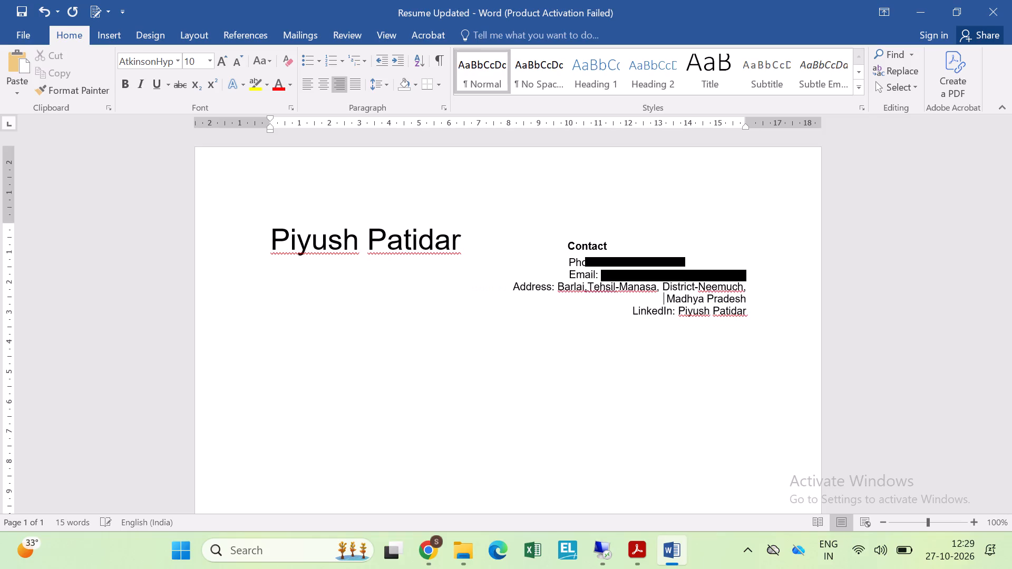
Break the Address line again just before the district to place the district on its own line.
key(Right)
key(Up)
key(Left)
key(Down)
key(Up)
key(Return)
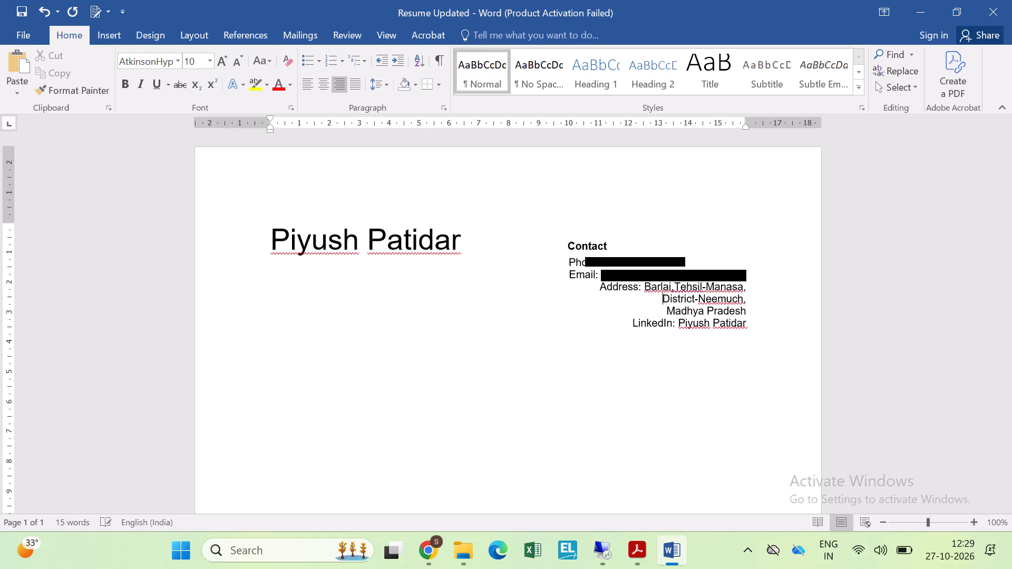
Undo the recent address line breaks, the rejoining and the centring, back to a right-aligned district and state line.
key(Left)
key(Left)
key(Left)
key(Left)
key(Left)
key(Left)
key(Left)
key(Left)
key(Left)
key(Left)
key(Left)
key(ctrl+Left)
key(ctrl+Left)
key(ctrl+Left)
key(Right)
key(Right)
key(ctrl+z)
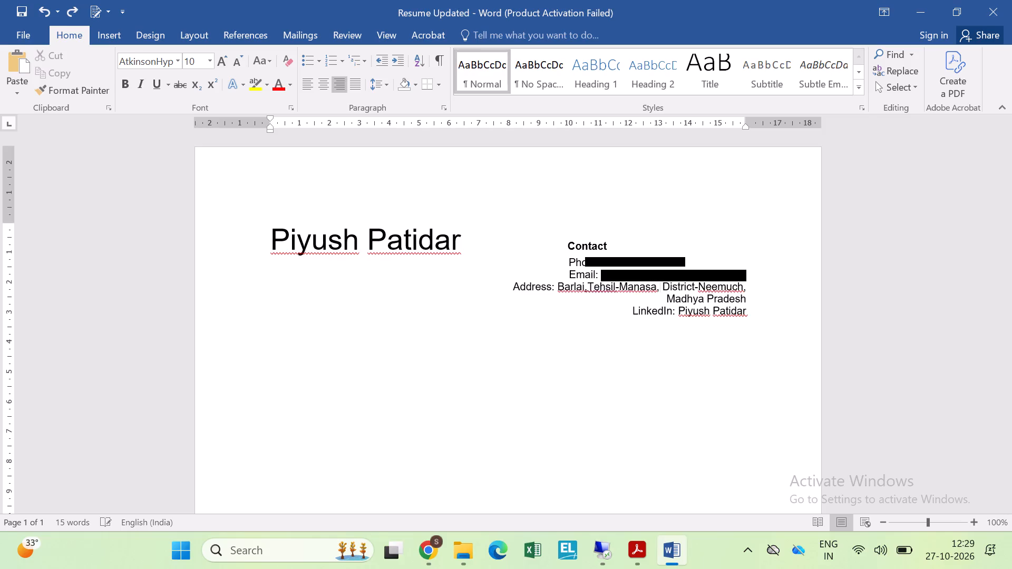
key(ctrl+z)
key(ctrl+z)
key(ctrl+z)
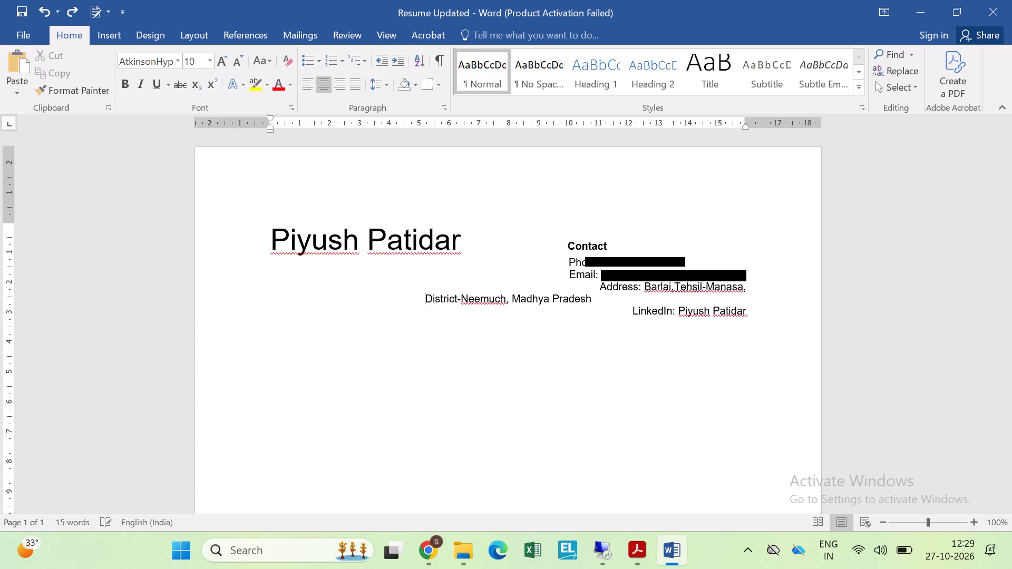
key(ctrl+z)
Delete the remaining padding spaces directly in front of the Address label.
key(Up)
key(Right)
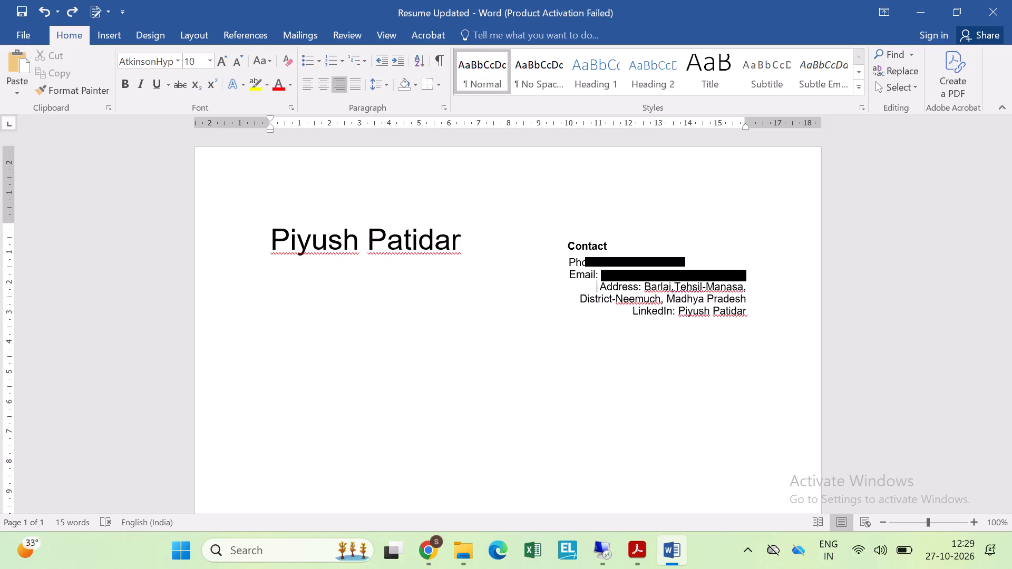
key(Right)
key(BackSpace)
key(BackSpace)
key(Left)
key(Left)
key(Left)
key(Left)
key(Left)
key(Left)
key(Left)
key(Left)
Switch to Acrobat and compare the contact header of the candidate's PDF resume with the sample chartered accountant resume and the Word draft.
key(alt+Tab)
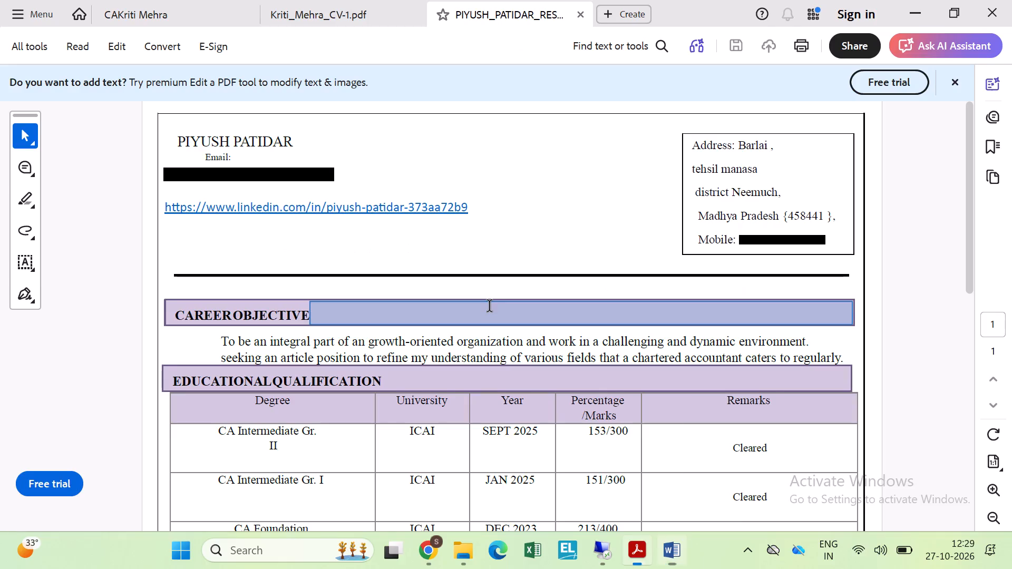
scroll(490, 307, down, 1)
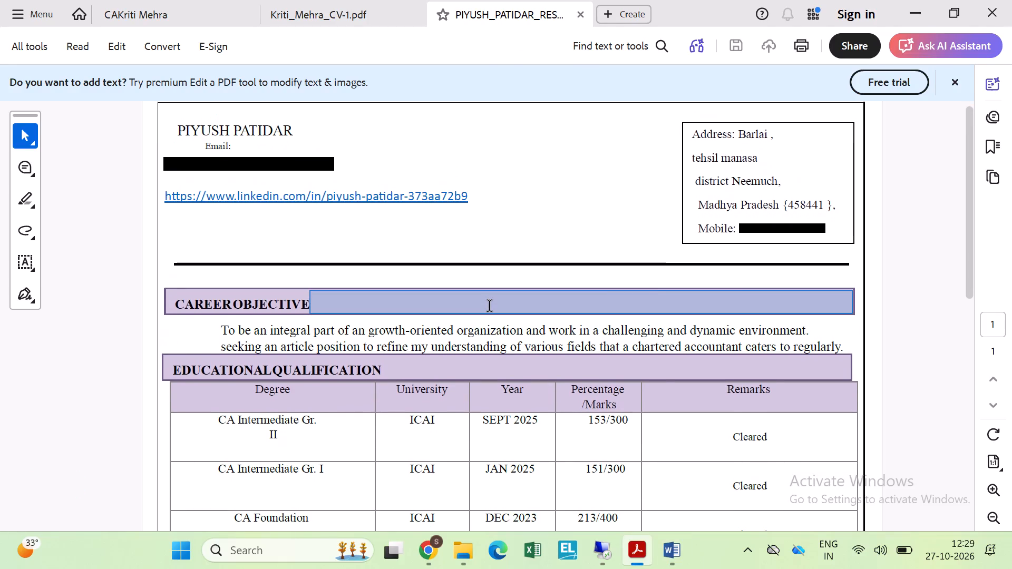
key(alt+Tab)
key(Up)
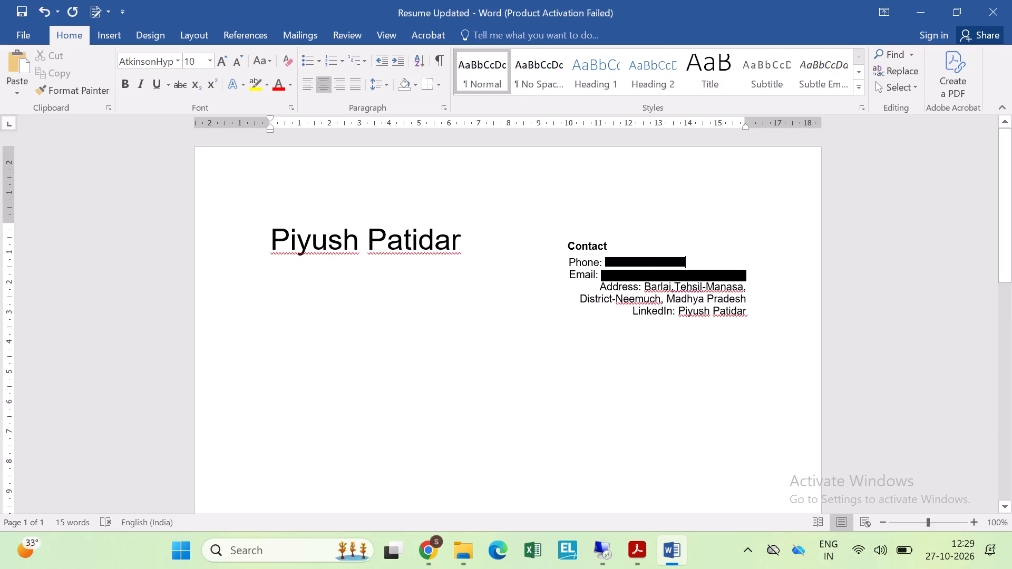
scroll(490, 307, up, 1)
key(alt+Tab)
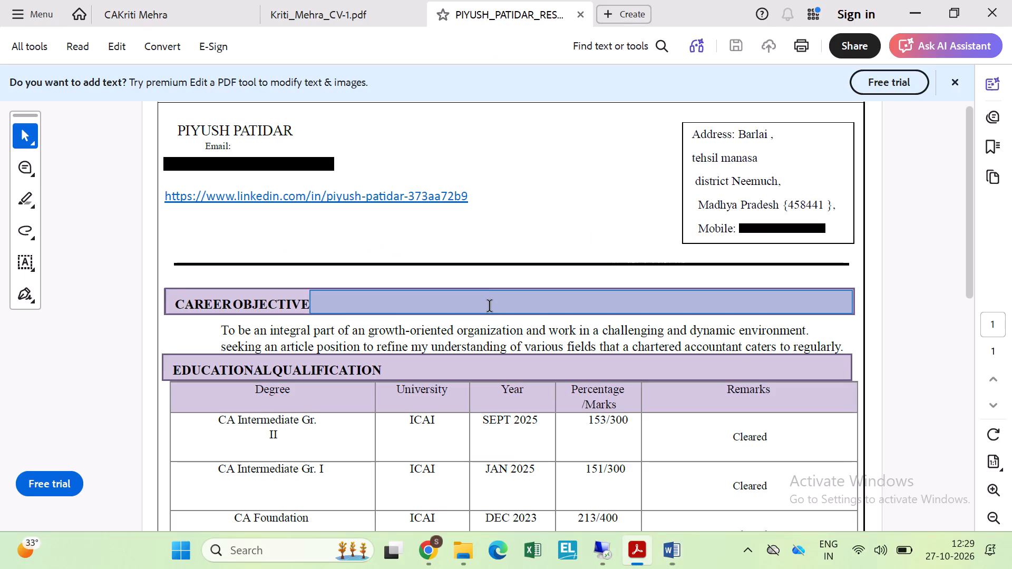
scroll(490, 307, up, 2)
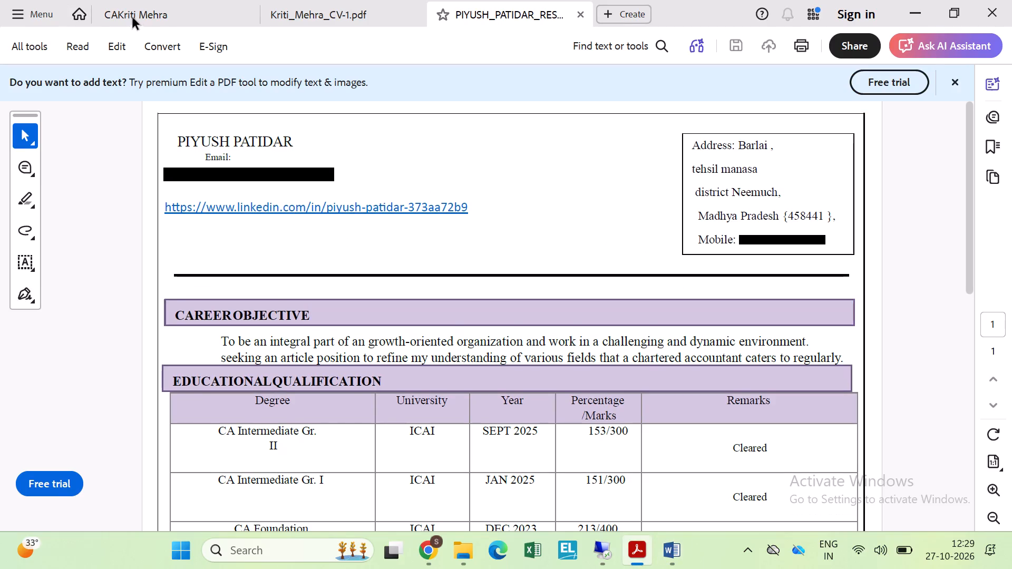
click(140, 19)
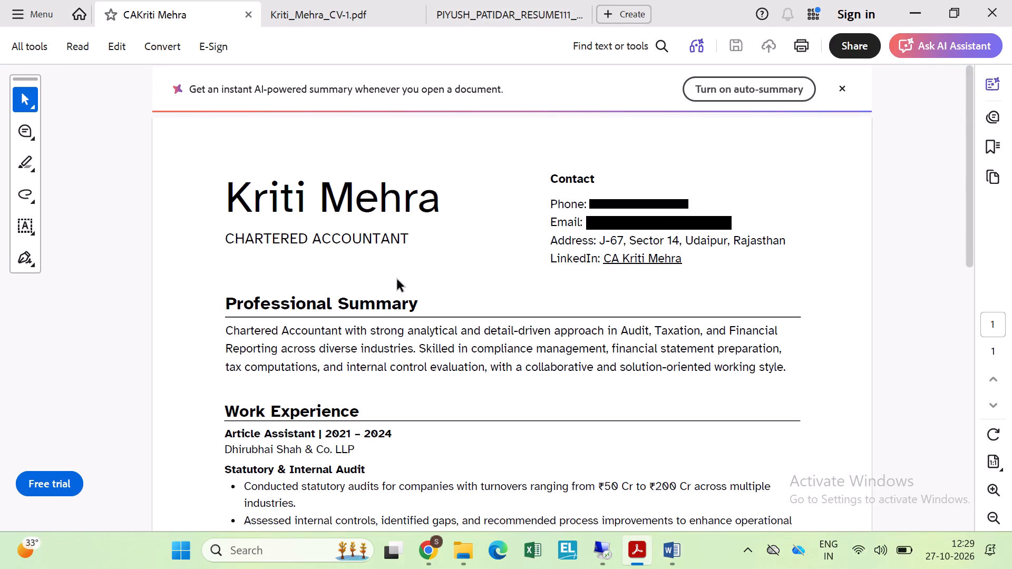
scroll(397, 280, down, 6)
scroll(397, 280, up, 7)
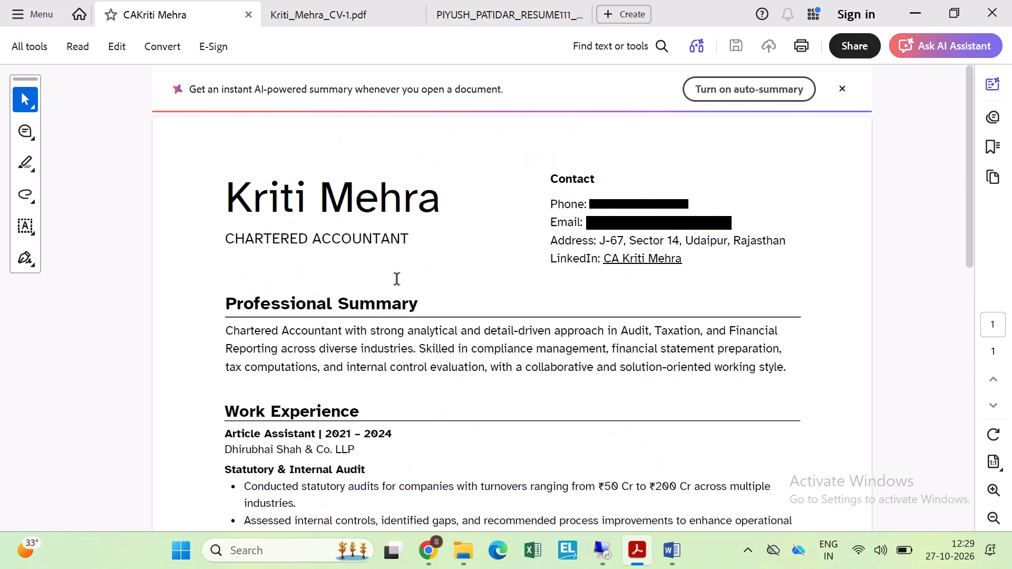
key(alt+Tab)
scroll(397, 280, down, 2)
scroll(397, 280, up, 4)
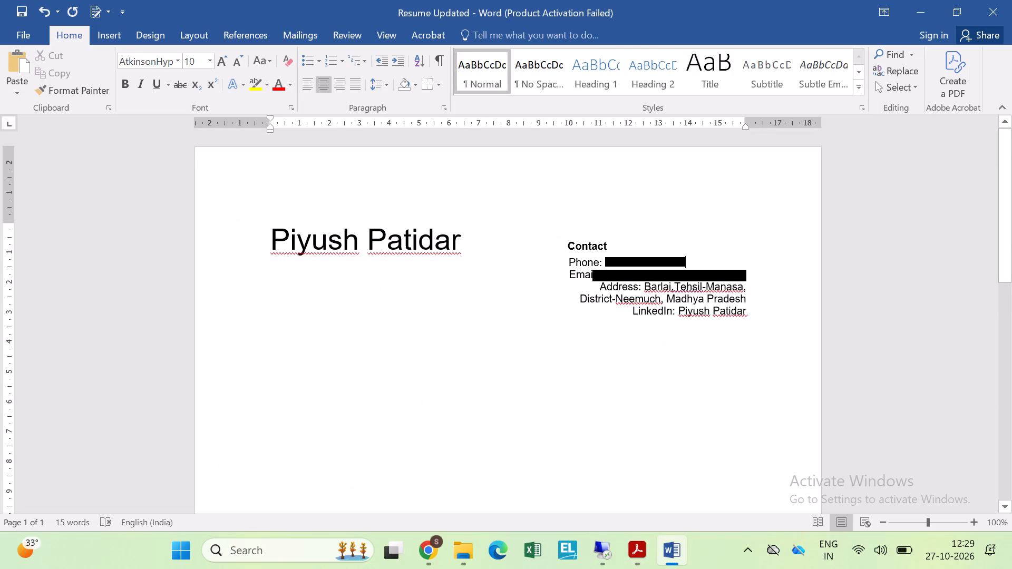
Make the first Address line left-aligned.
click(597, 285)
key(backslash)
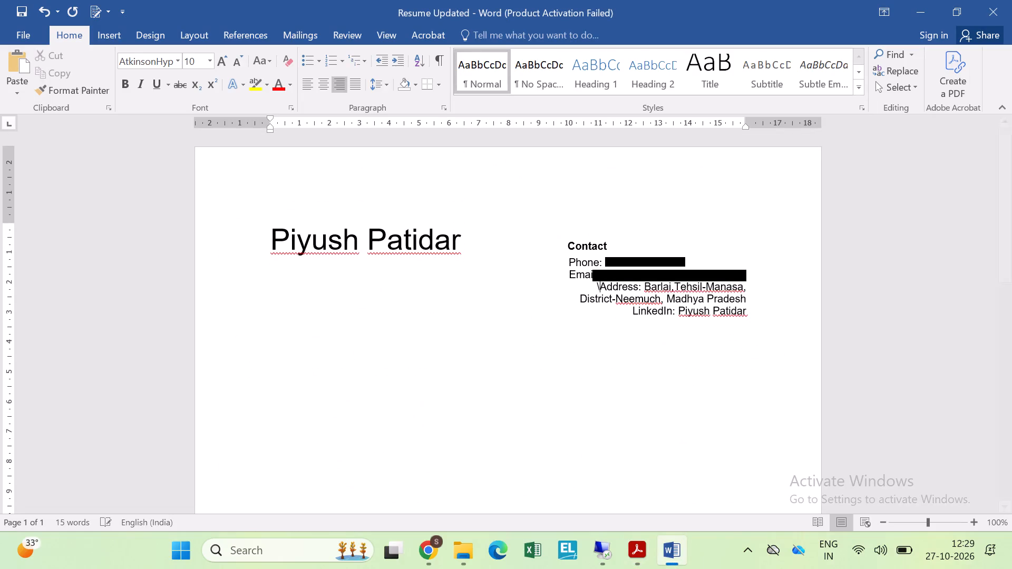
key(BackSpace)
key(BackSpace)
key(BackSpace)
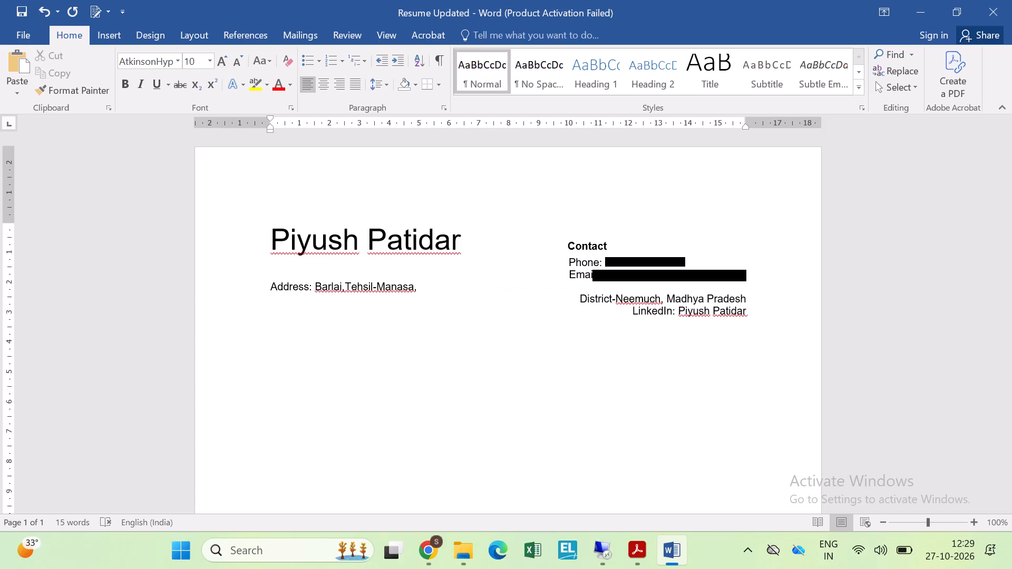
Pad the front of the Address line with 46 spaces so its label lines up under the Phone and Email labels.
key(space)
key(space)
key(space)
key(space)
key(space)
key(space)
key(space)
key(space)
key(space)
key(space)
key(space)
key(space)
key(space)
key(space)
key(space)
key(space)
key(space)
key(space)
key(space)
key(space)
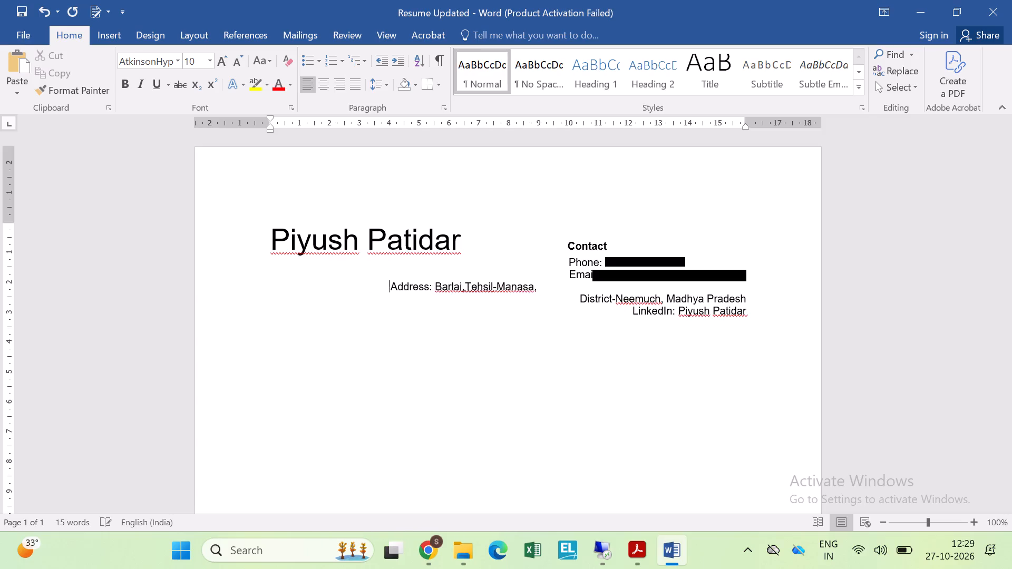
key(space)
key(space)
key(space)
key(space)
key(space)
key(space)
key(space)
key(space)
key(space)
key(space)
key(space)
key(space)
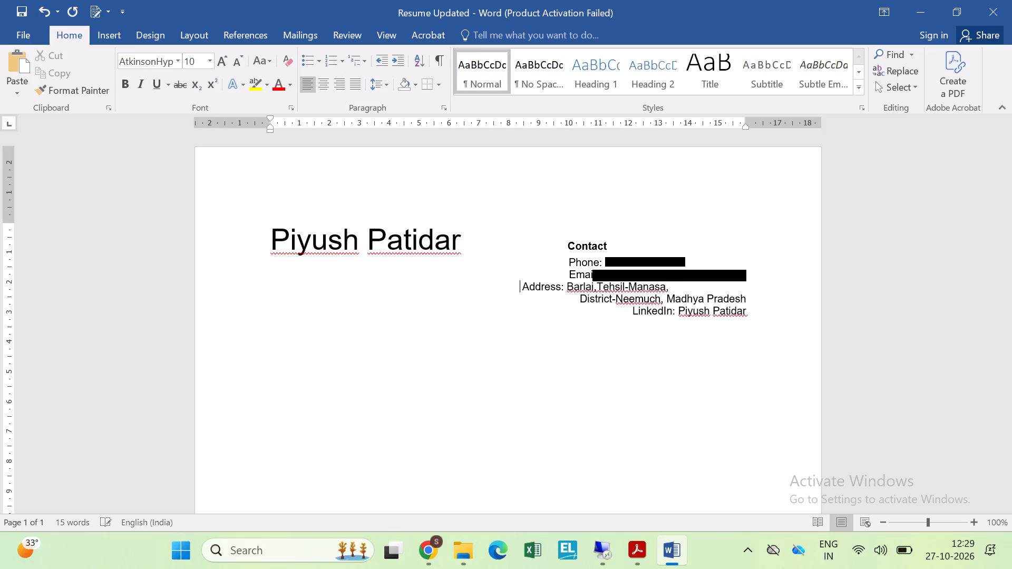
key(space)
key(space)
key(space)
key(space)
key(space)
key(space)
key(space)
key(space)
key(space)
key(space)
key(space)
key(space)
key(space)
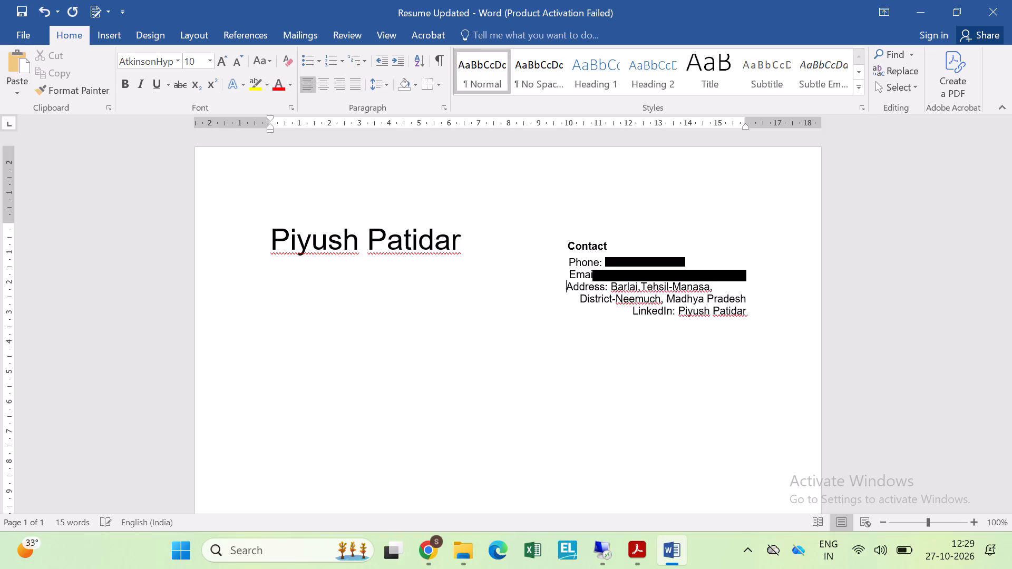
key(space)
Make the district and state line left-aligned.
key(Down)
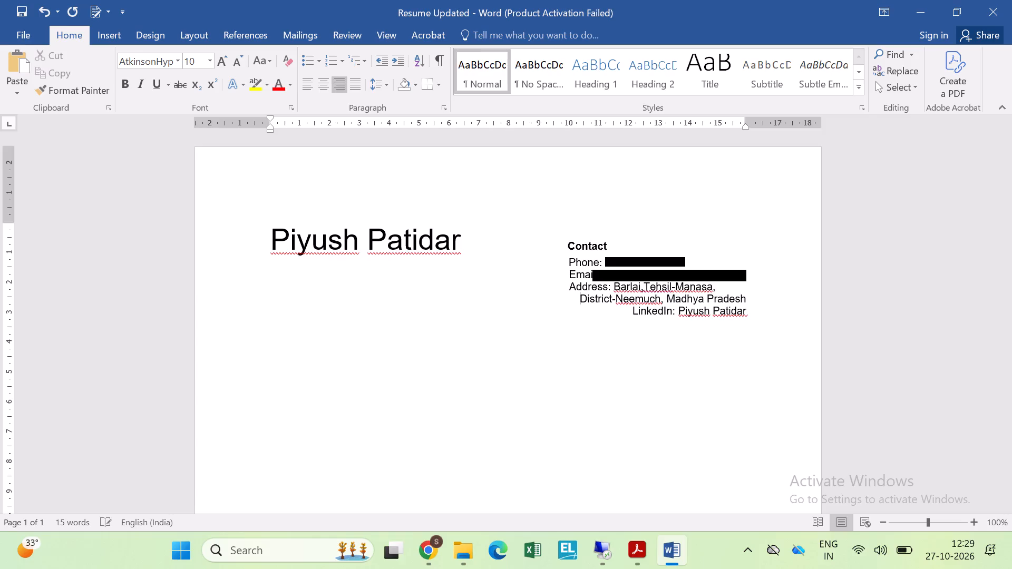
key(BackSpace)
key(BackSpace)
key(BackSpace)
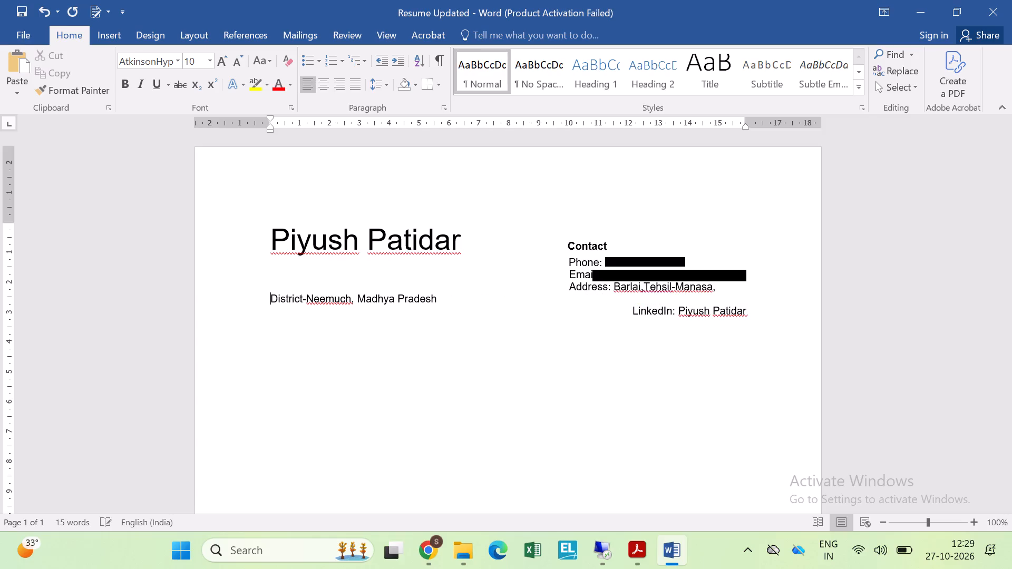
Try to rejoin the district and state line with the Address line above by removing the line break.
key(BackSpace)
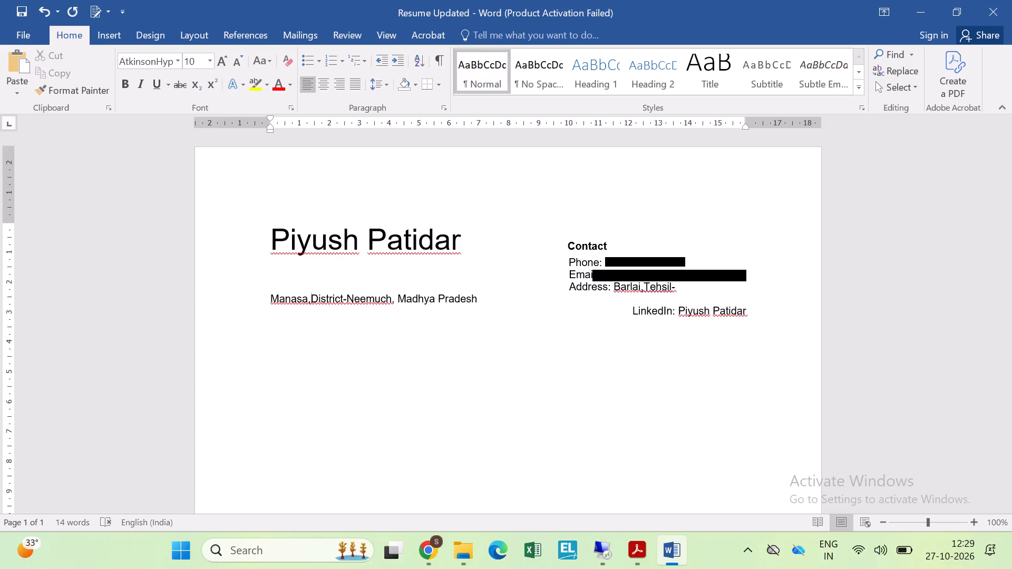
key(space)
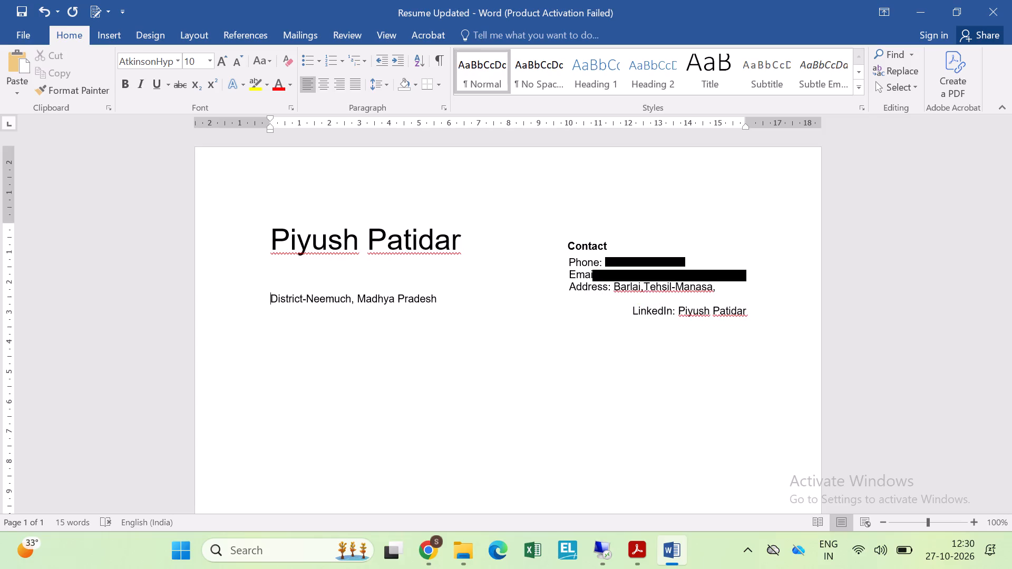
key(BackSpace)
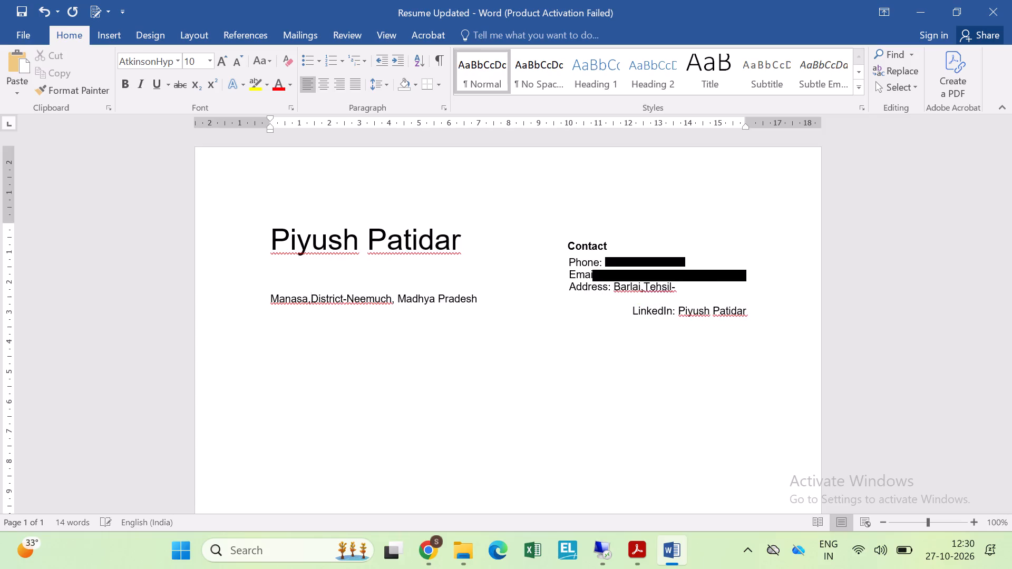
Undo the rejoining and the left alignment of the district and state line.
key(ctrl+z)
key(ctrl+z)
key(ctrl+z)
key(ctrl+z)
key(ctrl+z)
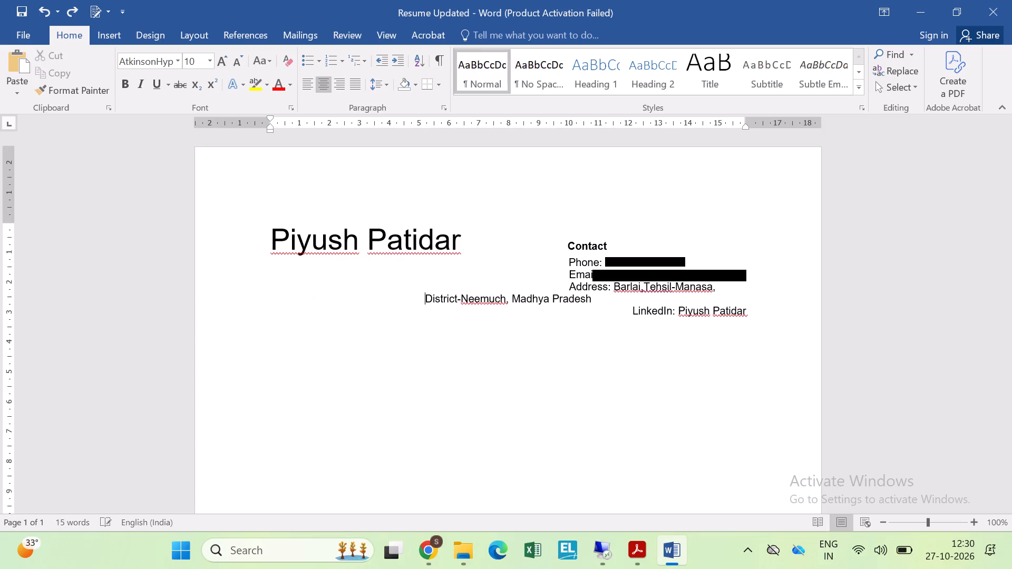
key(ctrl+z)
Make the district and state line below the Address line left-aligned.
key(BackSpace)
key(BackSpace)
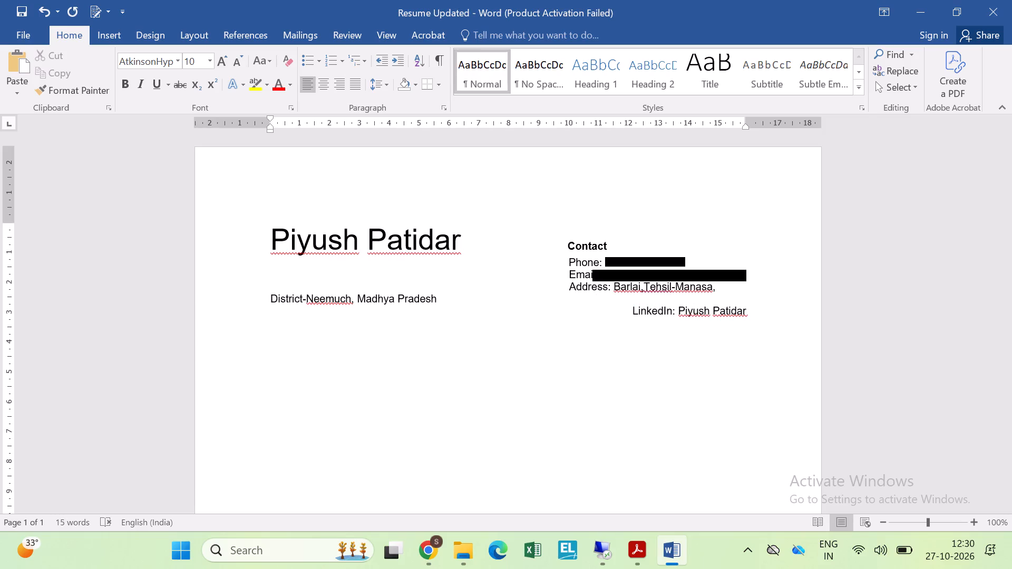
Undo the left alignment of the district and state line.
key(ctrl+z)
Shift the district and state line with leading spaces until it sits roughly under the Address label.
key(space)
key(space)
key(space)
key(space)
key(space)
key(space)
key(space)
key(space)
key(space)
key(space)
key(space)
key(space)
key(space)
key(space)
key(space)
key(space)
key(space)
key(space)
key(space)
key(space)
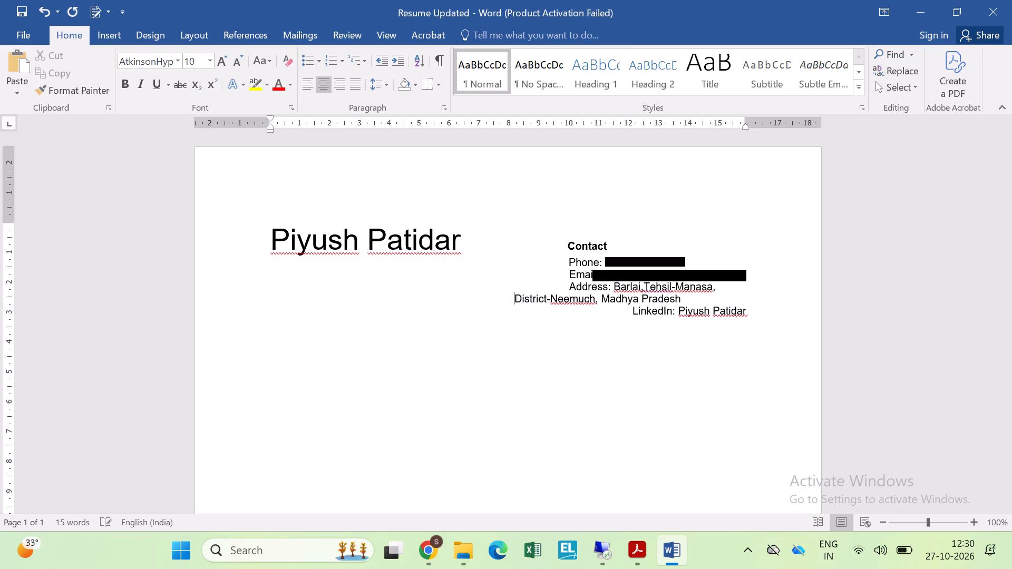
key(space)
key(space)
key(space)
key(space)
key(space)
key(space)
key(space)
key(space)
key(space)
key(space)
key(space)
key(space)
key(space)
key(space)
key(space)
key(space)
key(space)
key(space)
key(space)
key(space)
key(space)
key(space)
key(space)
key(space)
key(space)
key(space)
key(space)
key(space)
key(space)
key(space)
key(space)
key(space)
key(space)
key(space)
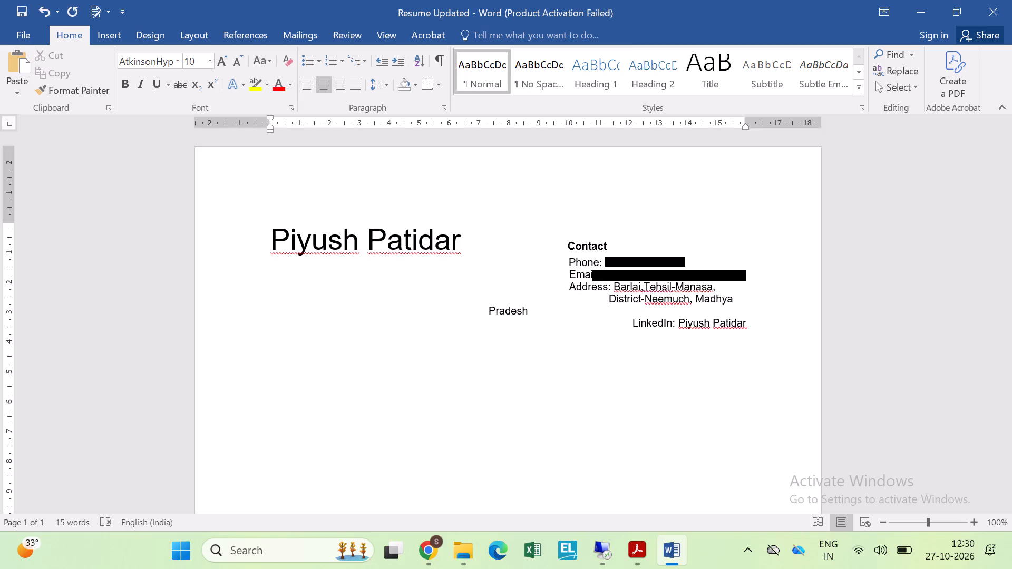
key(BackSpace)
key(BackSpace)
key(BackSpace)
key(BackSpace)
key(BackSpace)
key(BackSpace)
key(BackSpace)
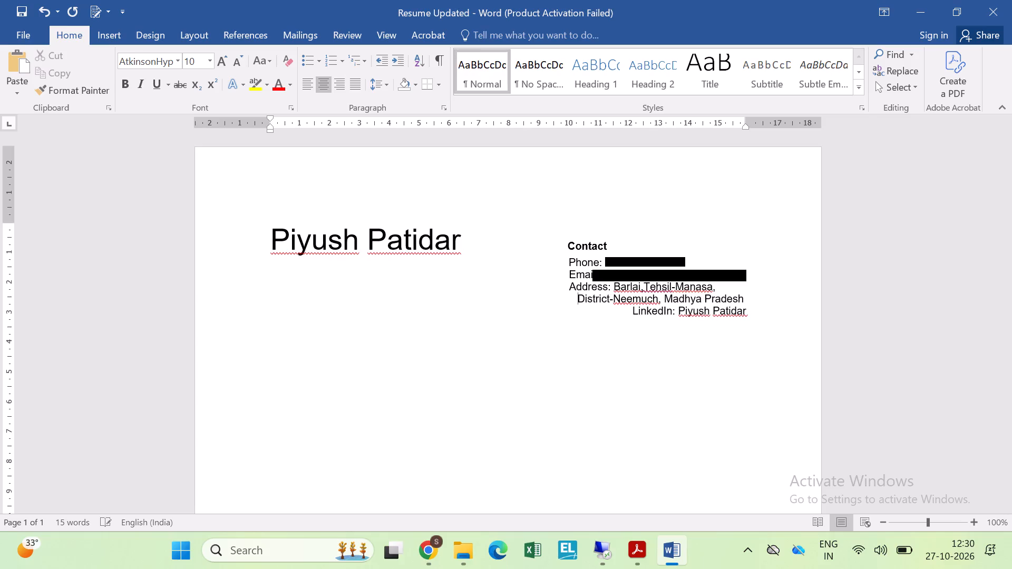
key(BackSpace)
key(BackSpace)
key(BackSpace)
key(BackSpace)
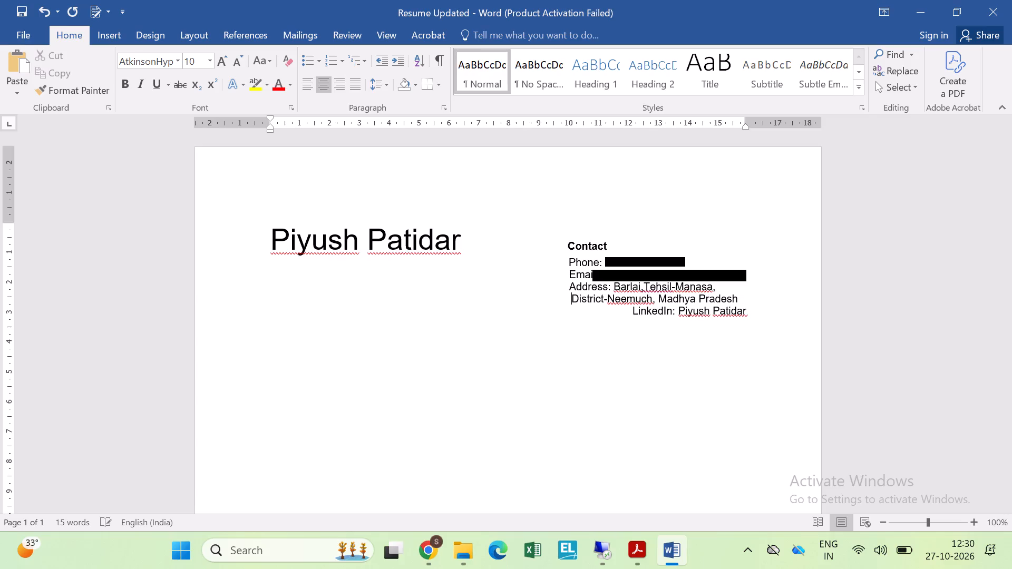
Change the LinkedIn line to centre alignment and pad it with leading spaces until it starts level with the Address label.
key(Down)
key(BackSpace)
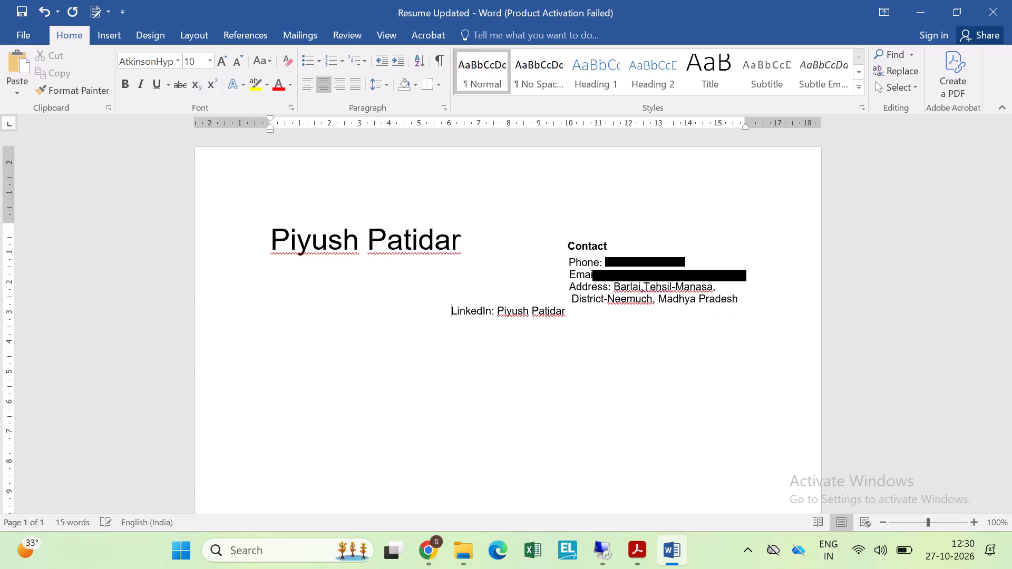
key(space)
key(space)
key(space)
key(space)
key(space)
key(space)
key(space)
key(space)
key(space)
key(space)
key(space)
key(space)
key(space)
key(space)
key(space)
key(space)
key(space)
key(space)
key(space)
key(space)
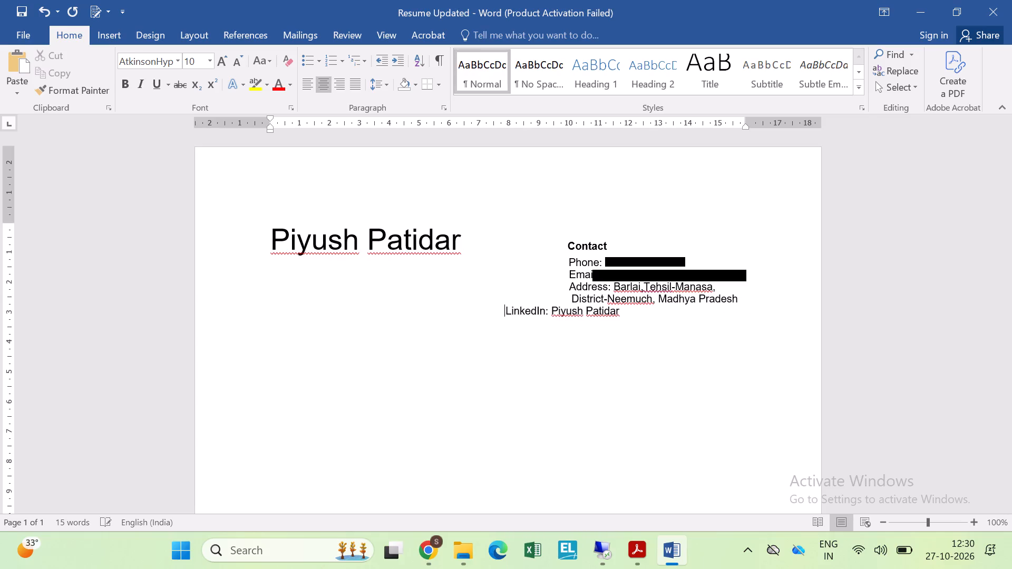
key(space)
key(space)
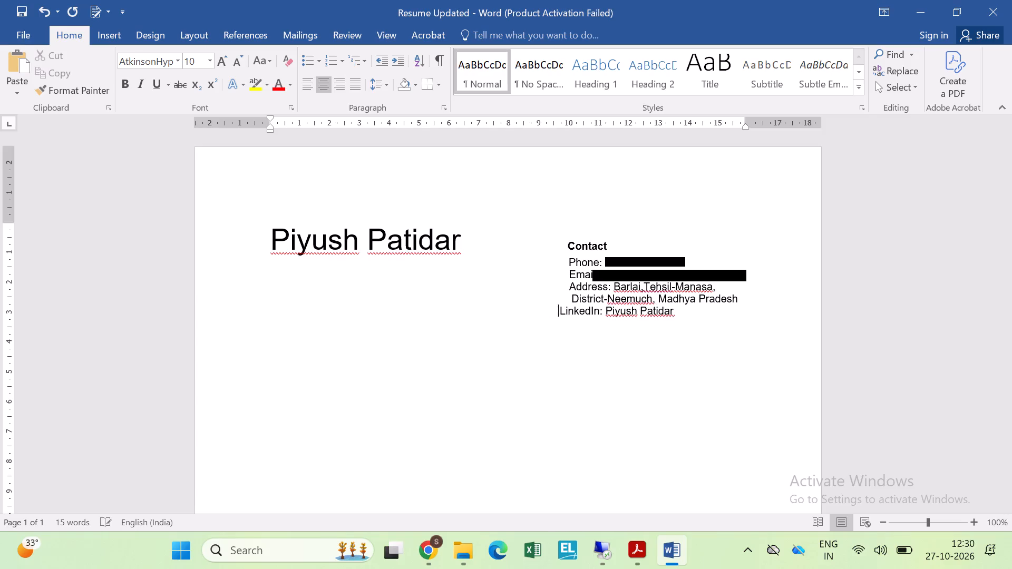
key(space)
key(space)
Remove the surplus leading spaces from the district and state line so it starts level with the LinkedIn line.
key(Up)
key(Right)
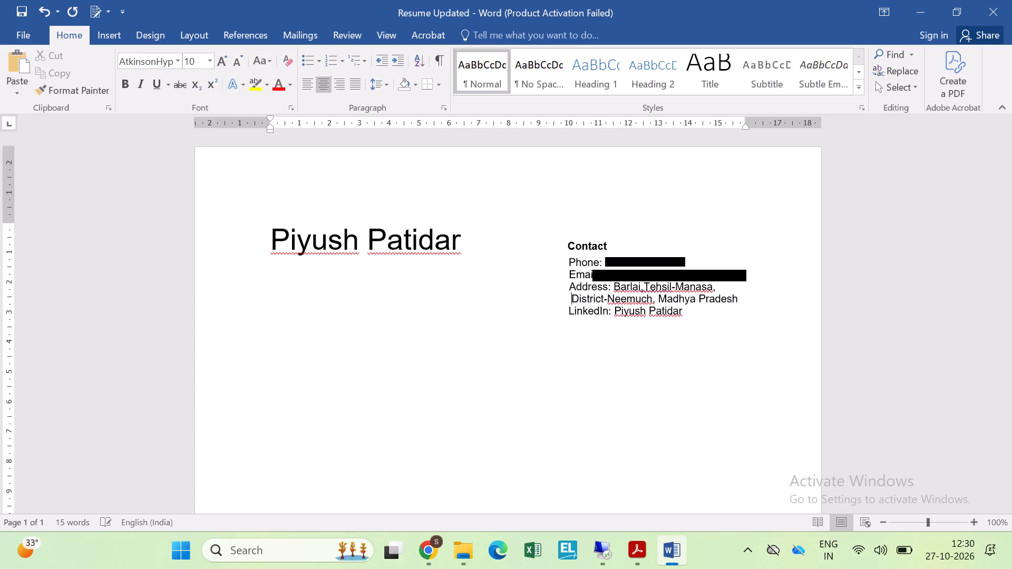
key(BackSpace)
key(Down)
key(Up)
key(Up)
key(Down)
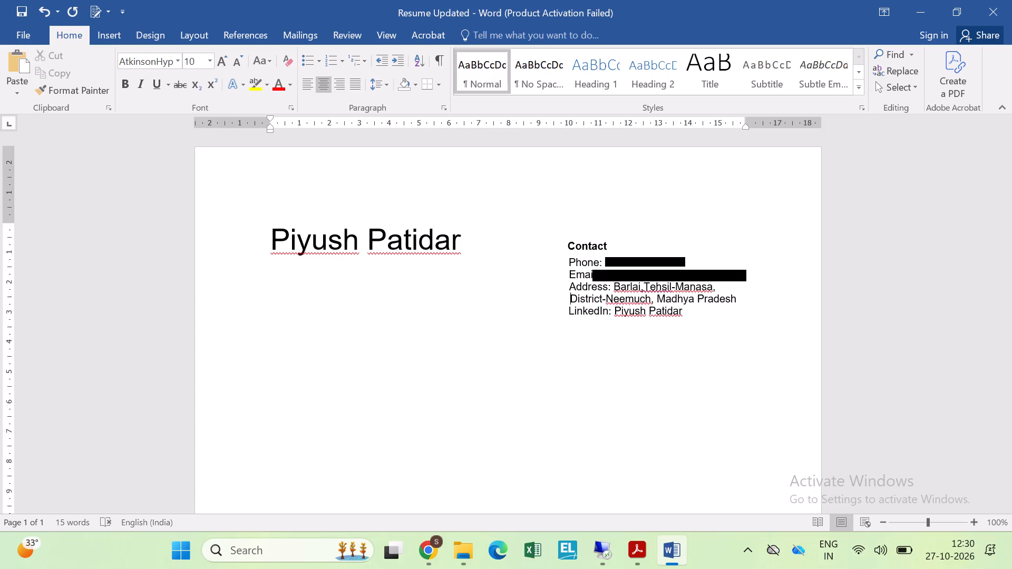
key(BackSpace)
key(Down)
key(Up)
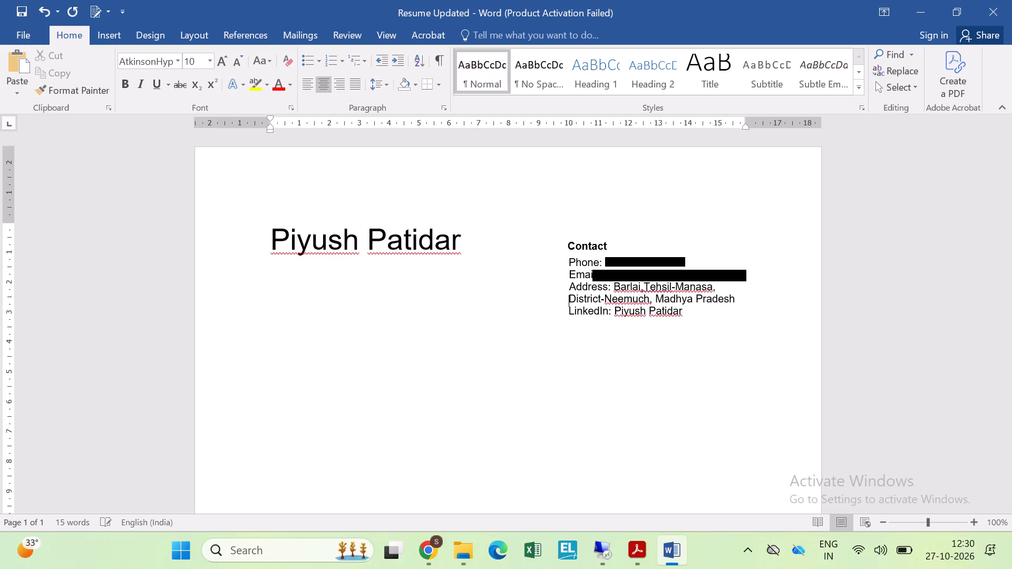
Check whether the Phone, Email, Address, district and LinkedIn lines all start at the same horizontal position.
key(Up)
key(Up)
key(Up)
key(Down)
key(Down)
key(Up)
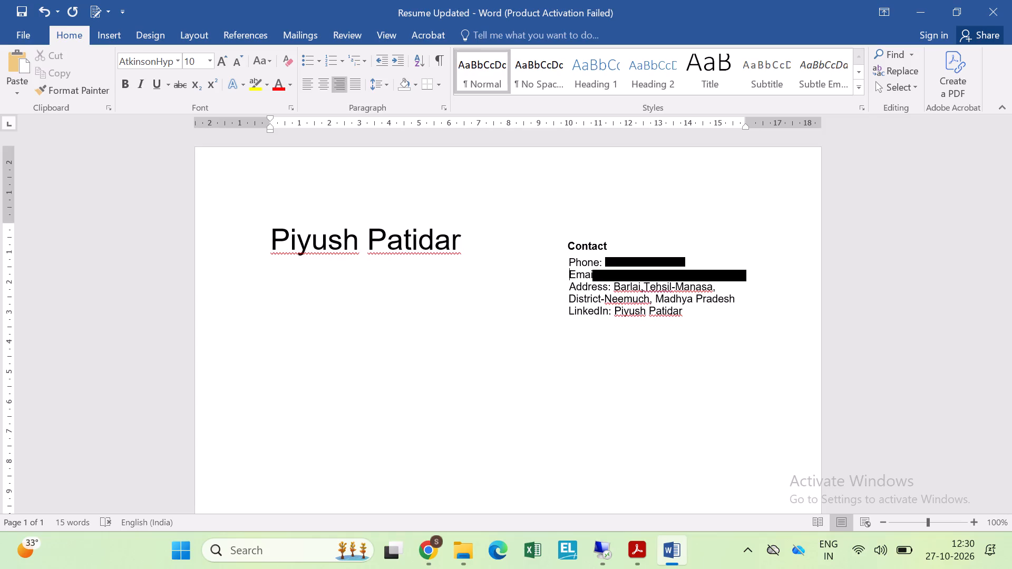
key(Up)
key(Down)
key(Down)
key(Down)
key(Down)
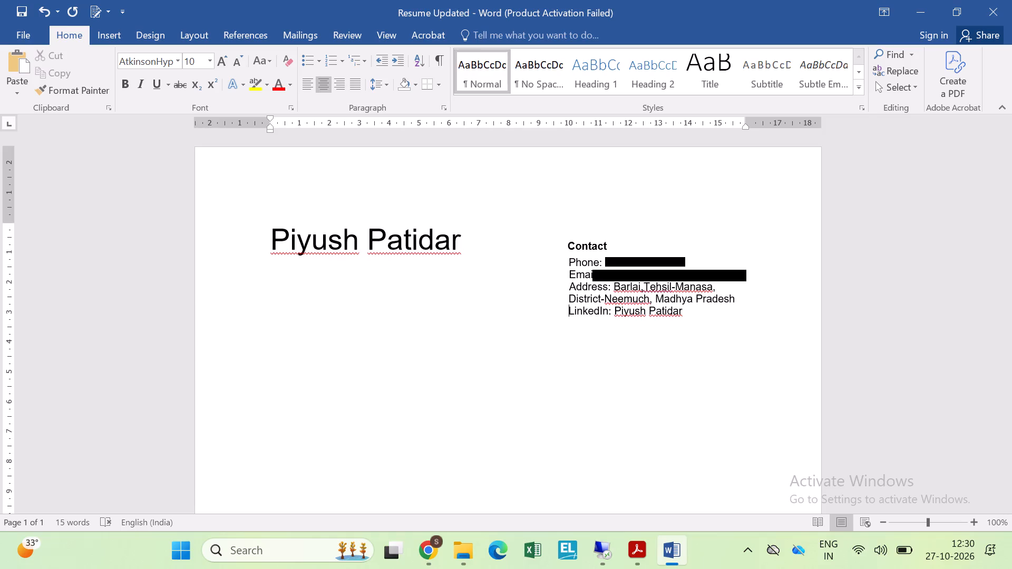
Select the email address in the contact block and start inserting a hyperlink on it.
click(681, 315)
key(Left)
click(296, 38)
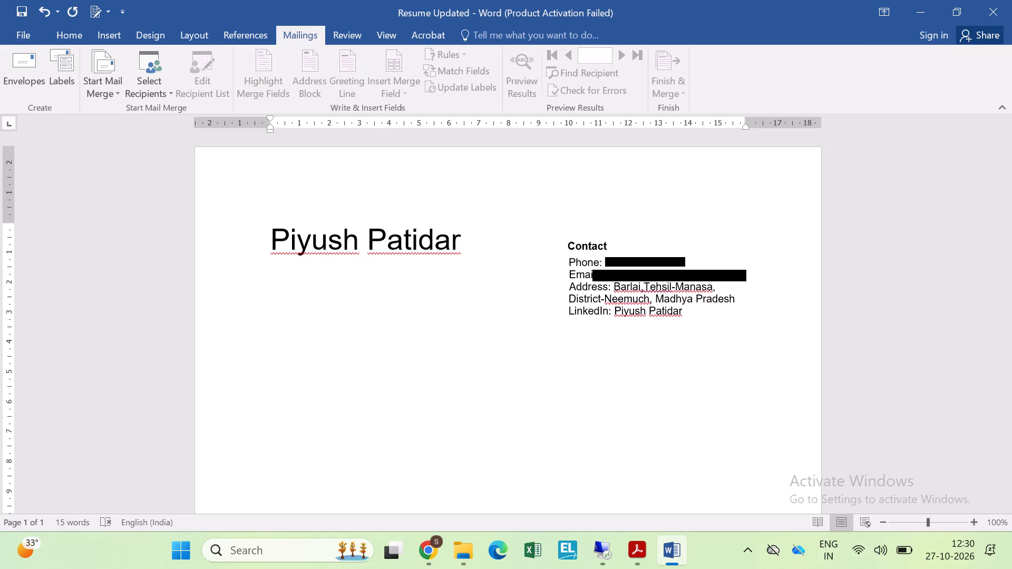
click(145, 36)
click(109, 33)
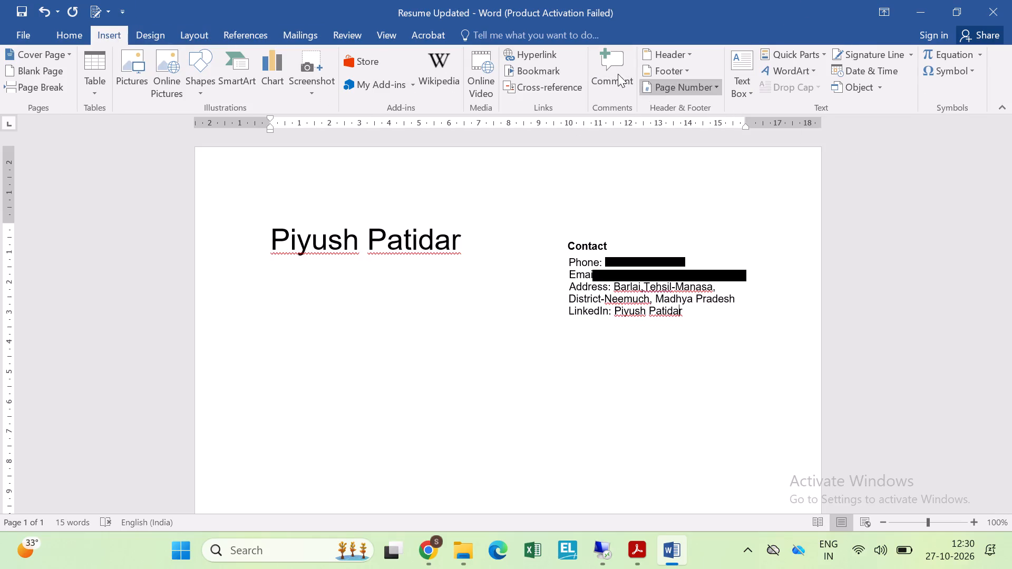
key(Up)
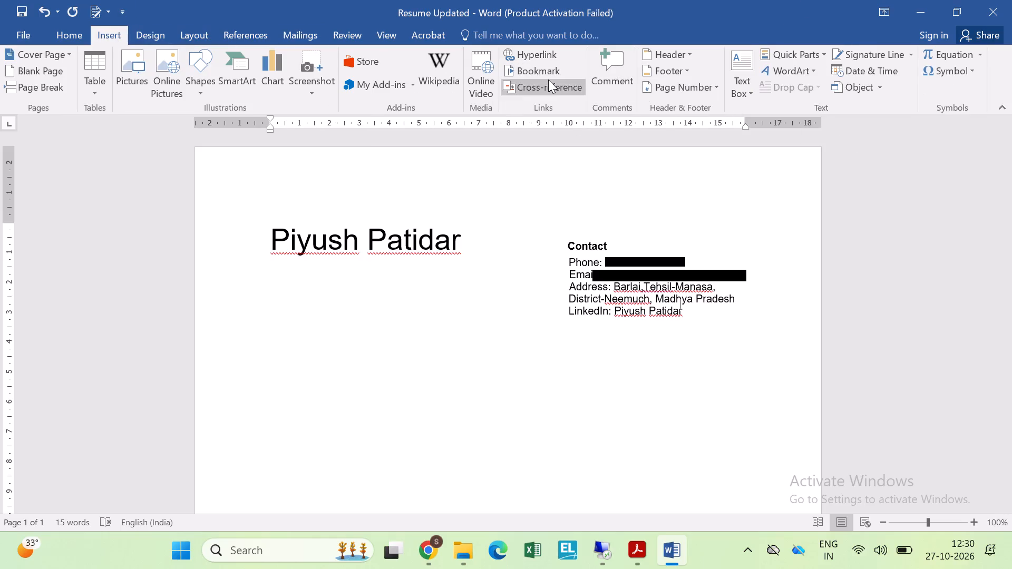
key(Up)
key(Up)
key(Left)
key(Left)
key(Left)
key(Left)
key(Left)
key(Left)
key(Left)
key(Left)
key(Left)
key(Left)
key(ctrl+Left)
key(ctrl+shift+Right)
key(ctrl+shift+Right)
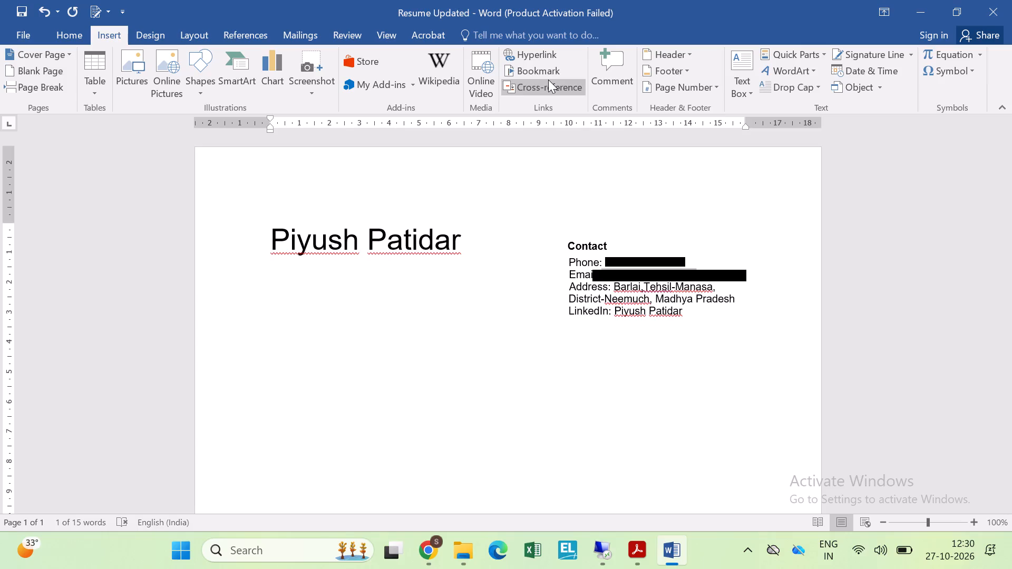
key(ctrl+shift+Right)
key(ctrl+shift+Right)
key(shift+Right)
key(shift+Right)
key(shift+Right)
click(541, 55)
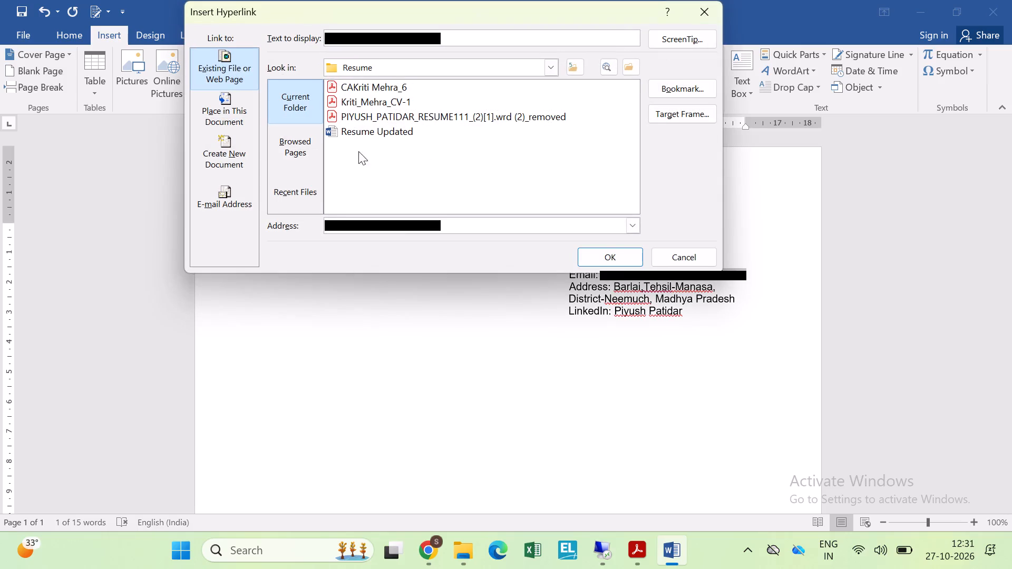
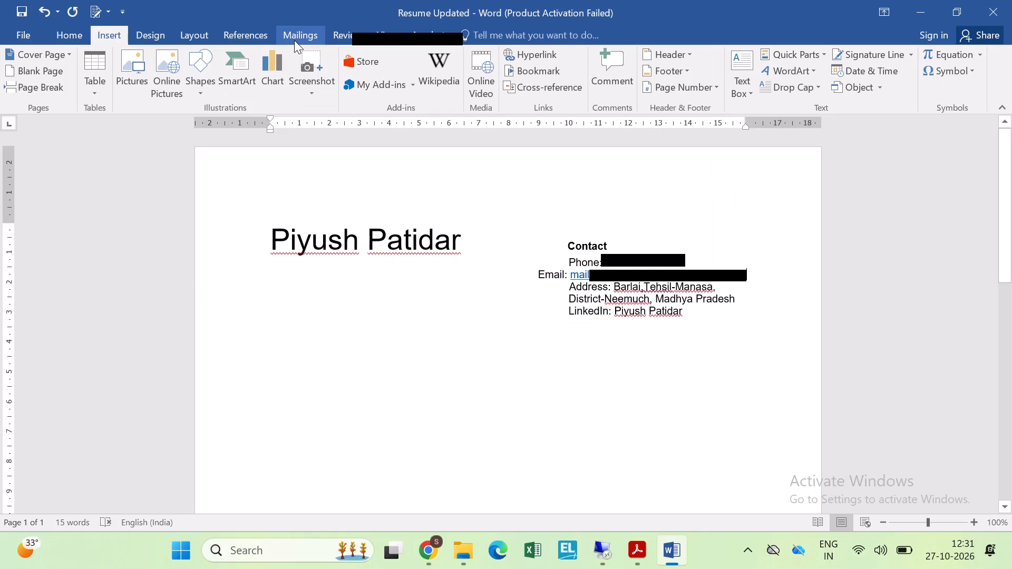
Delete the "mailto:" prefix and surplus characters from the hyperlinked email address so the Email line starts level with the Phone line.
click(599, 276)
key(Left)
key(Right)
key(BackSpace)
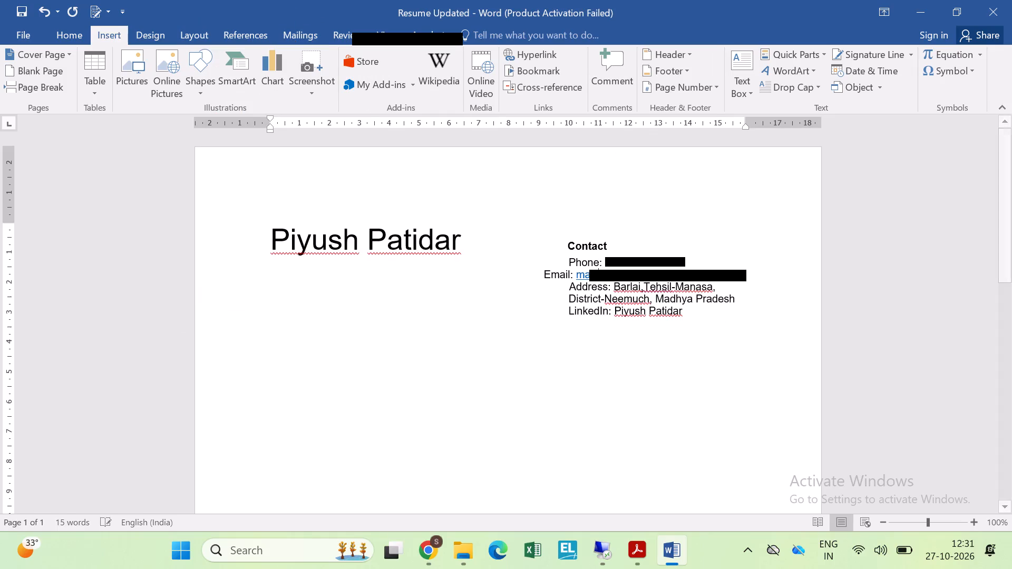
key(BackSpace)
key(BackSpace)
key(BackSpace)
key(BackSpace)
key(BackSpace)
key(BackSpace)
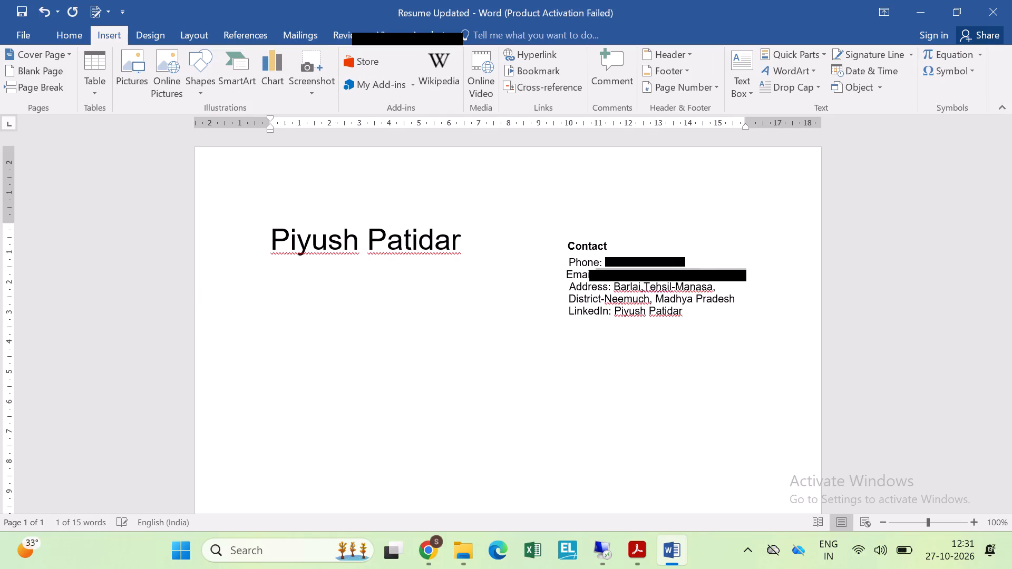
key(Left)
key(Right)
key(Right)
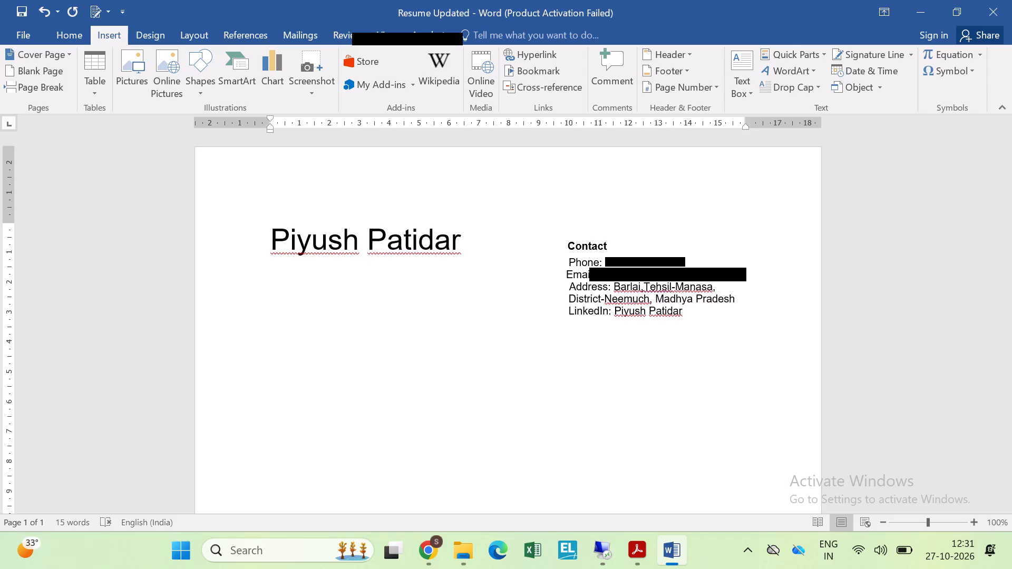
key(BackSpace)
key(BackSpace)
key(Right)
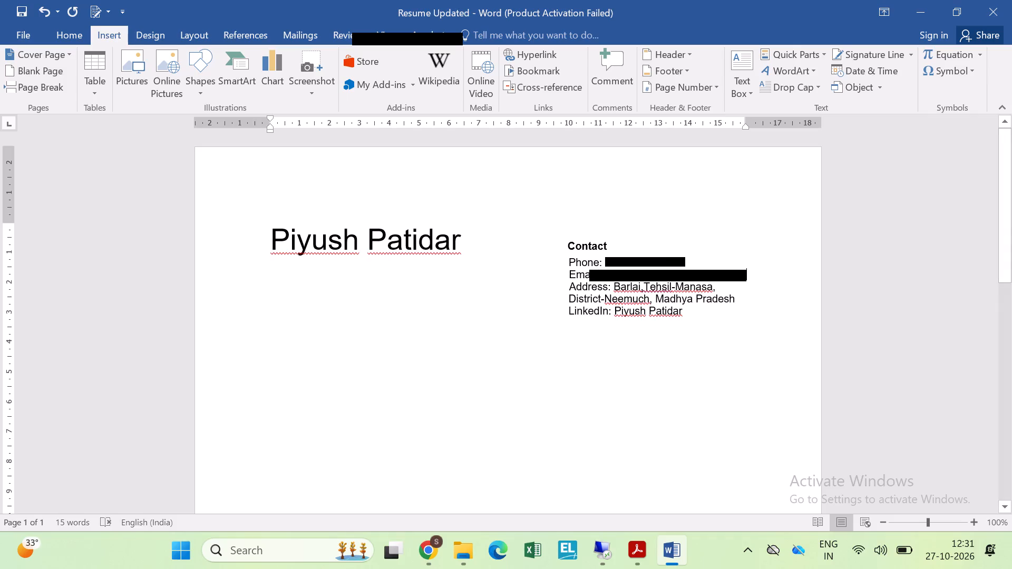
Place the text cursor directly in front of the name on the LinkedIn line of the contact block.
click(641, 316)
key(Left)
key(Left)
key(Left)
key(Left)
key(Left)
key(Right)
key(Left)
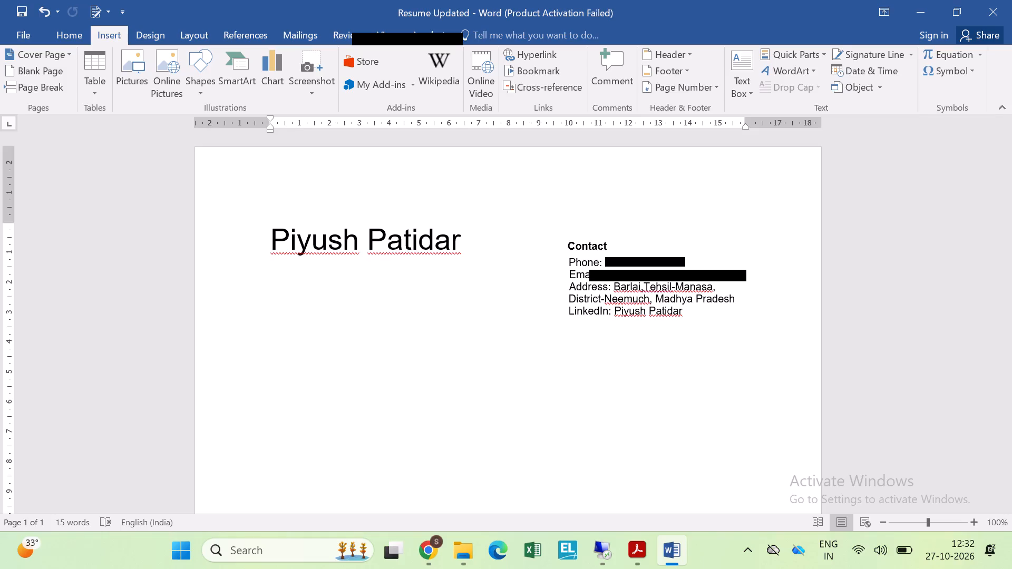
Find Google Chrome through the Windows search with "ch" and open it.
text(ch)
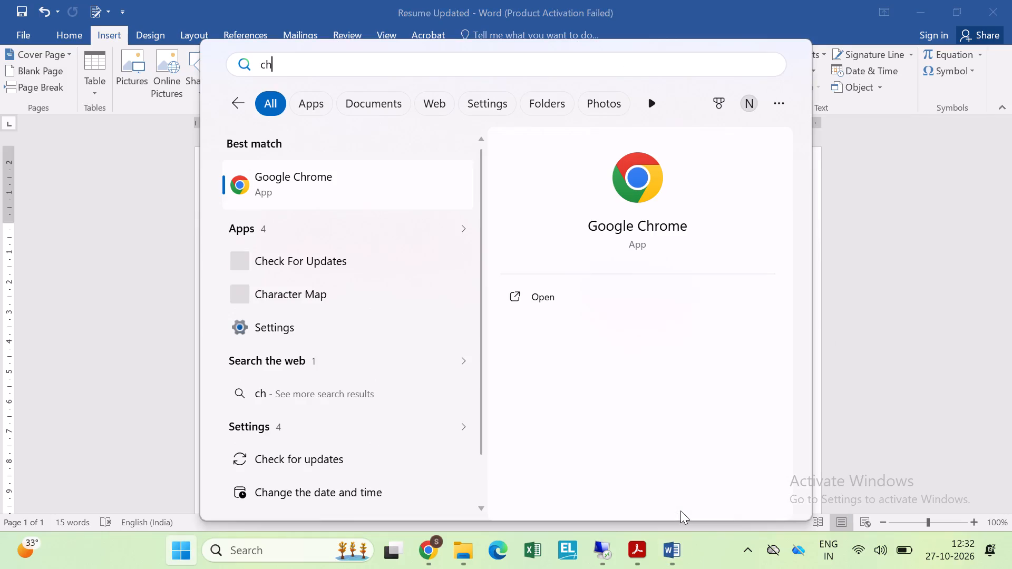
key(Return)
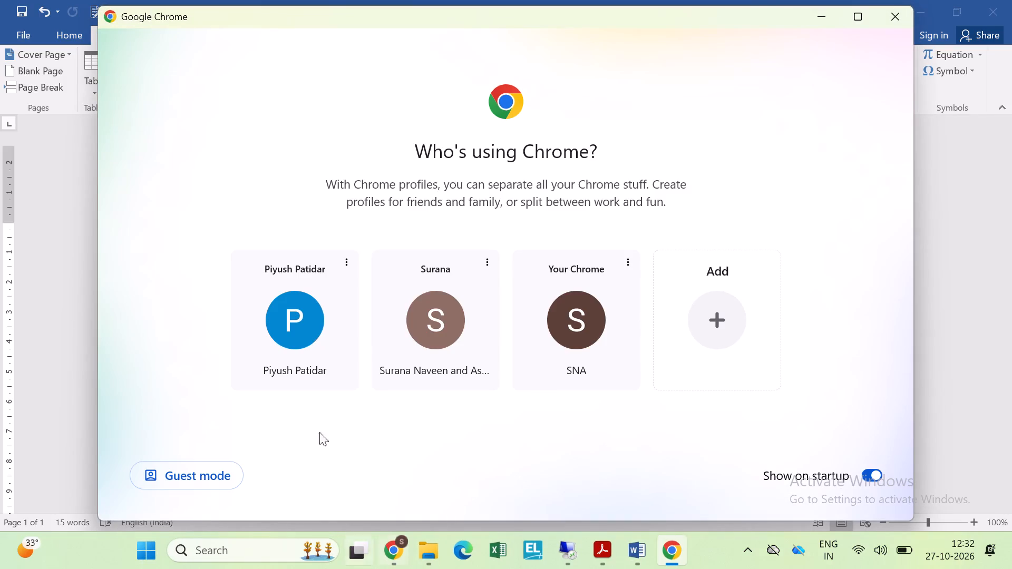
Open Chrome with the blue "P" profile in a maximized window, dismissing the Signer.Digital extension's About window.
click(326, 318)
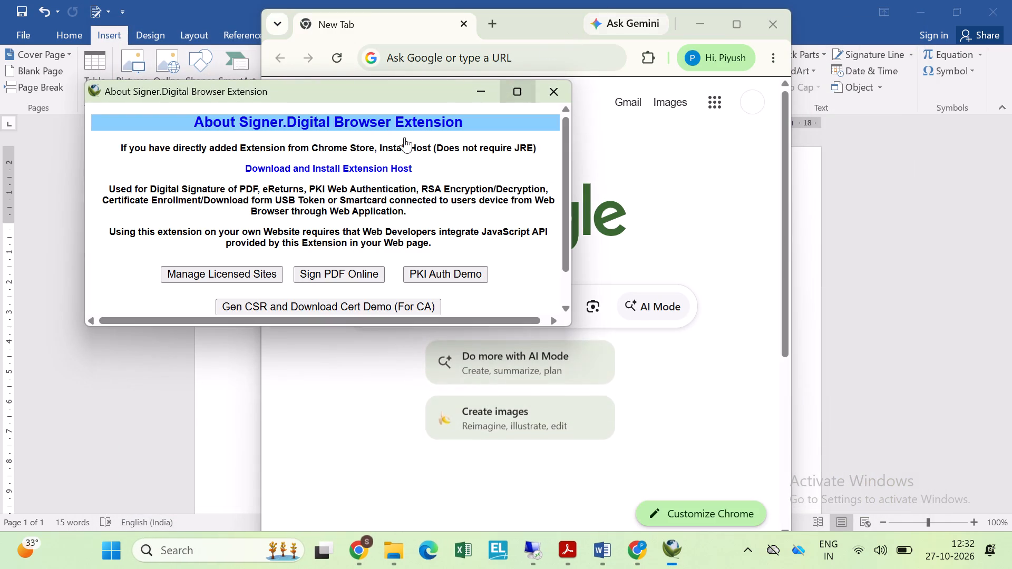
click(543, 93)
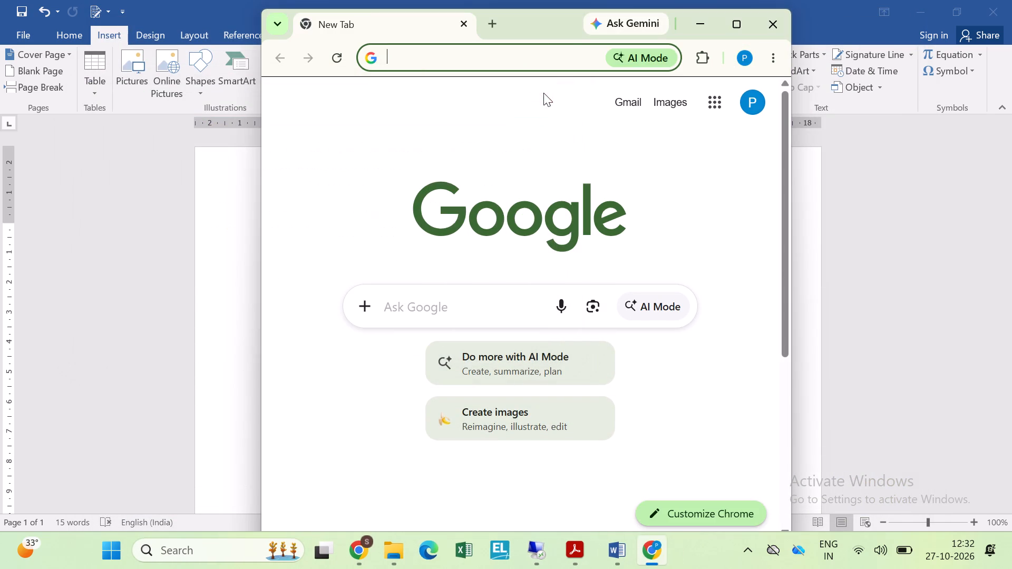
click(731, 14)
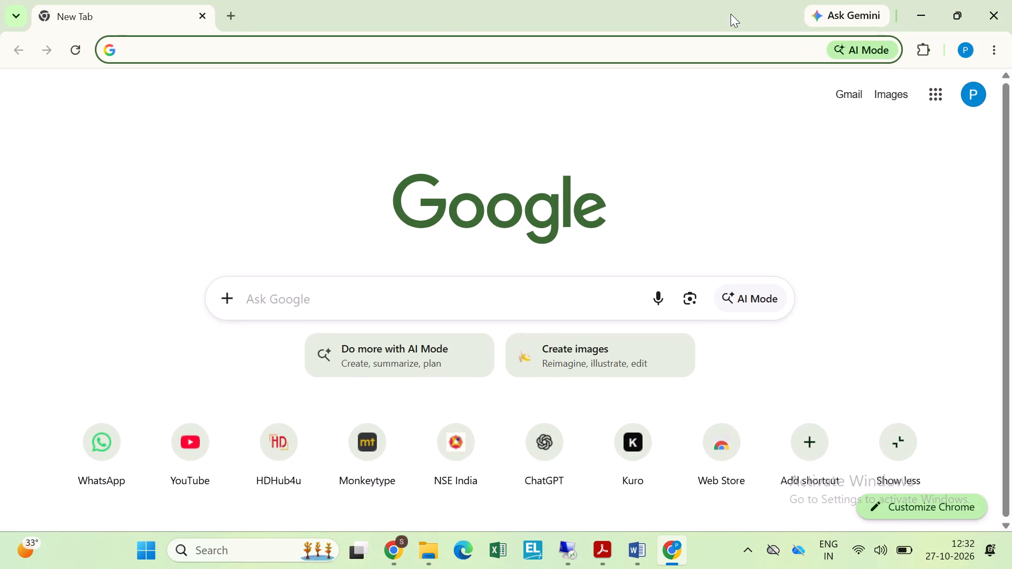
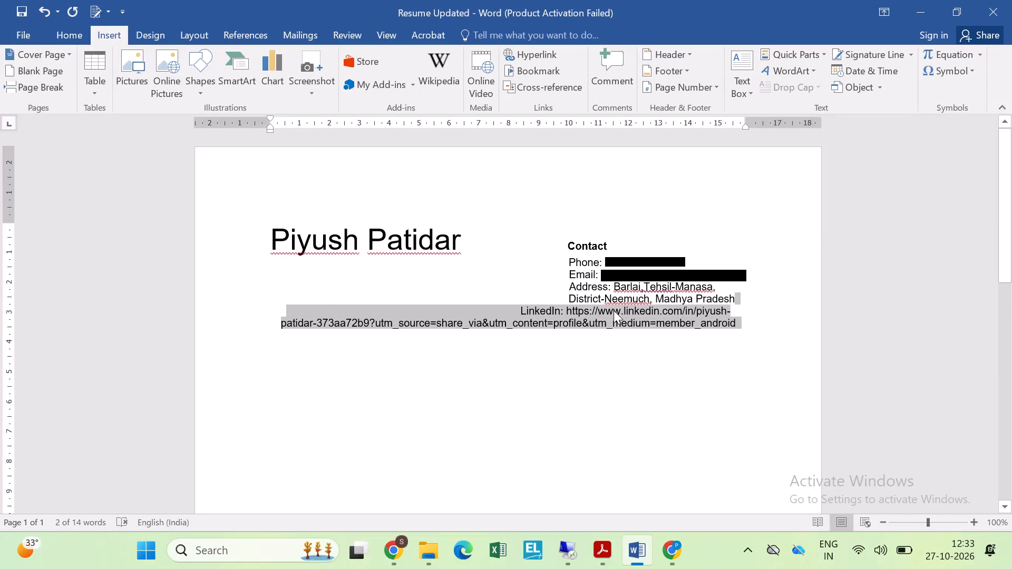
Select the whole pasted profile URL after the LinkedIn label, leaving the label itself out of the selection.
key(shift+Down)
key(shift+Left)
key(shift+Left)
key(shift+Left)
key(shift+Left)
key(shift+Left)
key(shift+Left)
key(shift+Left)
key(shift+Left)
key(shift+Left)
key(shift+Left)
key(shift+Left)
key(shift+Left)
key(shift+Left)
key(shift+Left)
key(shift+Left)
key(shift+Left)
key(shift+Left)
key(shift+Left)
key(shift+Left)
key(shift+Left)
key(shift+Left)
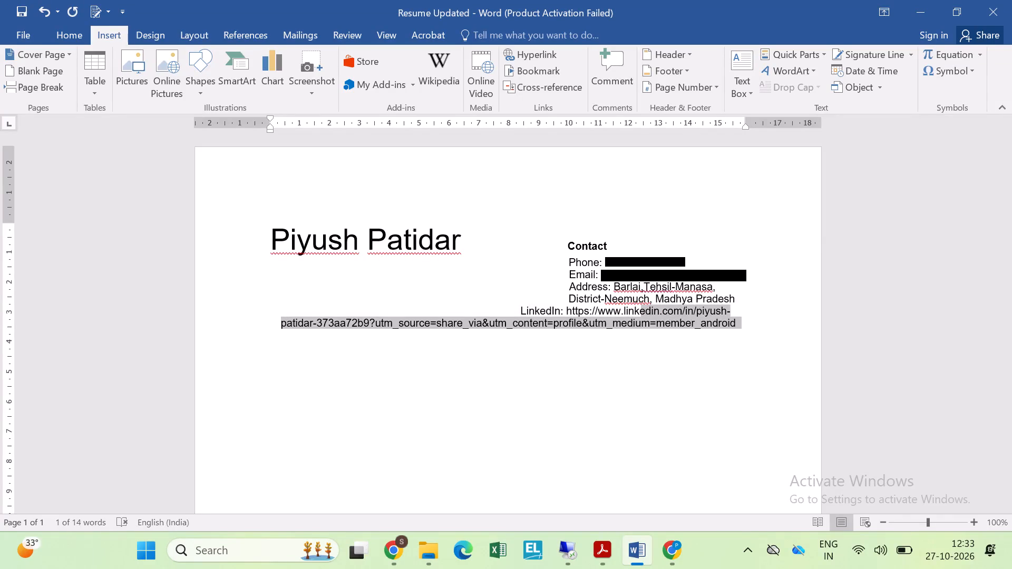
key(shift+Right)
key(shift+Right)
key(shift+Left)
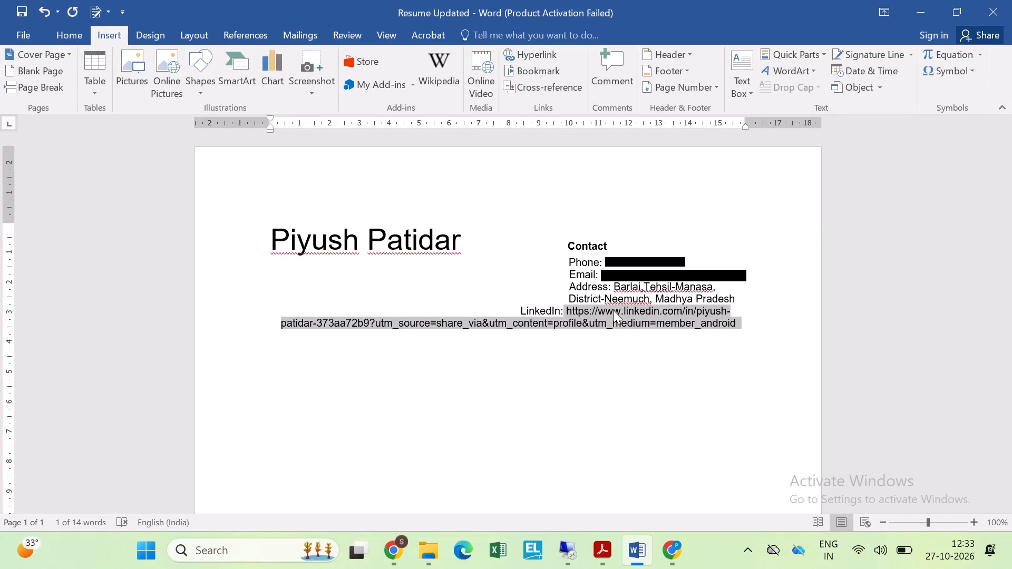
Undo the pasting of the profile URL over the name on the LinkedIn line.
key(ctrl+z)
Select the full name after the LinkedIn label in the contact block and start inserting a hyperlink on it.
key(Right)
key(Left)
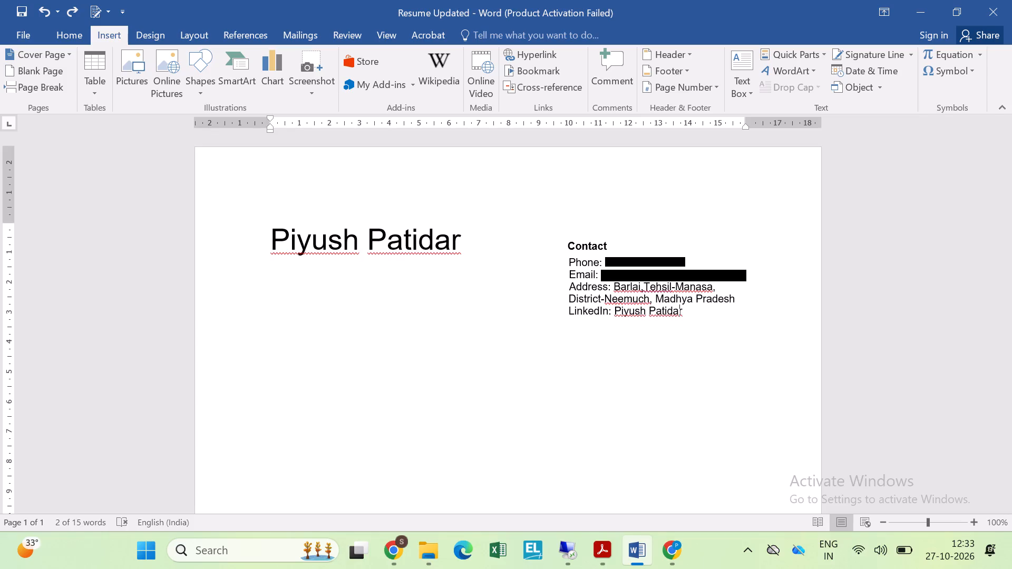
key(Right)
key(ctrl+shift+Left)
key(ctrl+shift+Left)
key(shift+Left)
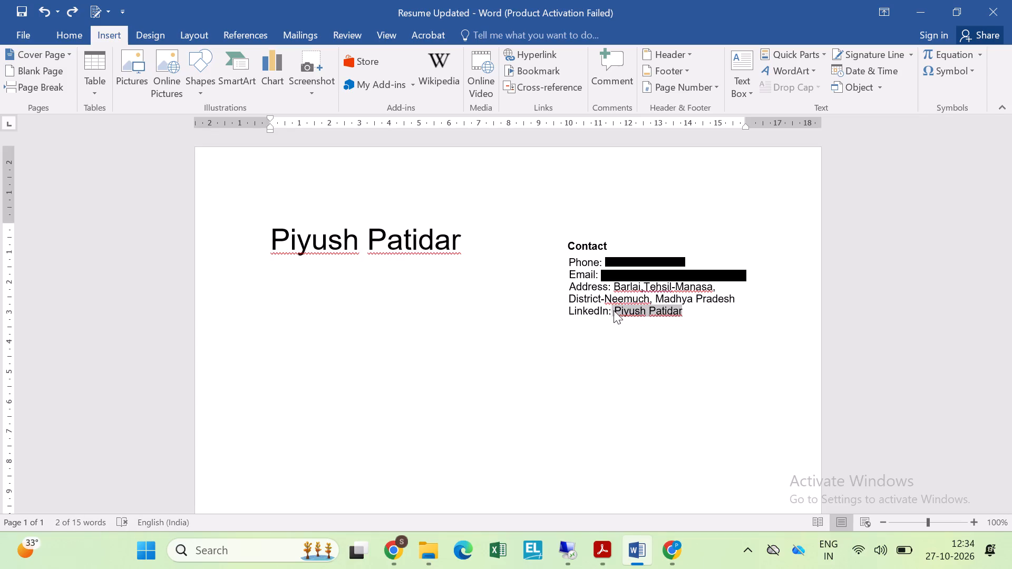
key(shift+Right)
click(517, 49)
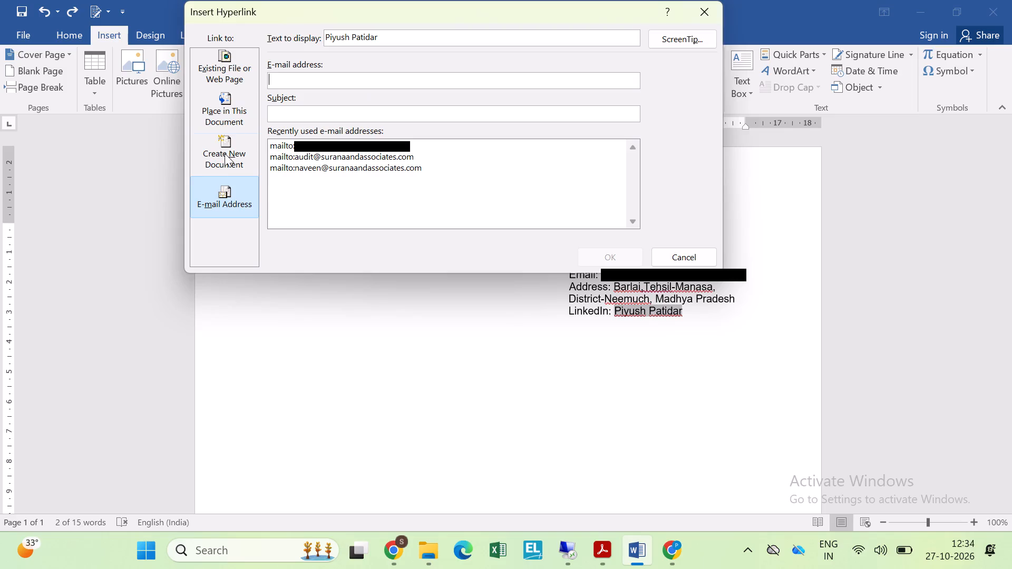
Hyperlink the selected name on the LinkedIn line to the copied LinkedIn profile web address.
click(232, 64)
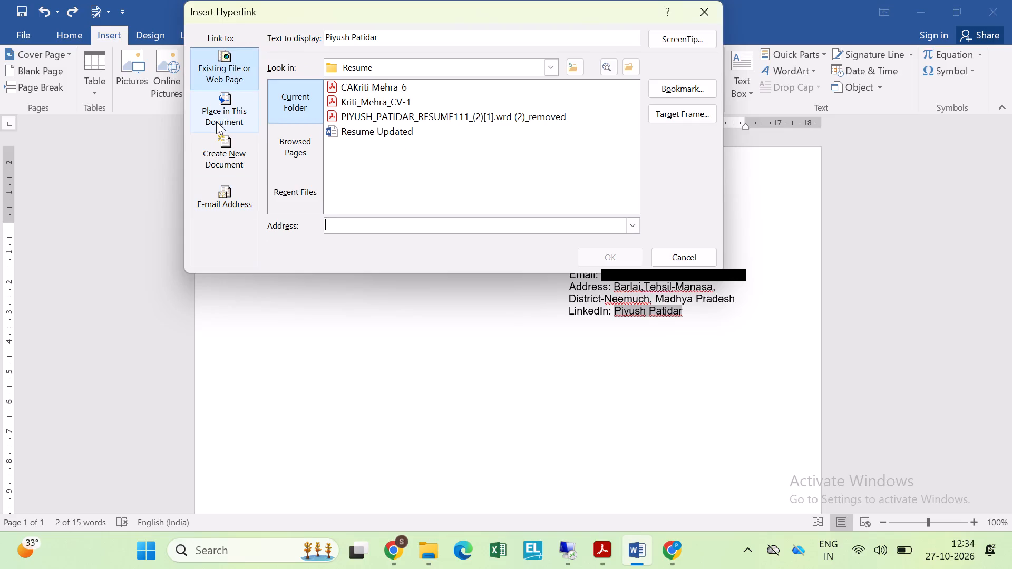
click(295, 145)
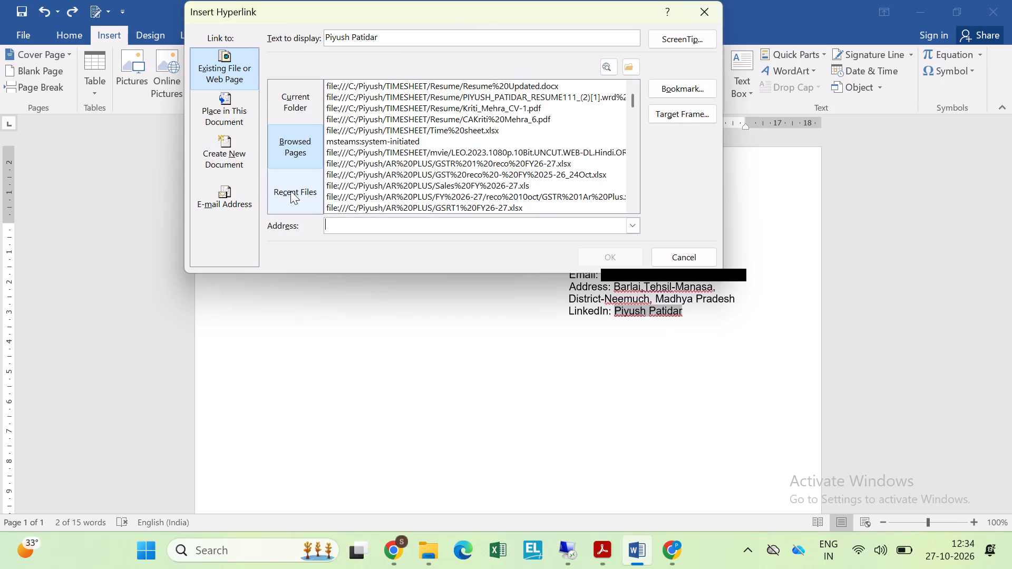
key(ctrl+v)
key(Return)
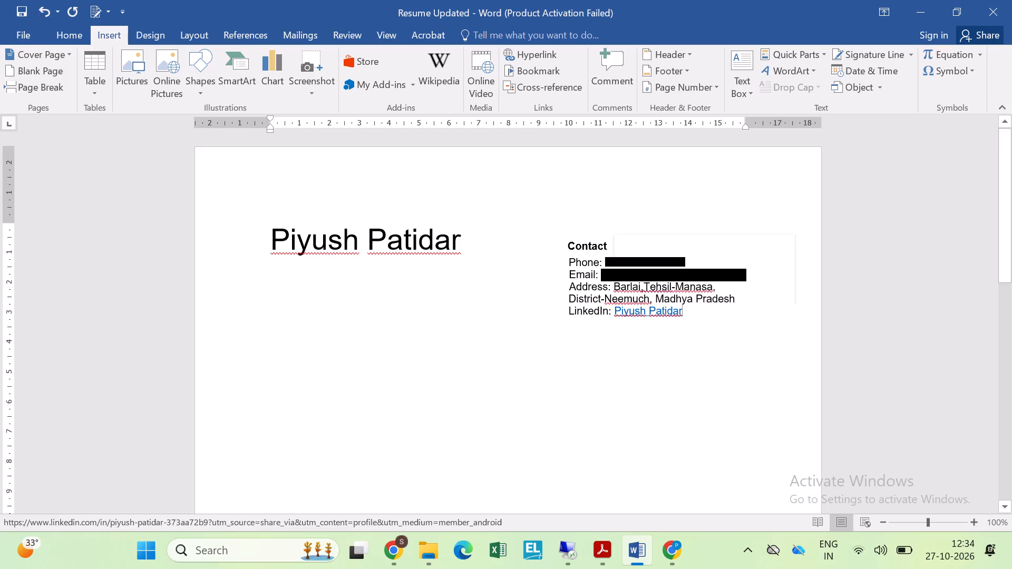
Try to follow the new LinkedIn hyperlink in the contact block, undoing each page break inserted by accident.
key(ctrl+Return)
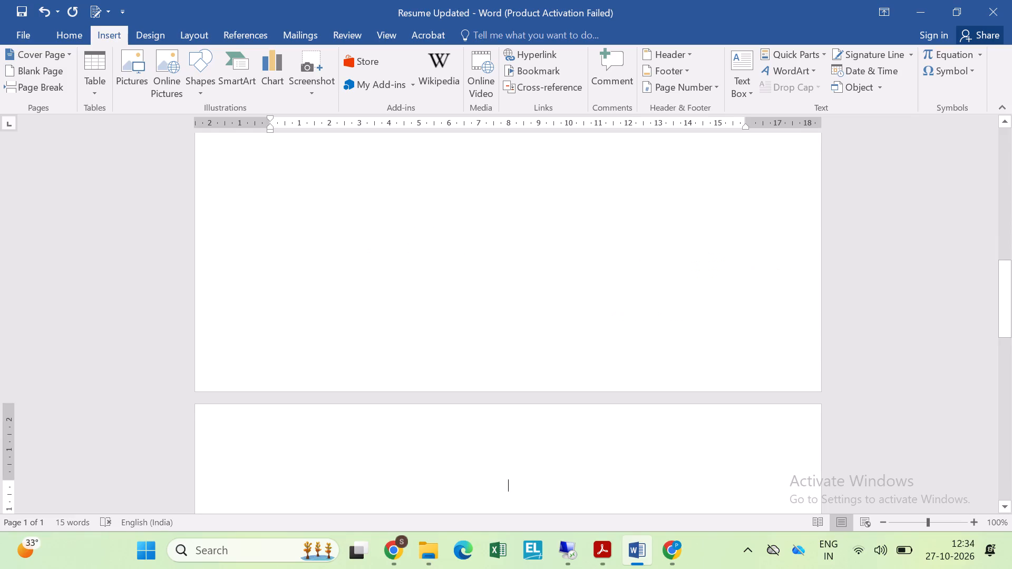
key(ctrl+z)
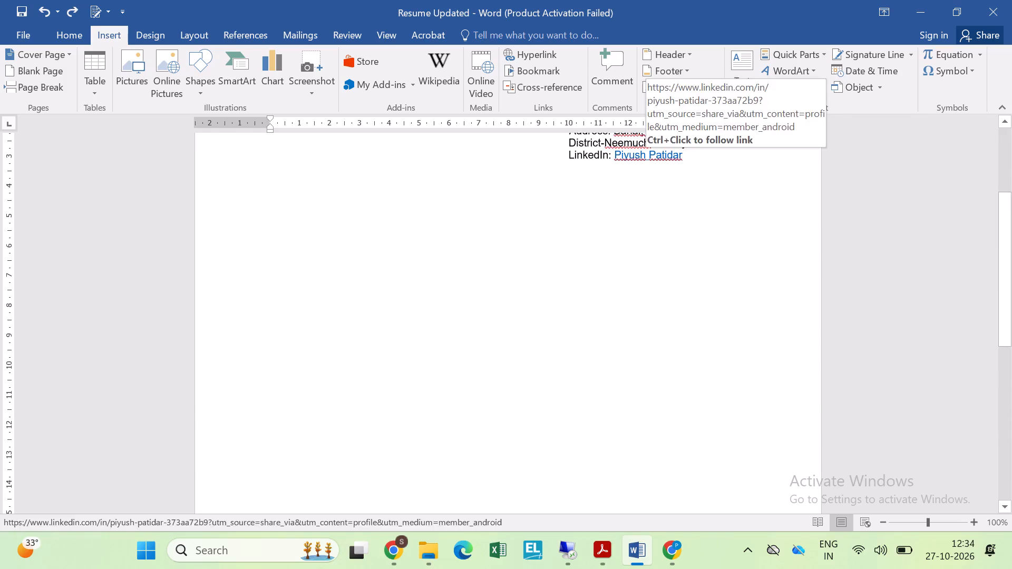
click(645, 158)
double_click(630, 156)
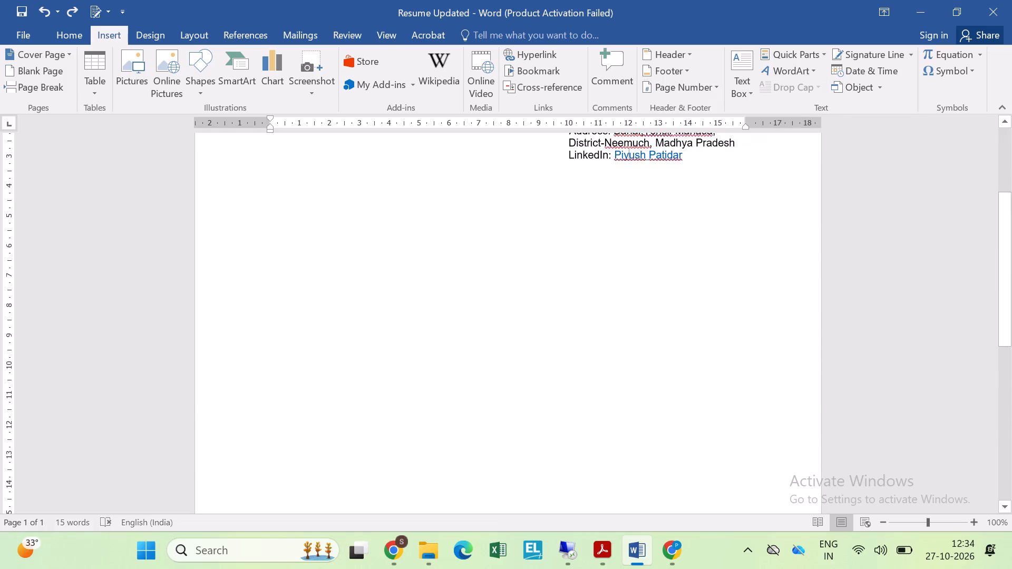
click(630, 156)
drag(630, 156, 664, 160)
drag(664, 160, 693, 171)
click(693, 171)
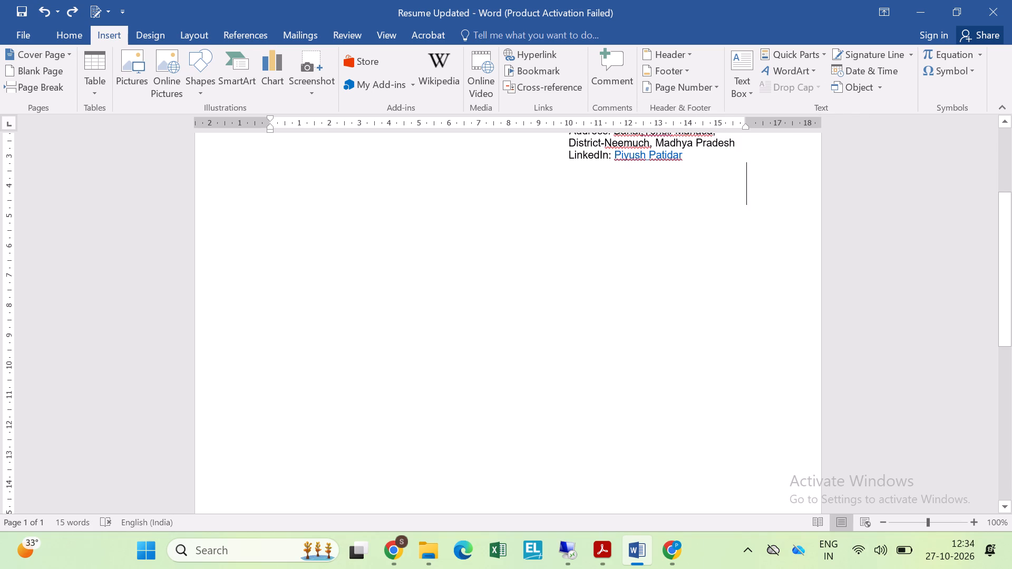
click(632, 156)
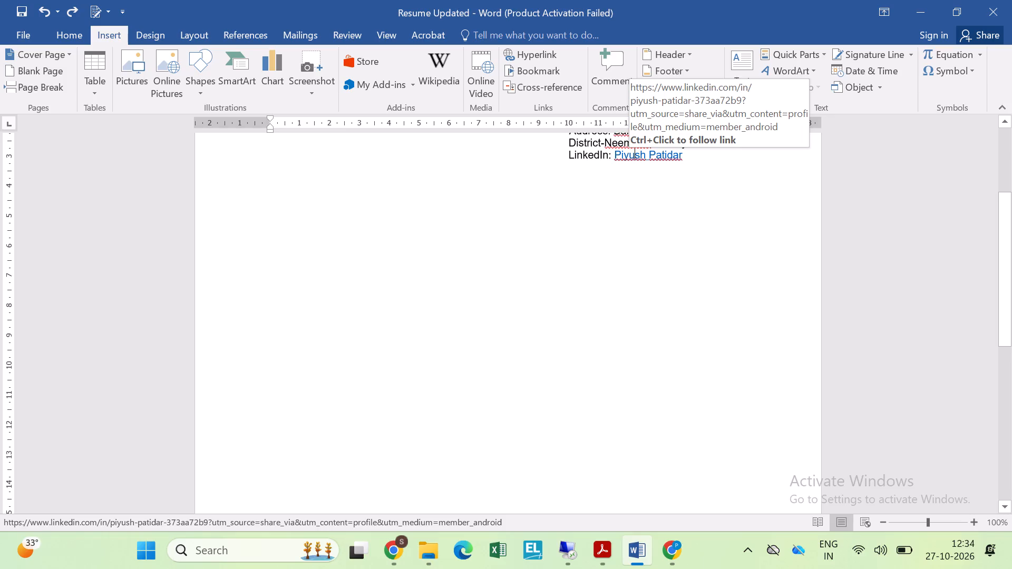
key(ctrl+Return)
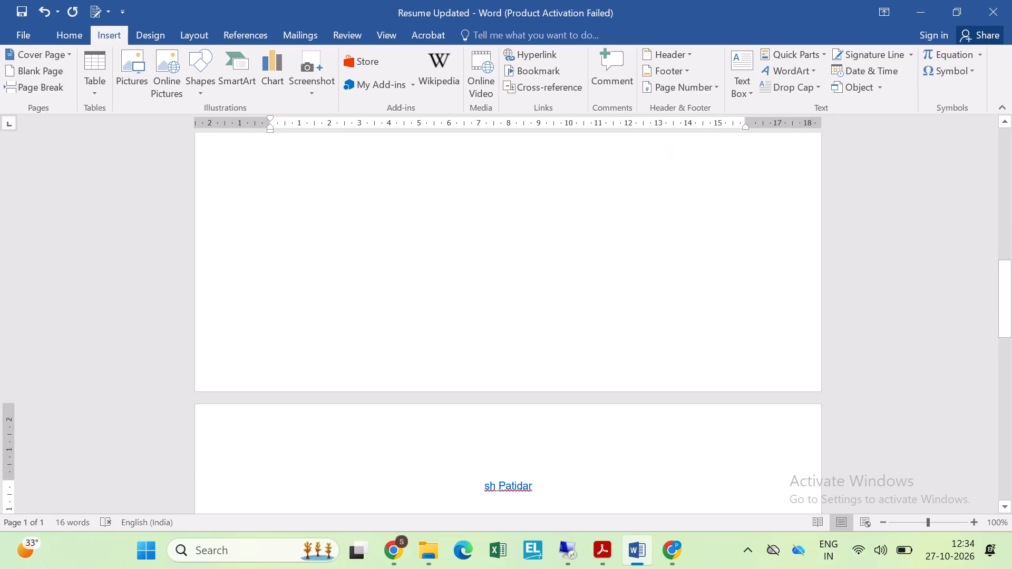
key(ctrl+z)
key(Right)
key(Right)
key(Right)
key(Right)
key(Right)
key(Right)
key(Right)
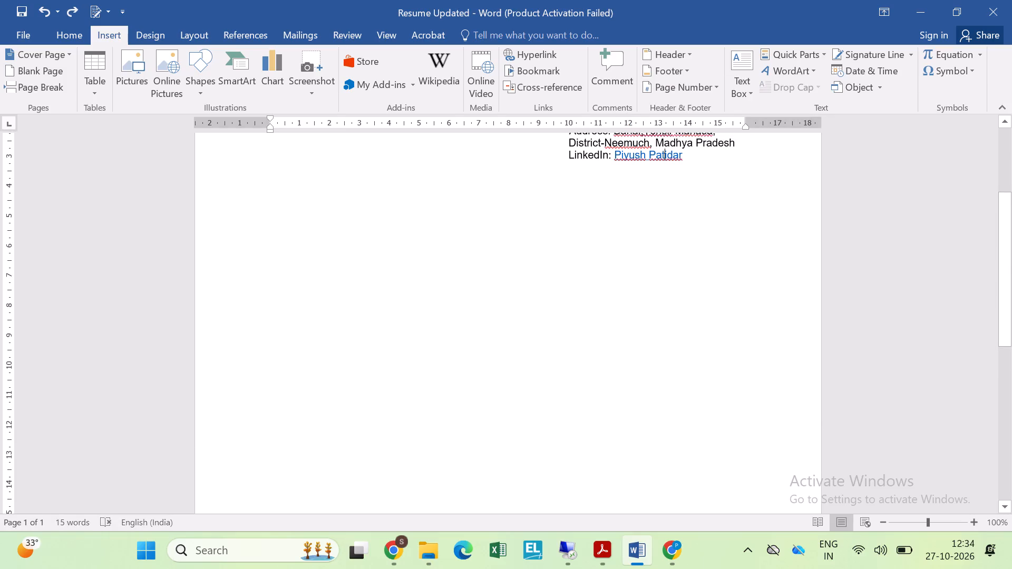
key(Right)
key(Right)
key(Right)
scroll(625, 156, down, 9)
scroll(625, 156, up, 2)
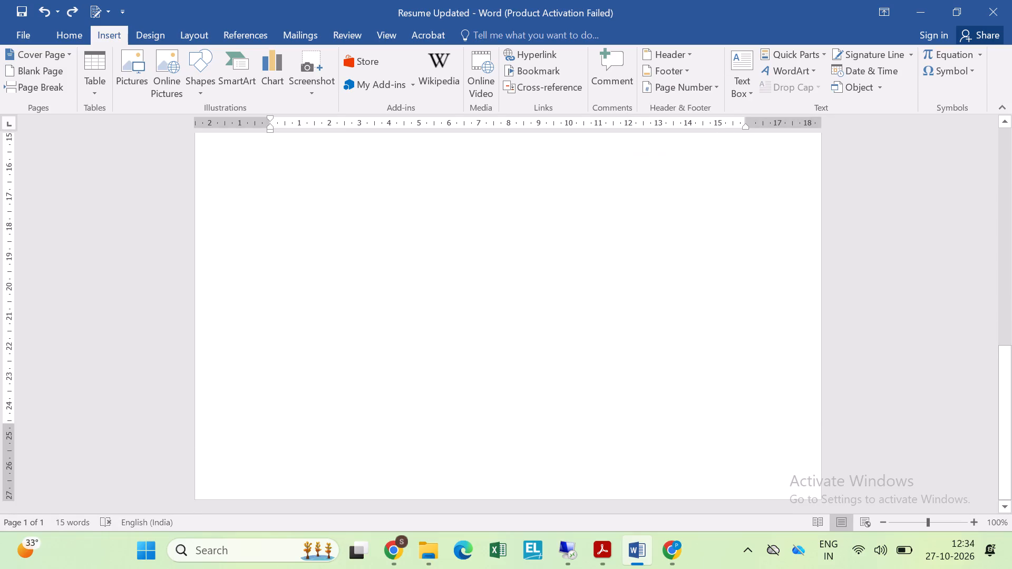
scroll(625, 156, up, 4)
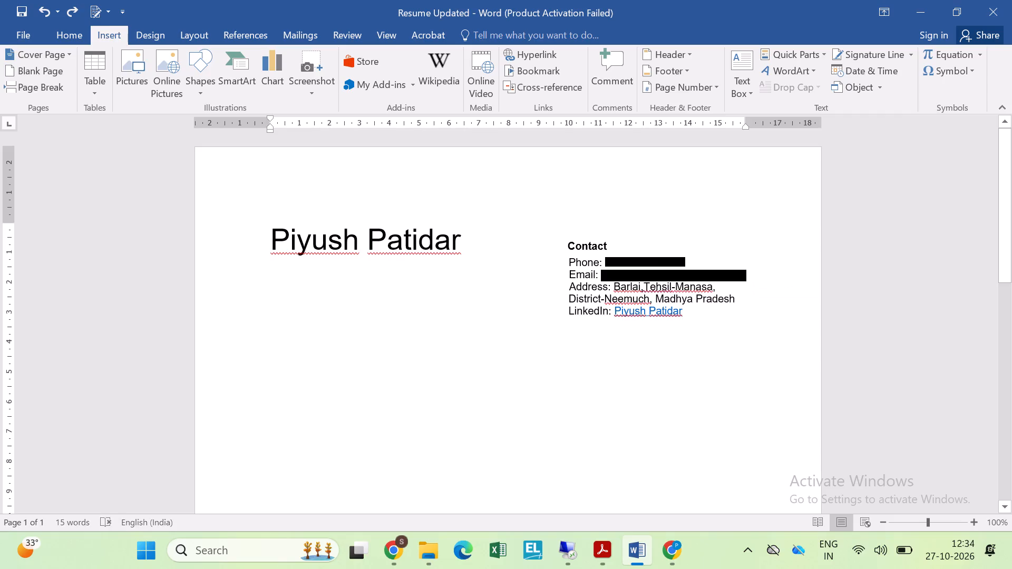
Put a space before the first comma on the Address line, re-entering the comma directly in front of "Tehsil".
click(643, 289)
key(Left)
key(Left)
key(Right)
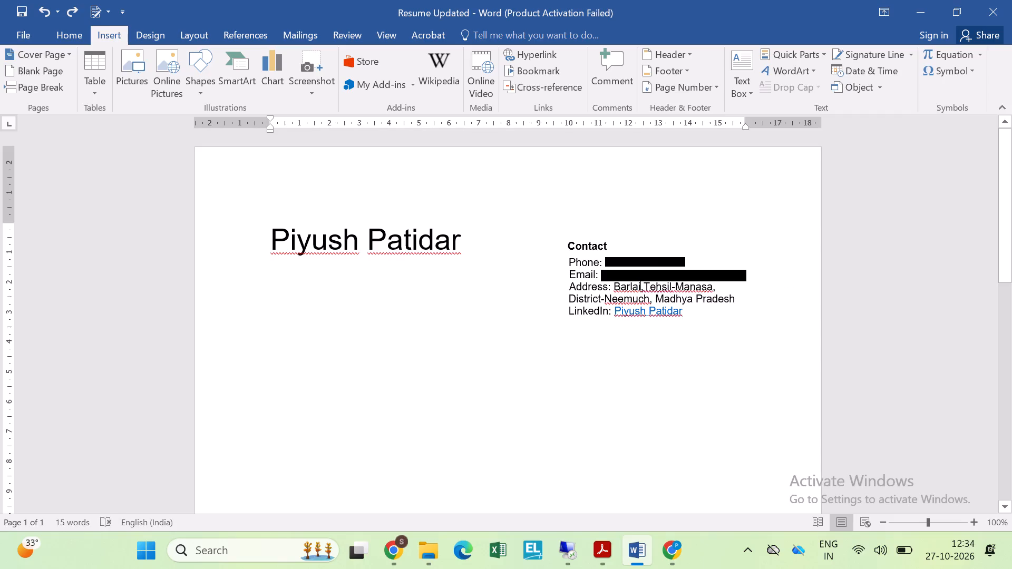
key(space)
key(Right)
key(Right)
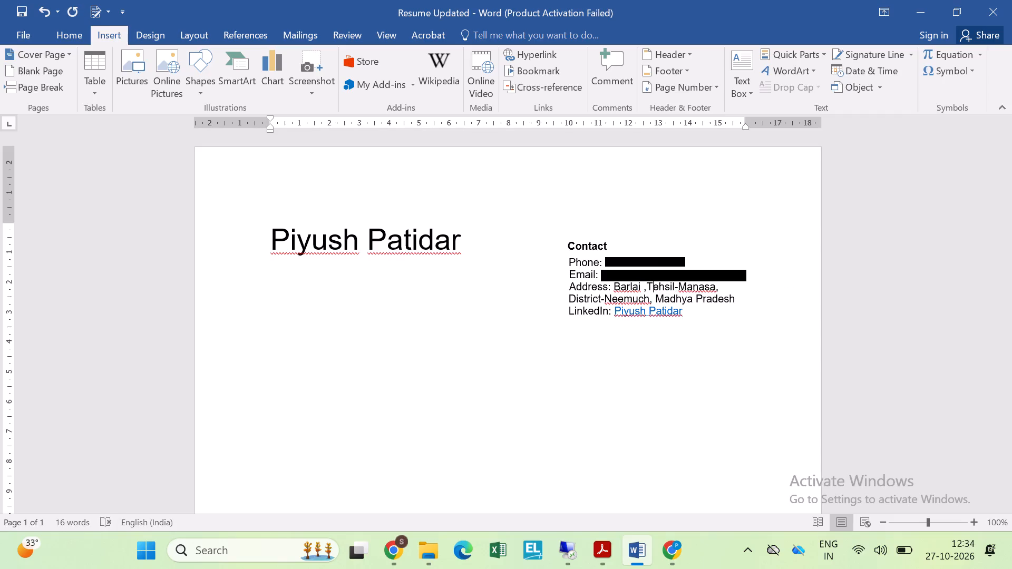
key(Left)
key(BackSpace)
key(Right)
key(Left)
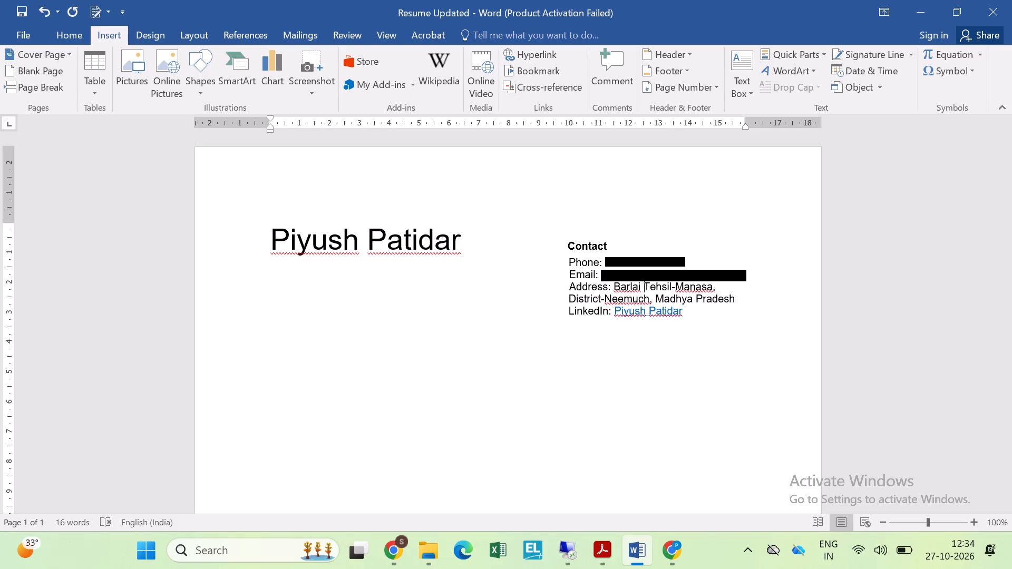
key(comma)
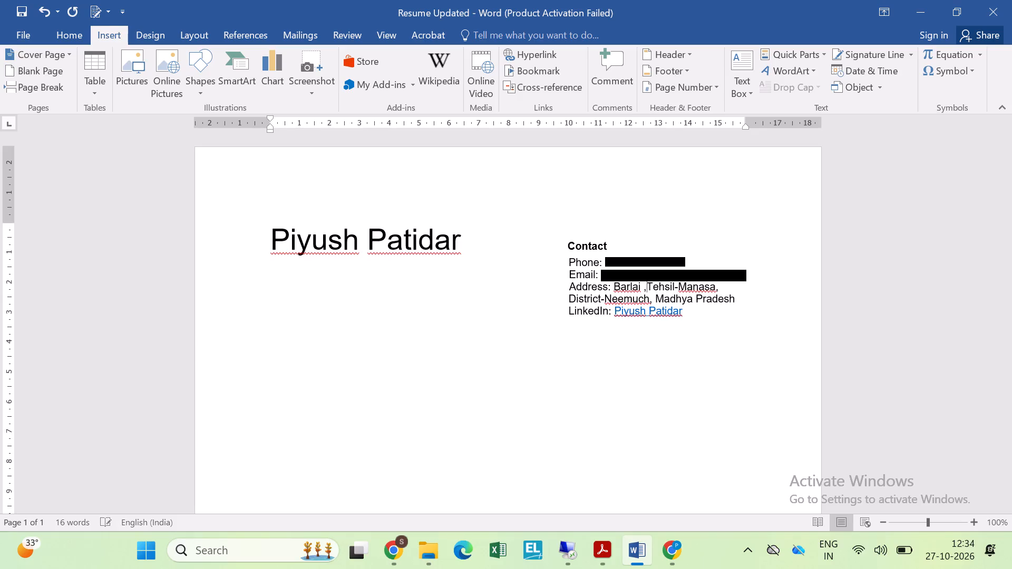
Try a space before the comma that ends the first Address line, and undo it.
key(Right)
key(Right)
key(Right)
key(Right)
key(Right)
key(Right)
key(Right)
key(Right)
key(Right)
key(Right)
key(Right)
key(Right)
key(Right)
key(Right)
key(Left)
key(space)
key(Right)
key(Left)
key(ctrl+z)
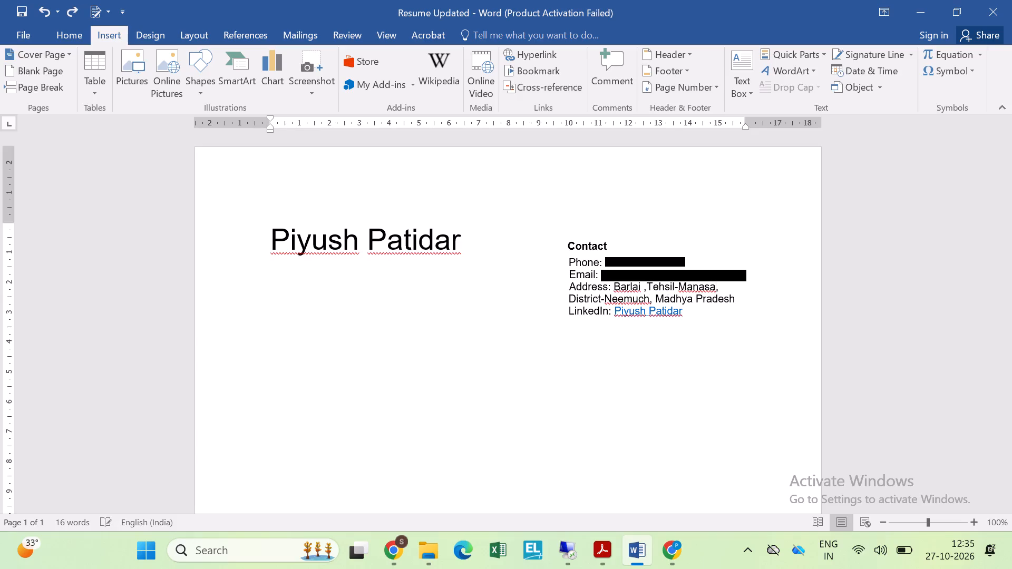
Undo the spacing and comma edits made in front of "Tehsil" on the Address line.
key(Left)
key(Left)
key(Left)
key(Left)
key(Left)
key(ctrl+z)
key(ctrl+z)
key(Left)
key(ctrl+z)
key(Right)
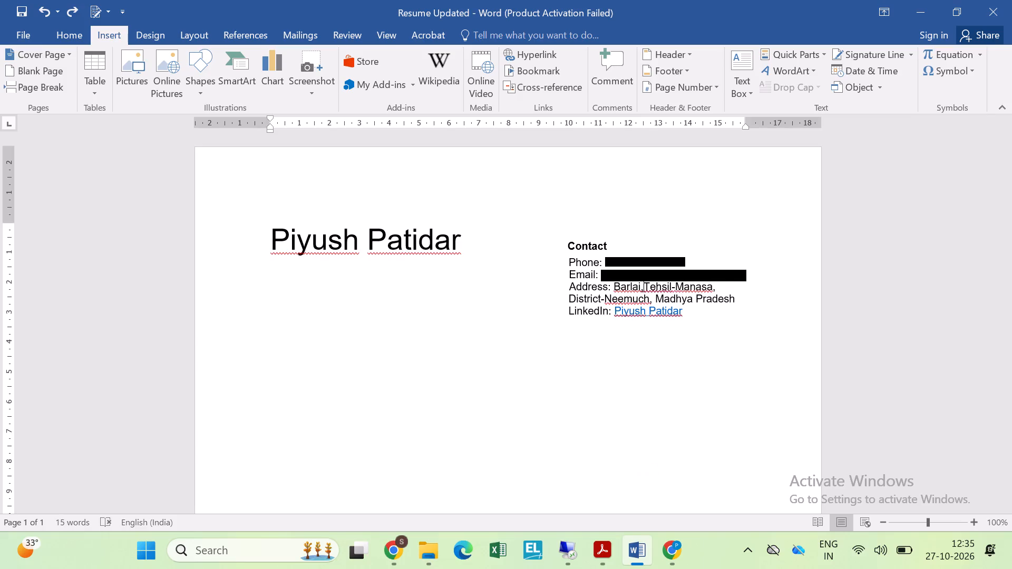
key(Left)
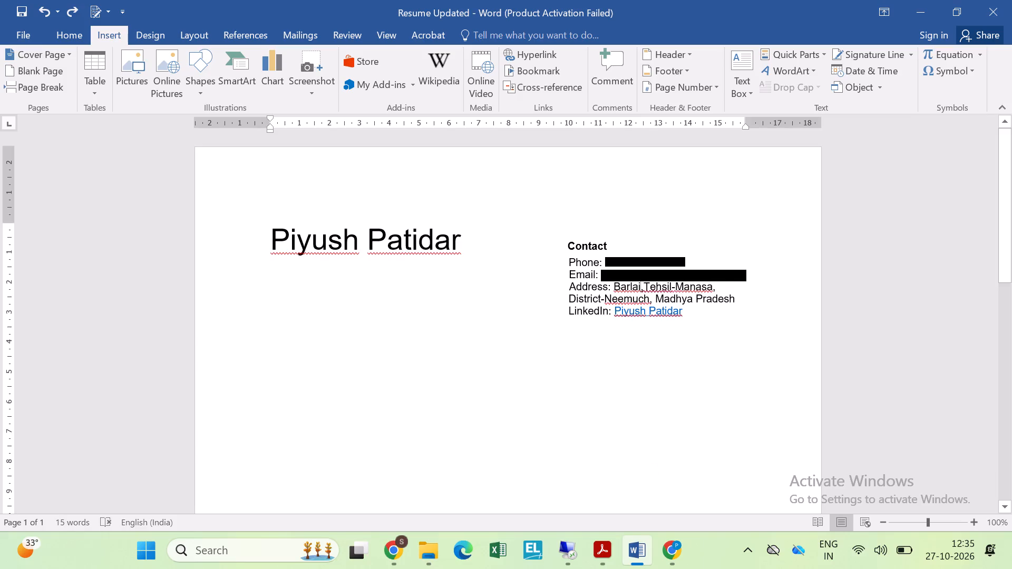
Fix the missing space after the first comma on the Address line by accepting the grammar suggestion ", Tehsil".
right_click(627, 283)
click(676, 327)
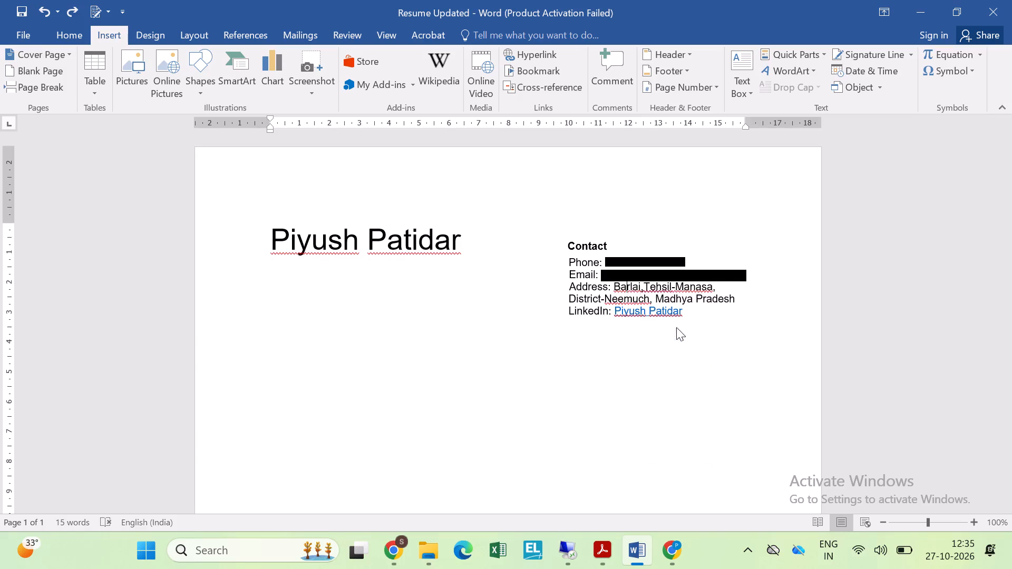
right_click(654, 289)
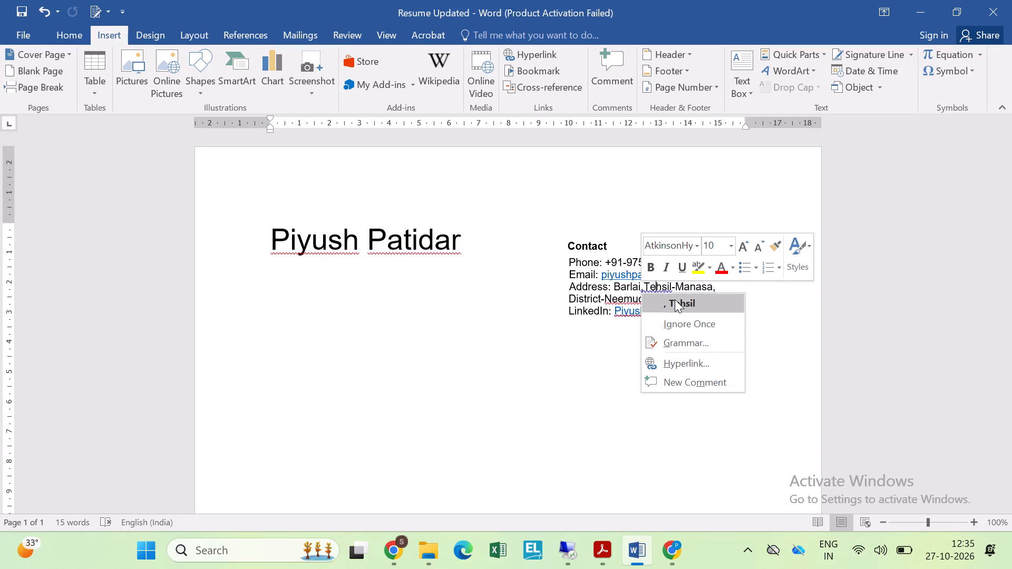
click(675, 299)
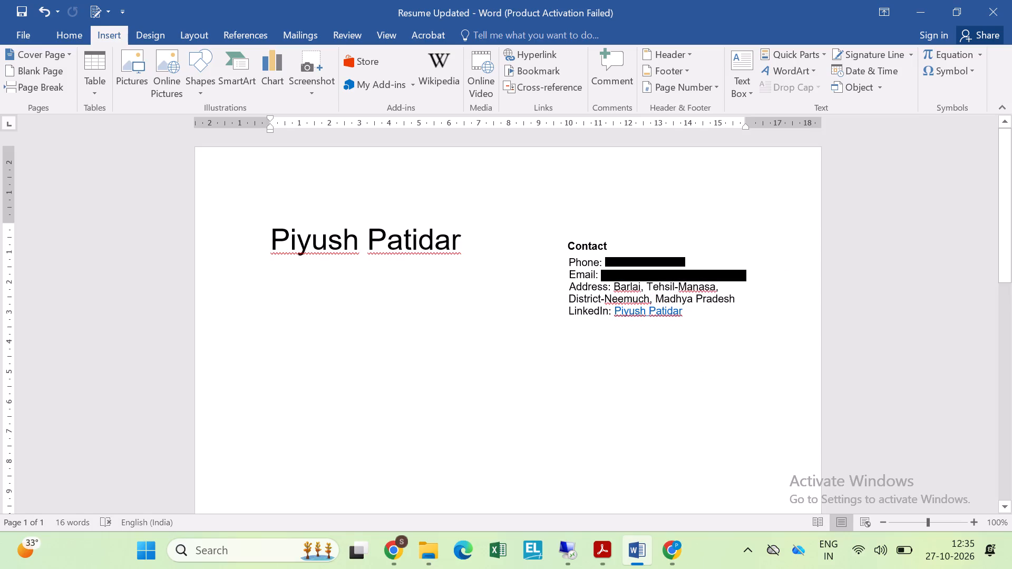
Ignore all spelling flags on the village, tehsil and district names in the Address lines.
right_click(630, 283)
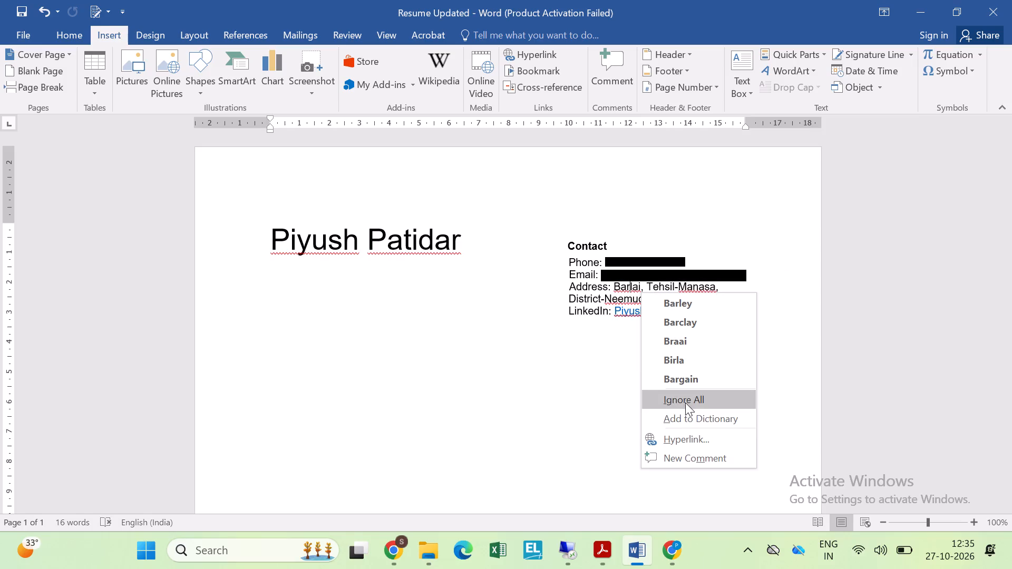
click(684, 401)
click(697, 287)
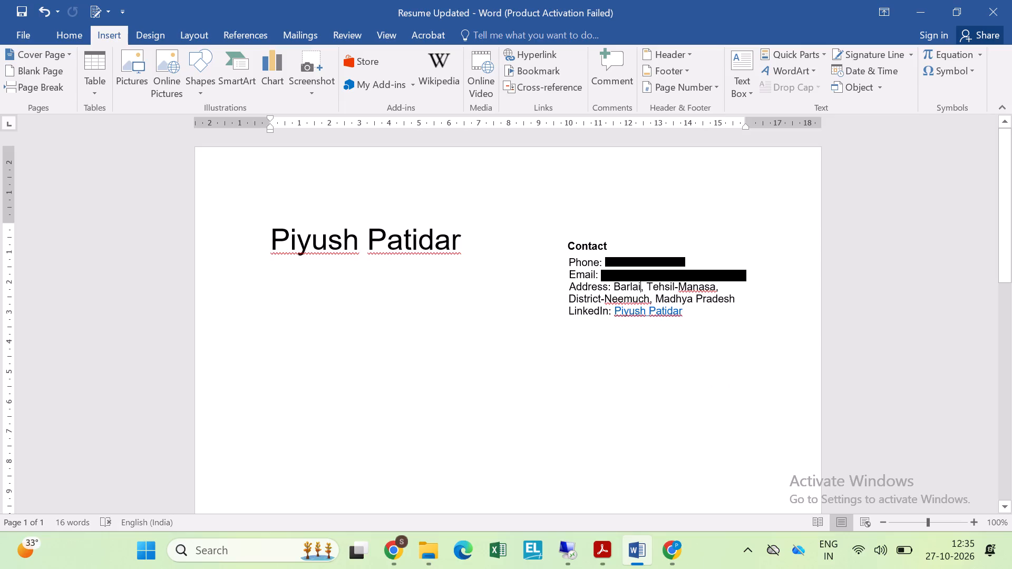
right_click(697, 287)
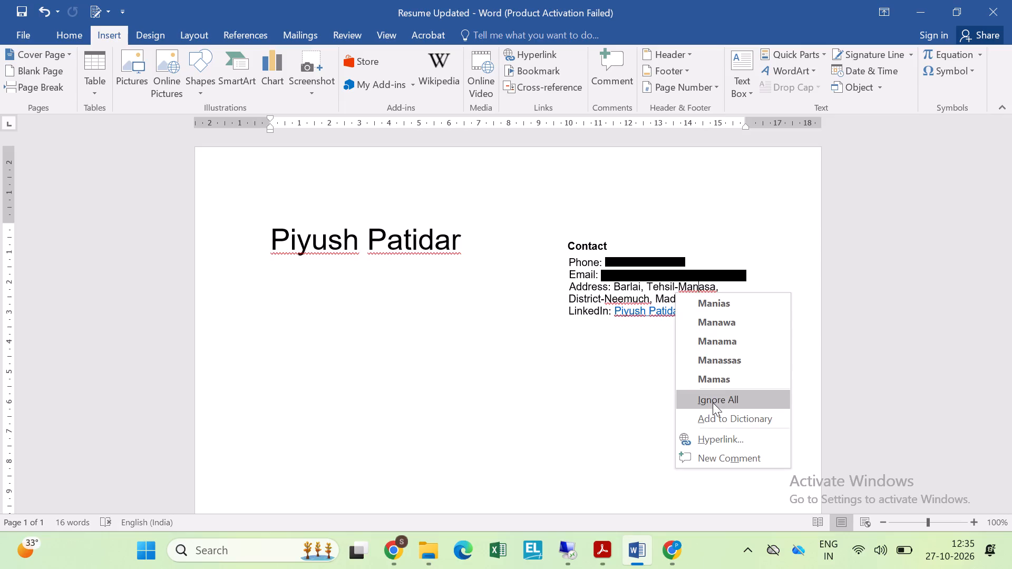
click(713, 401)
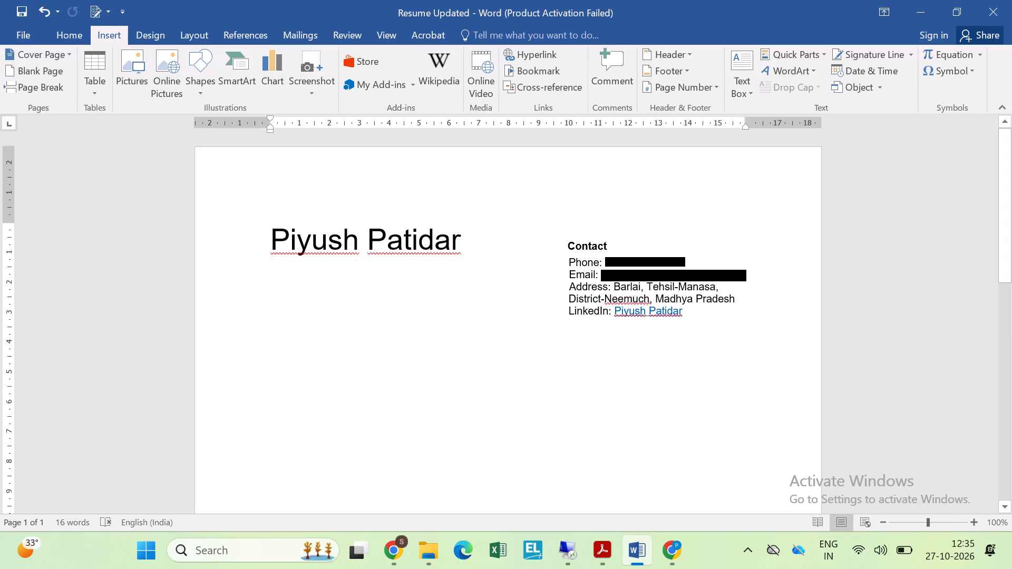
right_click(625, 297)
click(648, 330)
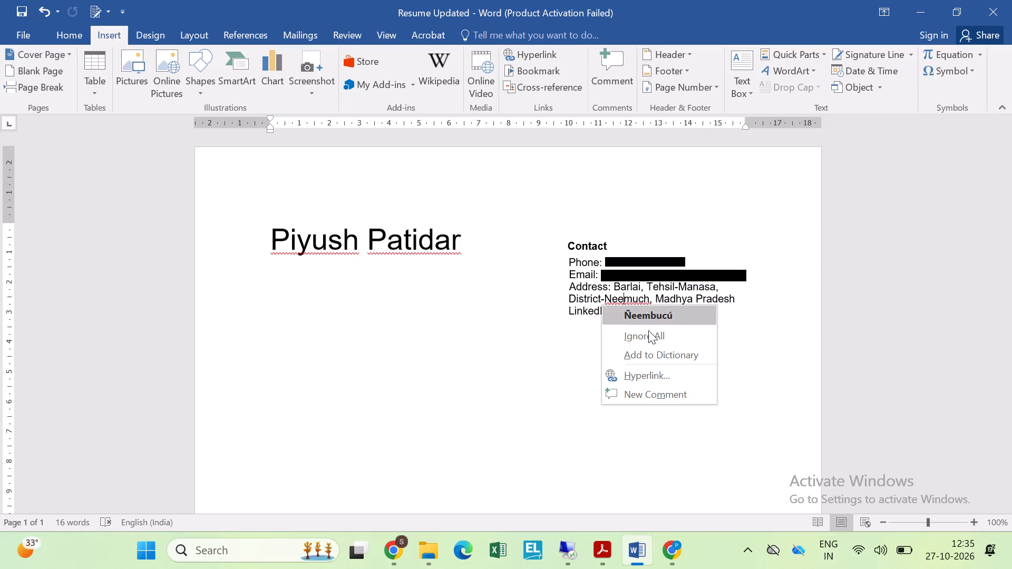
Ignore all spelling flags on the surname and first name in the LinkedIn line.
right_click(658, 312)
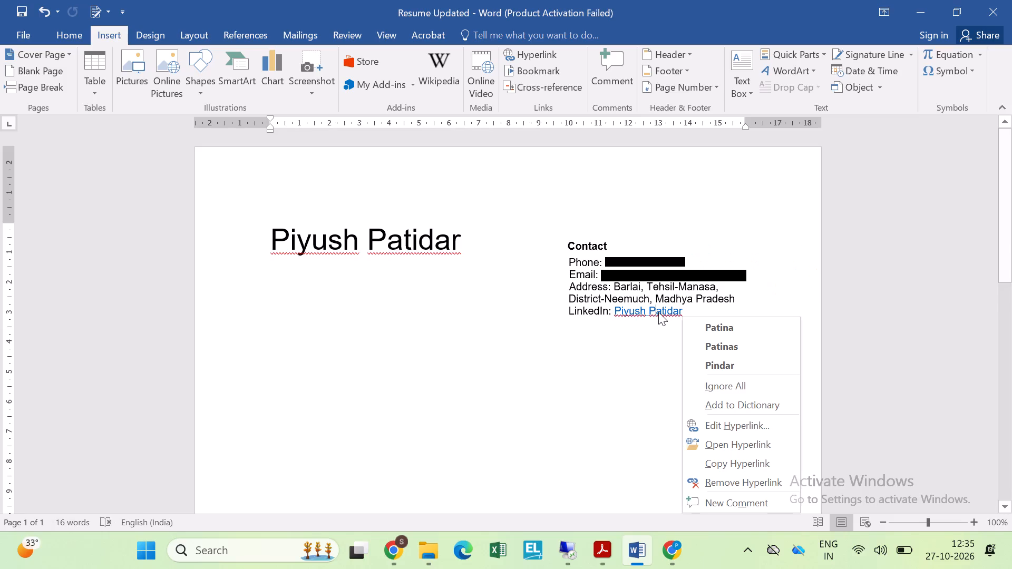
click(734, 382)
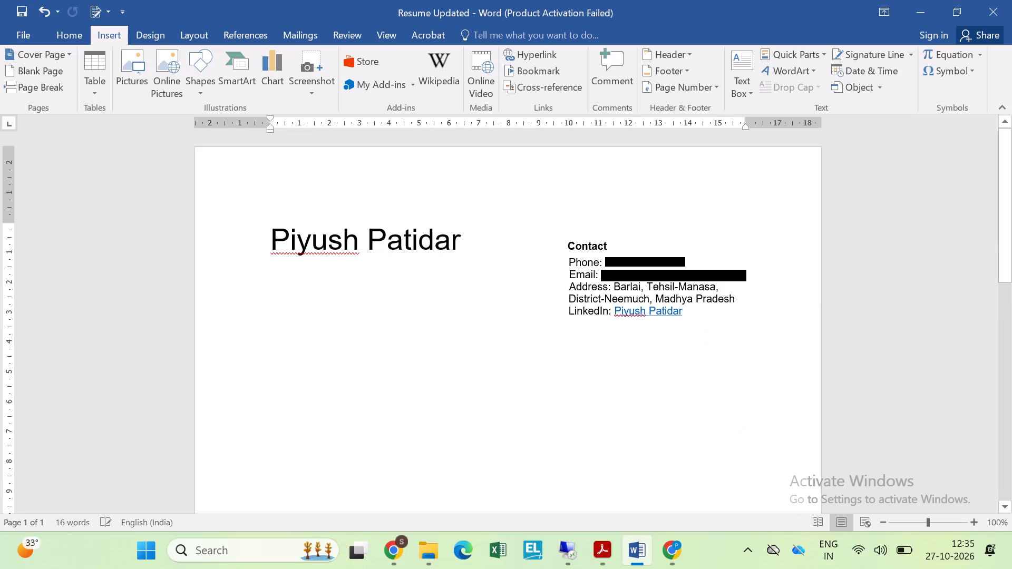
key(Left)
key(Left)
key(Left)
key(Left)
key(Left)
key(Left)
key(Left)
key(Left)
key(Left)
key(Left)
right_click(636, 310)
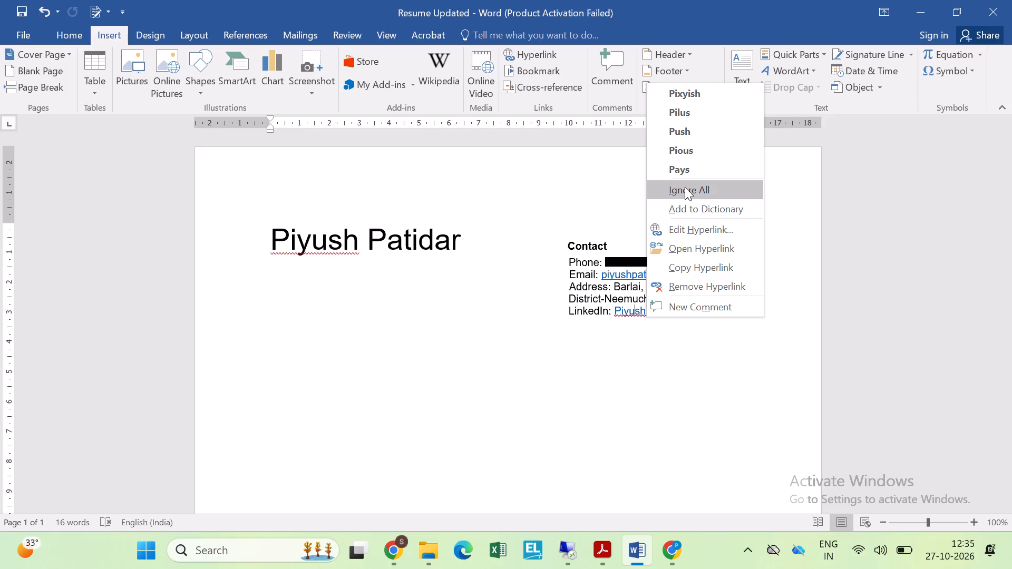
click(685, 187)
Bring up the available actions for the hyperlinked name on the LinkedIn line.
right_click(638, 313)
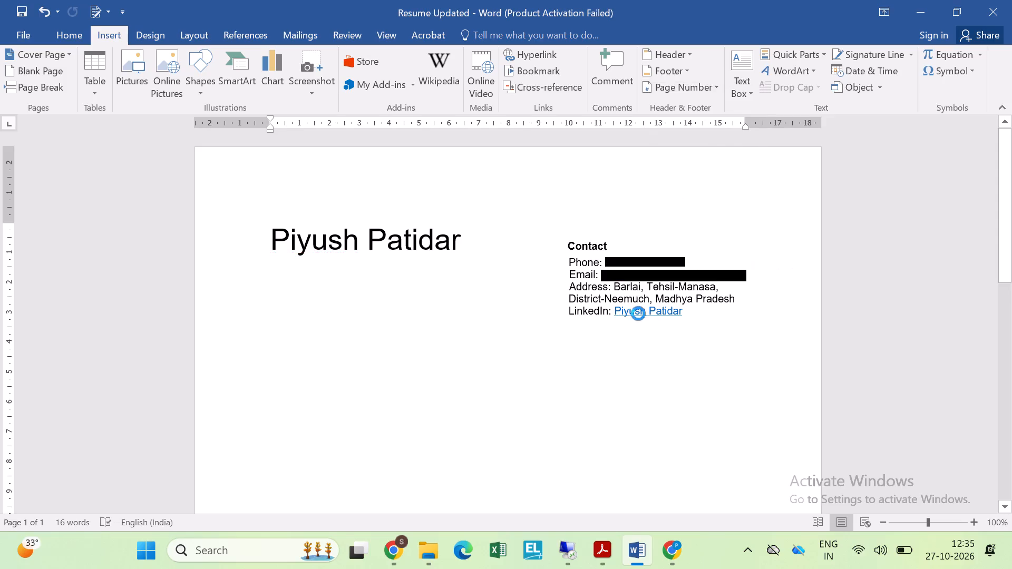
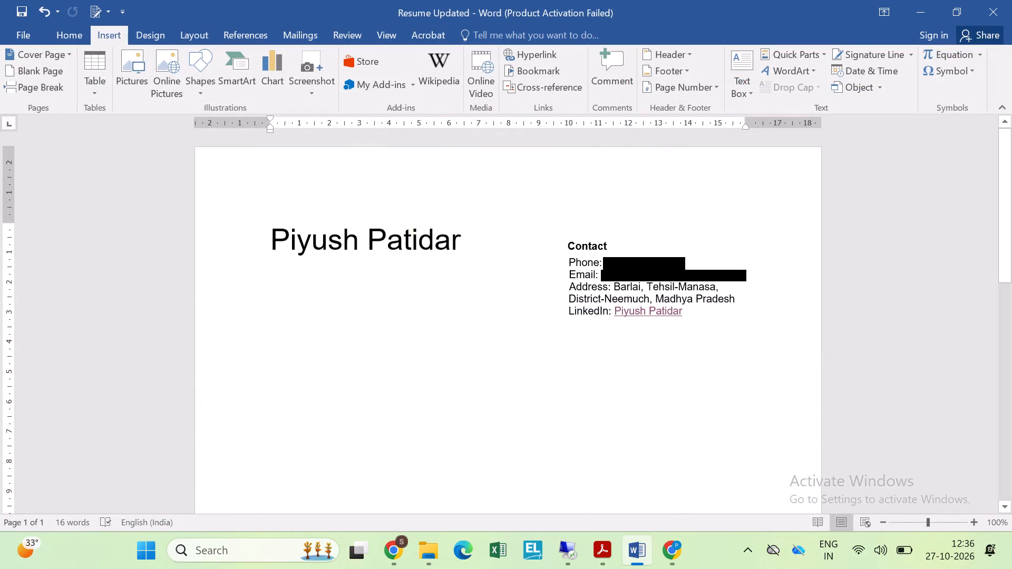
Add two blank paragraphs beneath the LinkedIn line of the contact block.
click(532, 273)
key(Down)
key(Down)
key(Down)
key(Down)
key(Return)
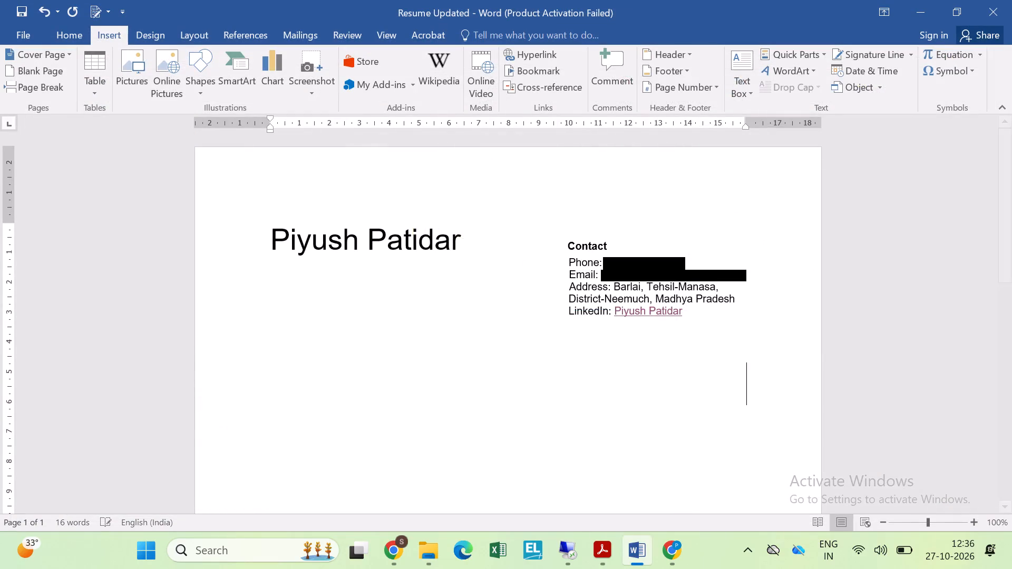
key(Return)
Move the right indent of the second empty line below the contact block to about 1.5 cm on the ruler.
key(Up)
key(Up)
key(Left)
key(Down)
click(255, 362)
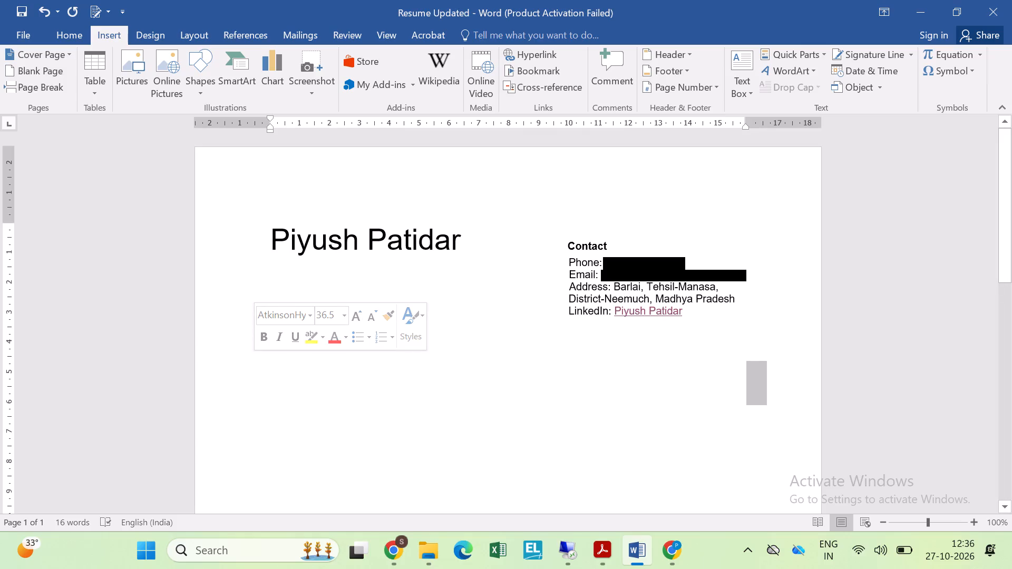
click(213, 376)
key(Left)
key(Left)
key(Left)
key(Left)
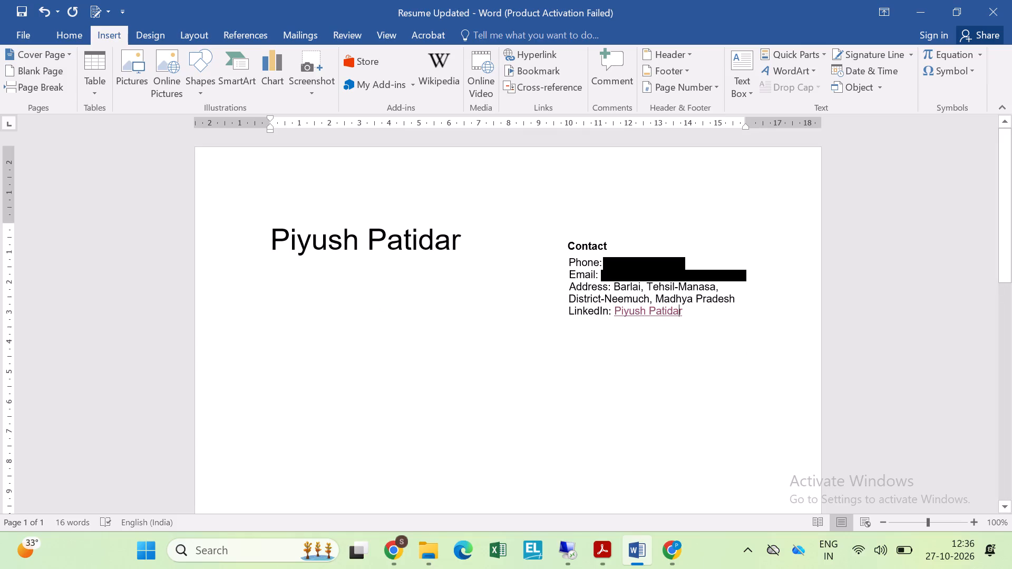
key(Down)
key(Right)
drag(746, 130, 737, 130)
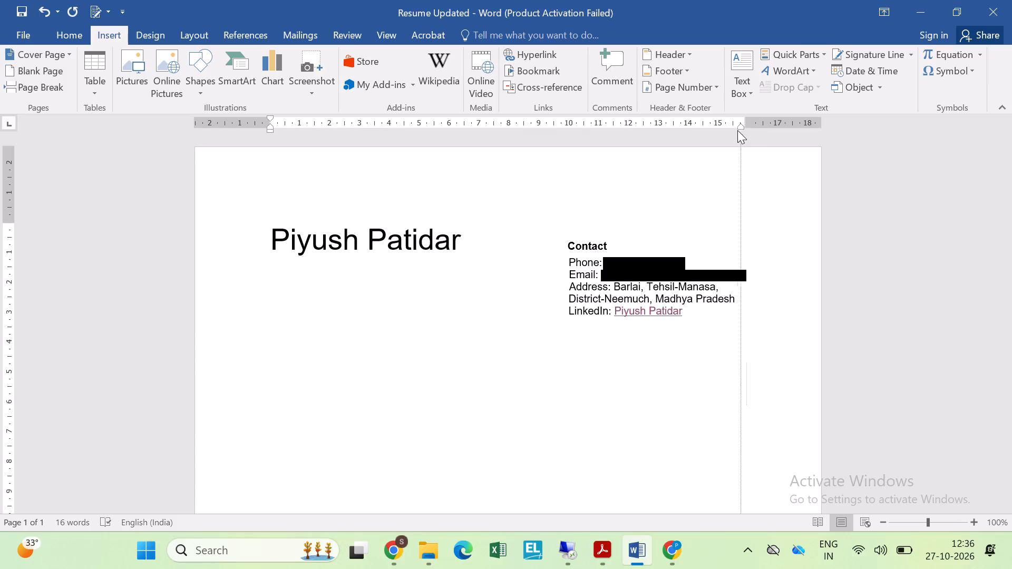
drag(737, 130, 516, 168)
drag(516, 168, 305, 173)
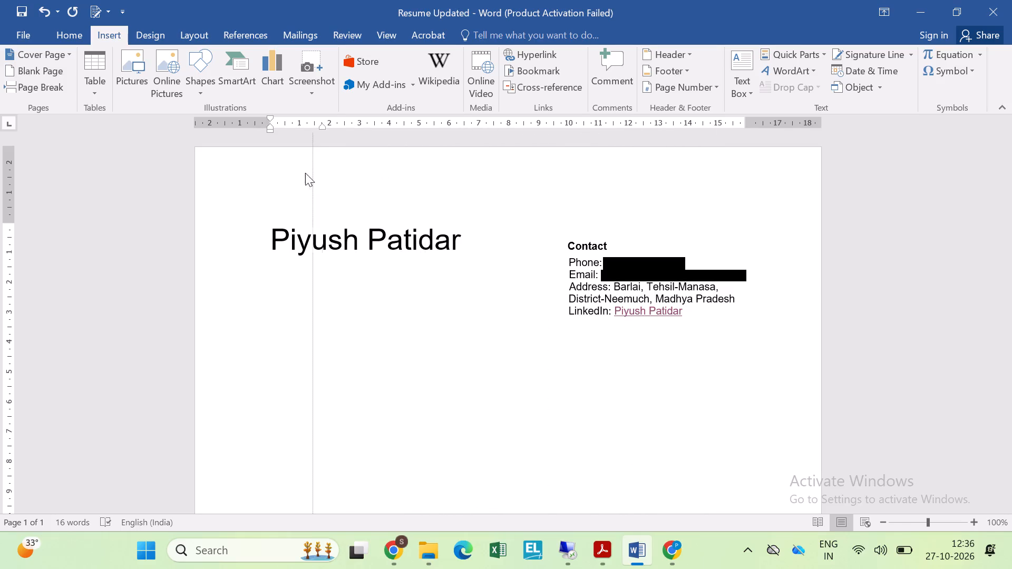
drag(305, 173, 266, 145)
drag(266, 145, 269, 140)
drag(313, 127, 312, 127)
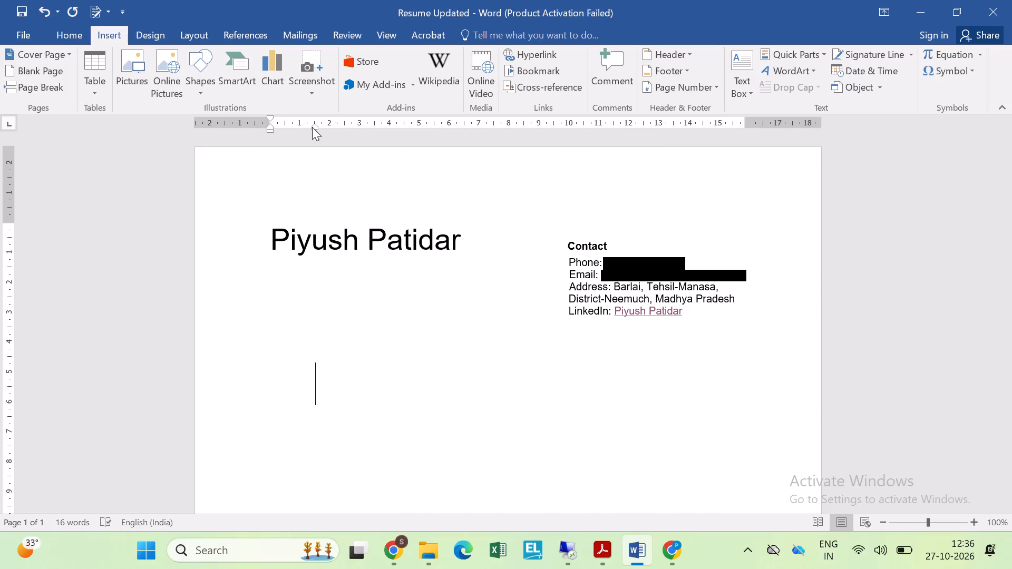
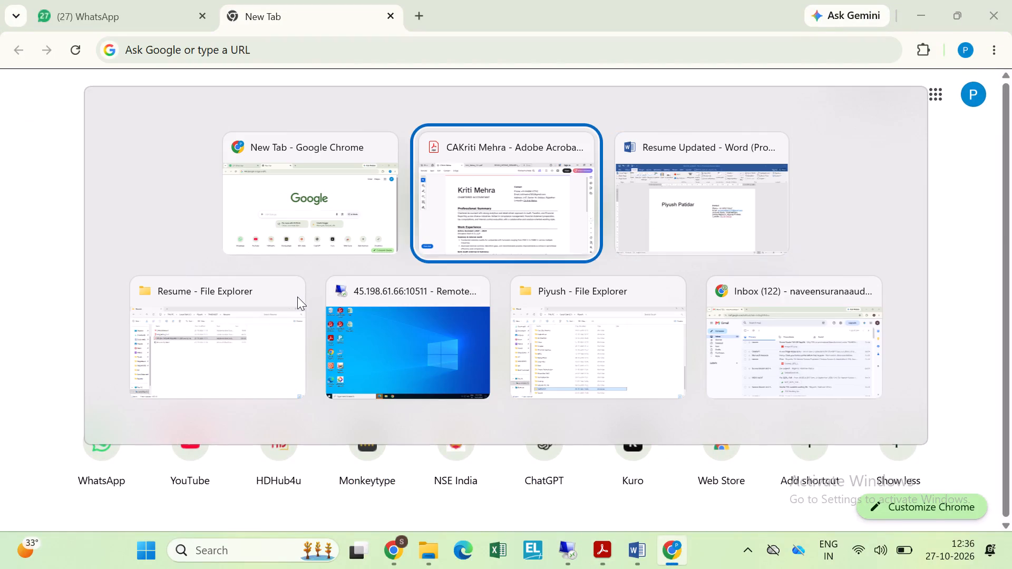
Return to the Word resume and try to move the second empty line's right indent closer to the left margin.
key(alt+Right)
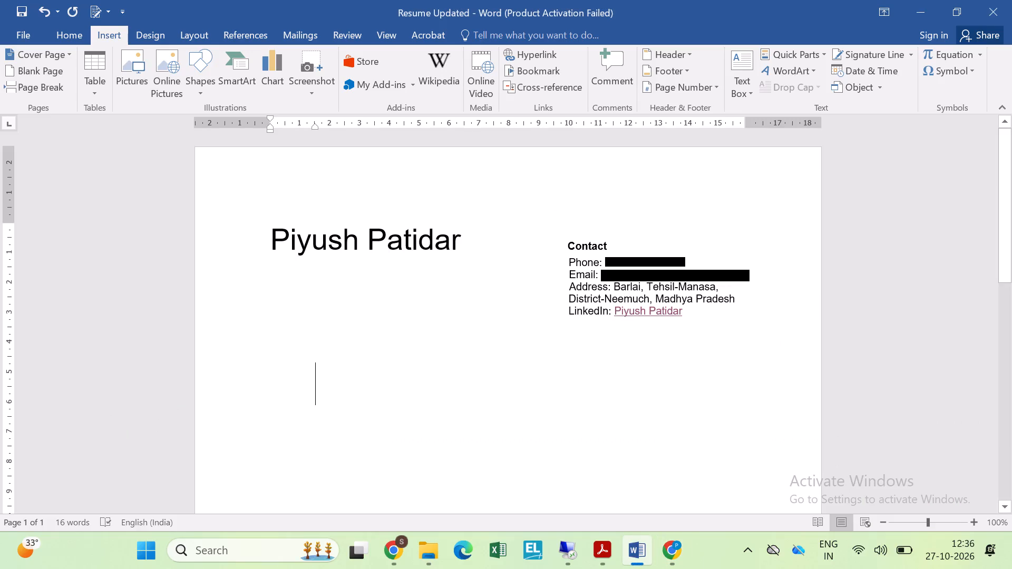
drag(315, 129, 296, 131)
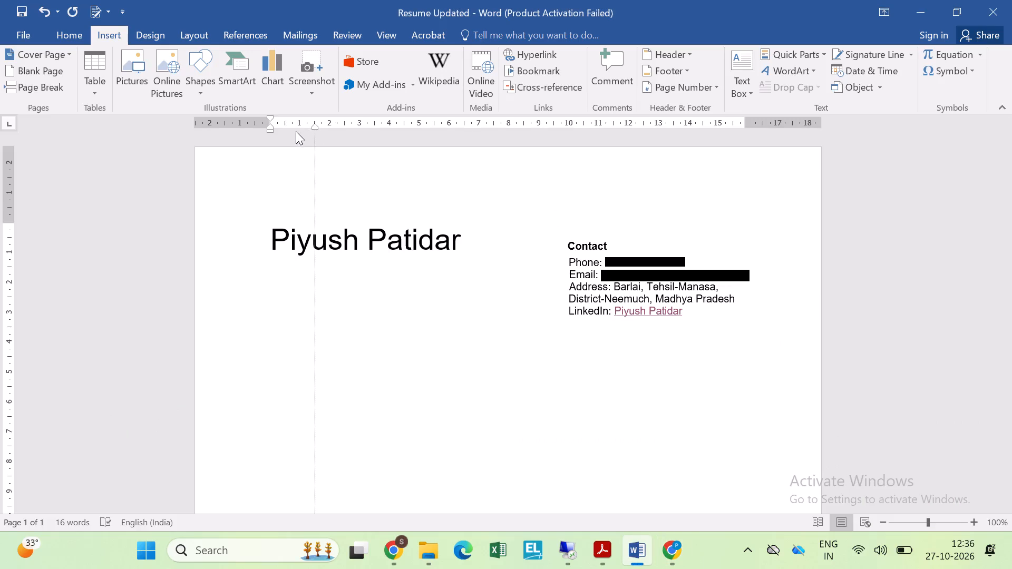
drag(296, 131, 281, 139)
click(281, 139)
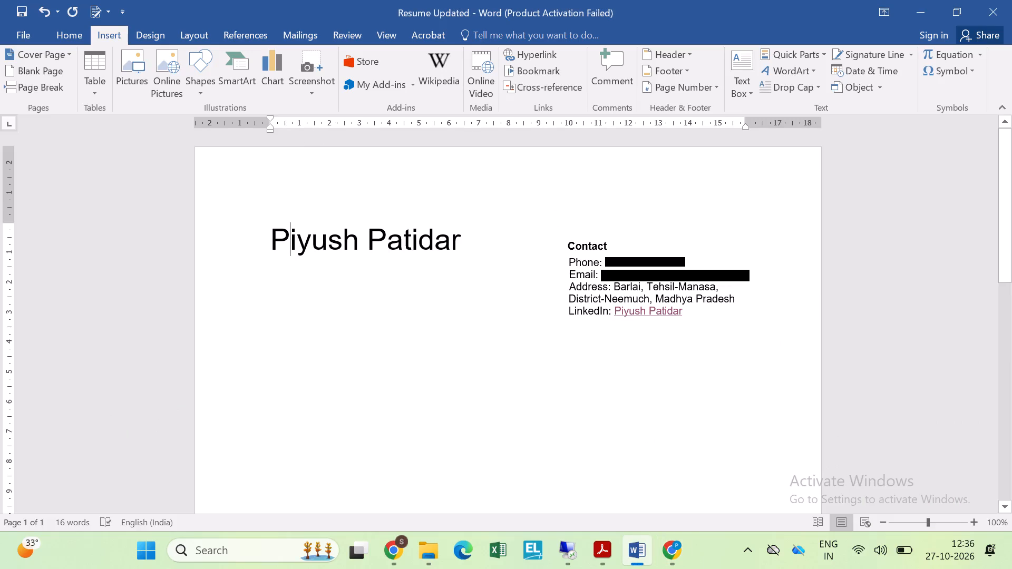
Move the right indent of the large name line slightly beyond the page's right margin.
drag(745, 129, 752, 127)
Switch to the open PDFs in Acrobat and copy the Professional Summary heading from the first sample resume.
key(alt+Tab)
key(alt+Tab)
key(alt+Tab)
key(alt+Right)
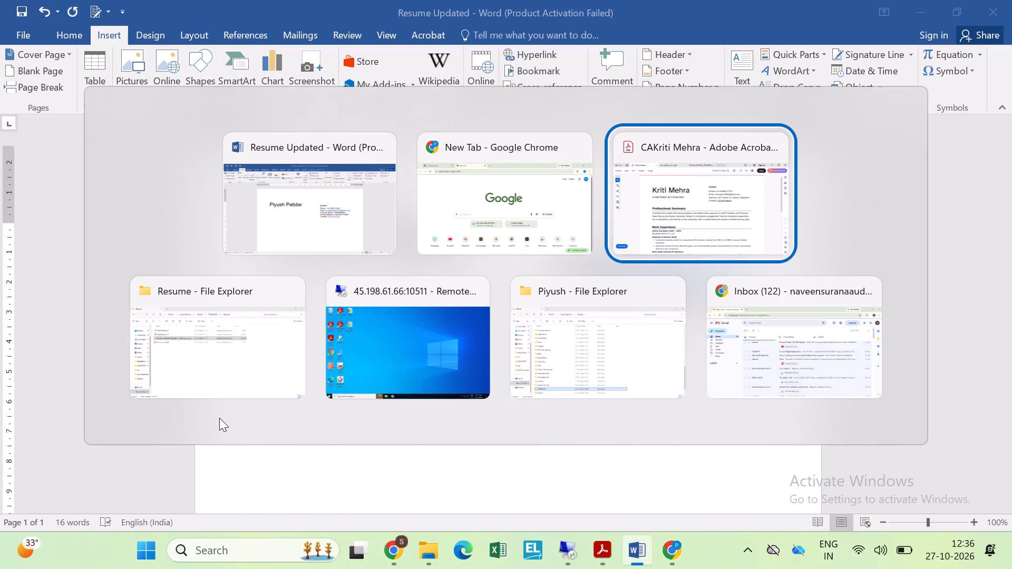
key(alt+Tab)
key(alt+Right)
key(alt+Left)
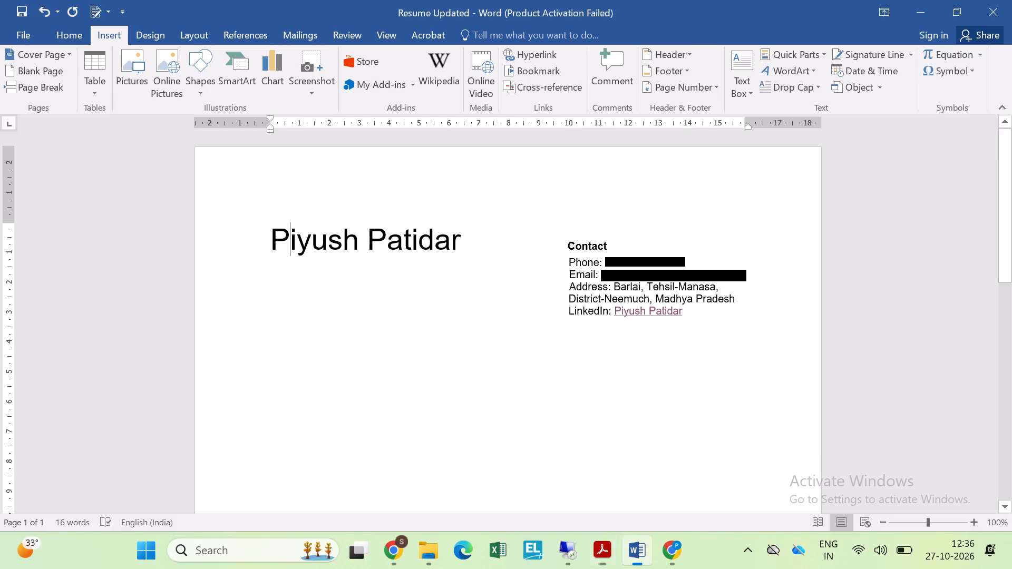
key(alt+Tab)
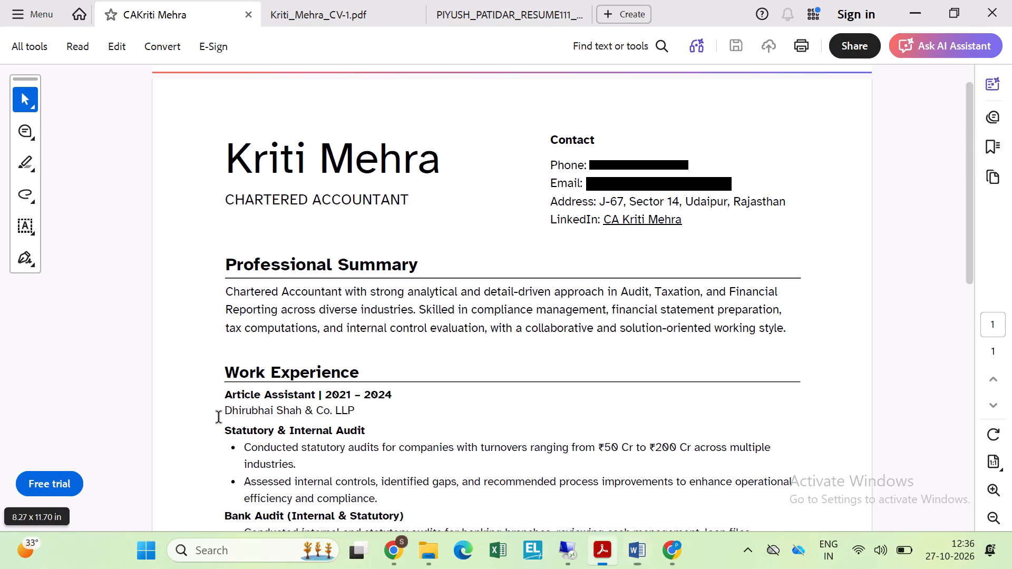
drag(229, 264, 391, 270)
key(ctrl+c)
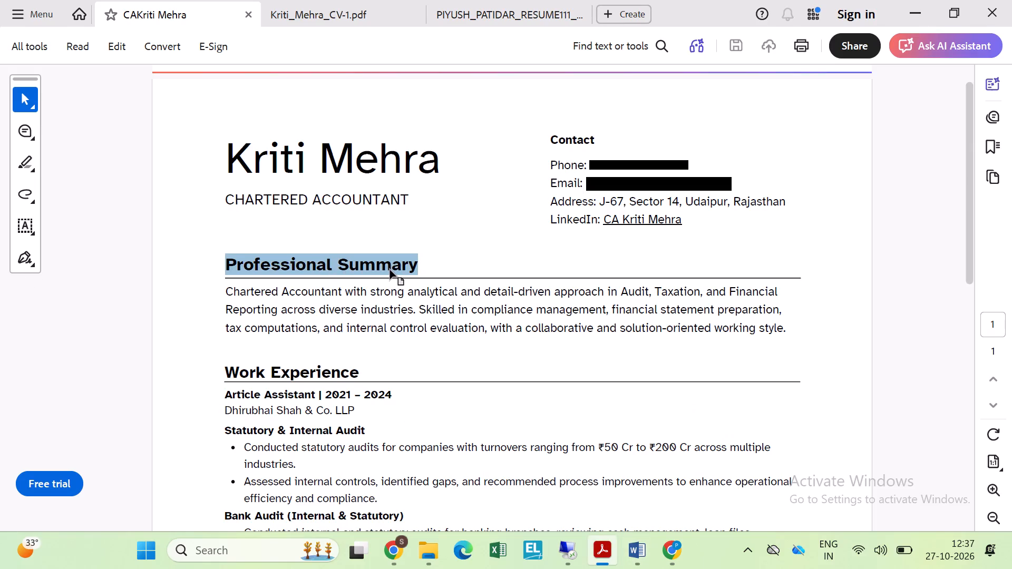
Compare the sections and layout of the two sample chartered accountant resumes.
click(373, 4)
scroll(372, 289, down, 12)
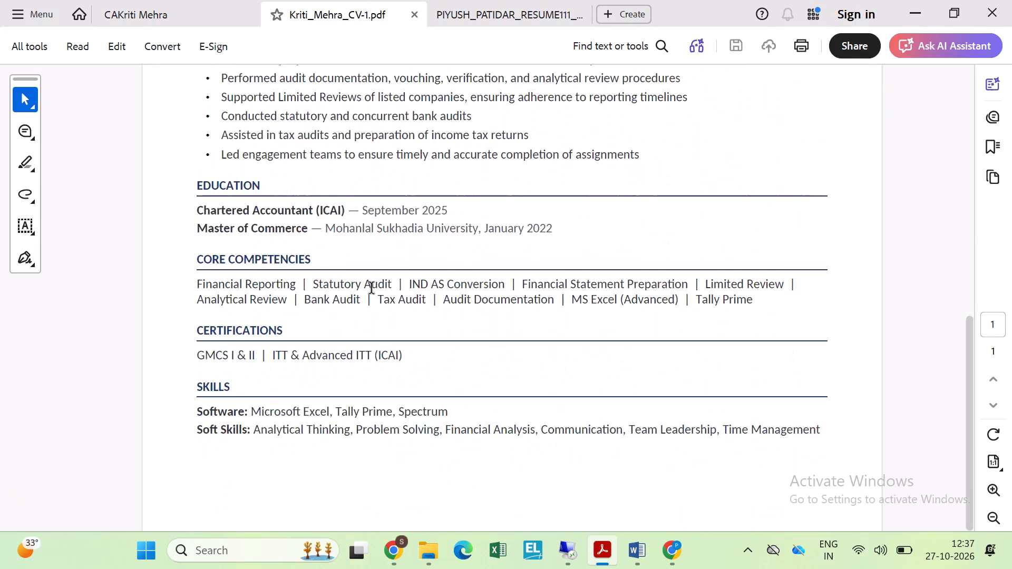
scroll(372, 289, up, 6)
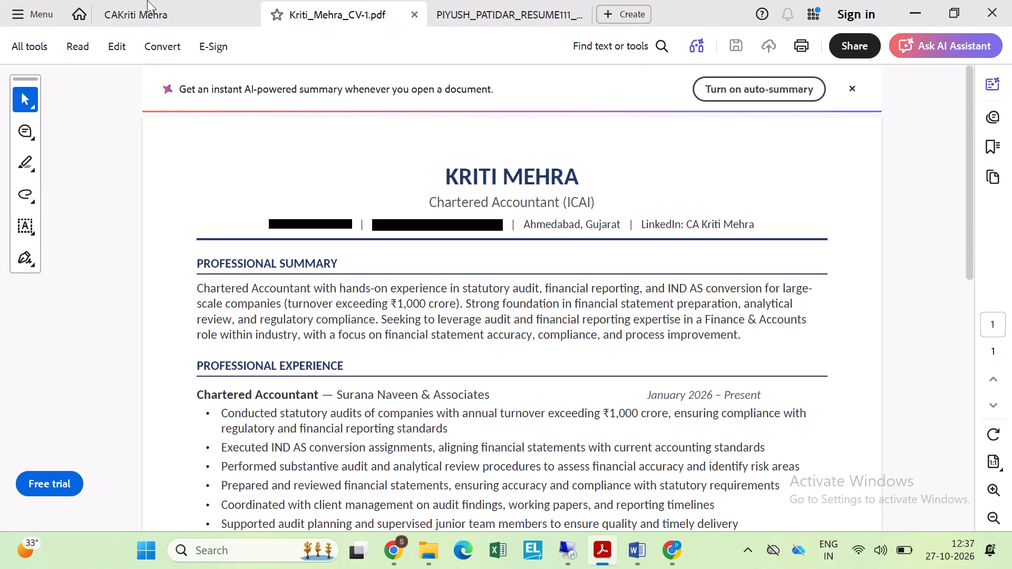
click(166, 11)
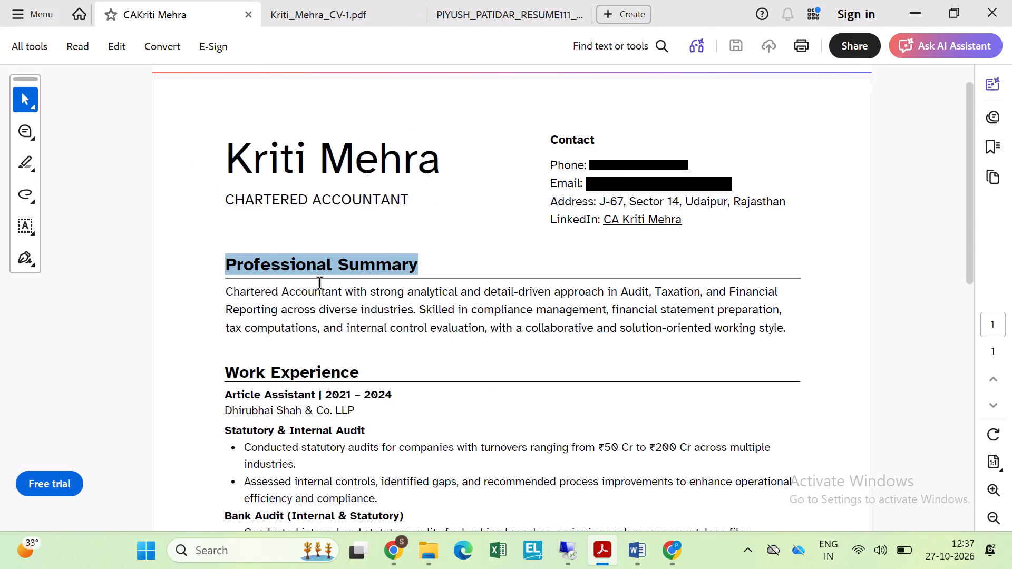
scroll(320, 284, up, 2)
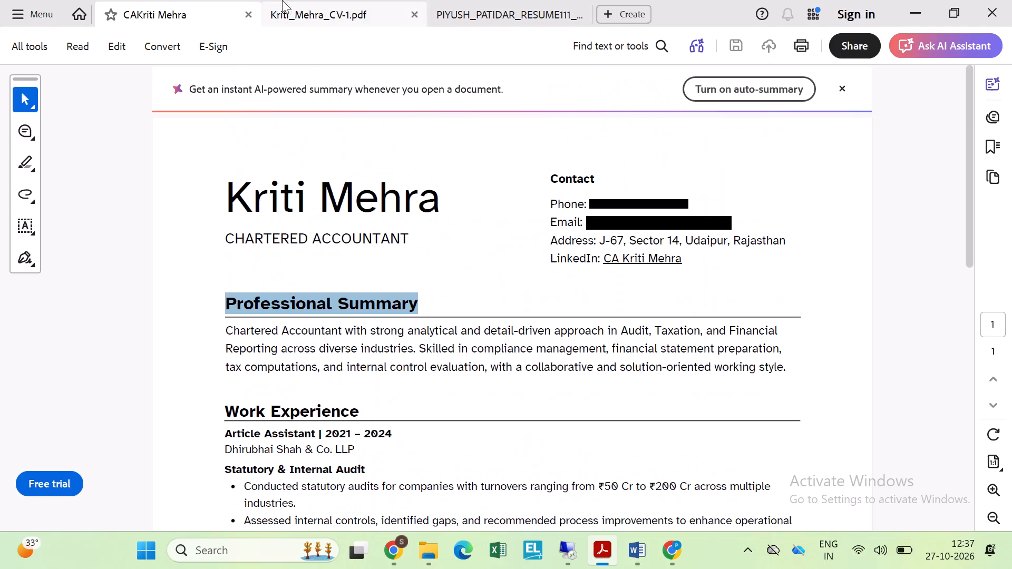
click(336, 2)
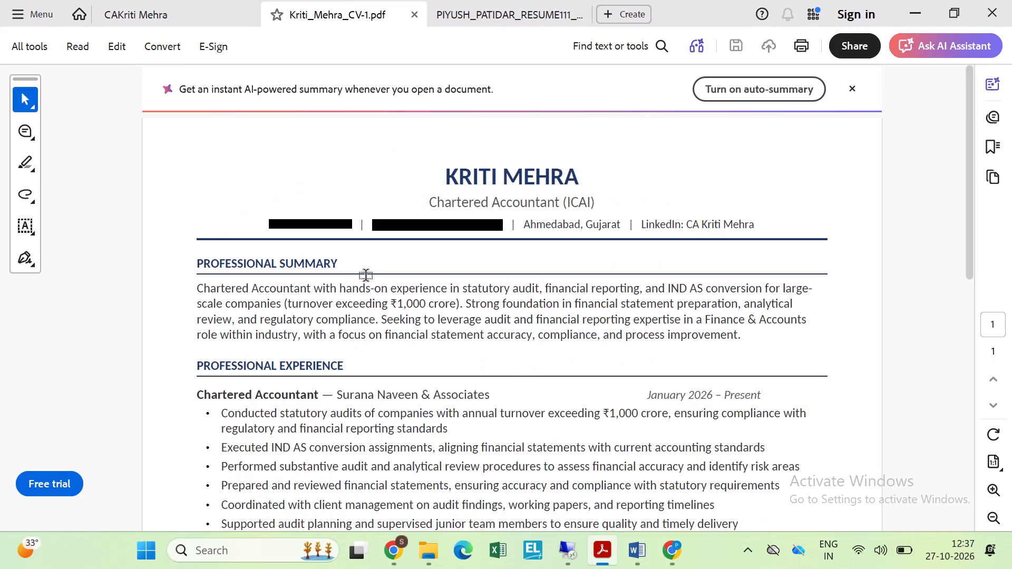
Paste the Professional Summary heading into the Word resume on the empty line directly below the LinkedIn line.
key(alt+Tab)
key(Down)
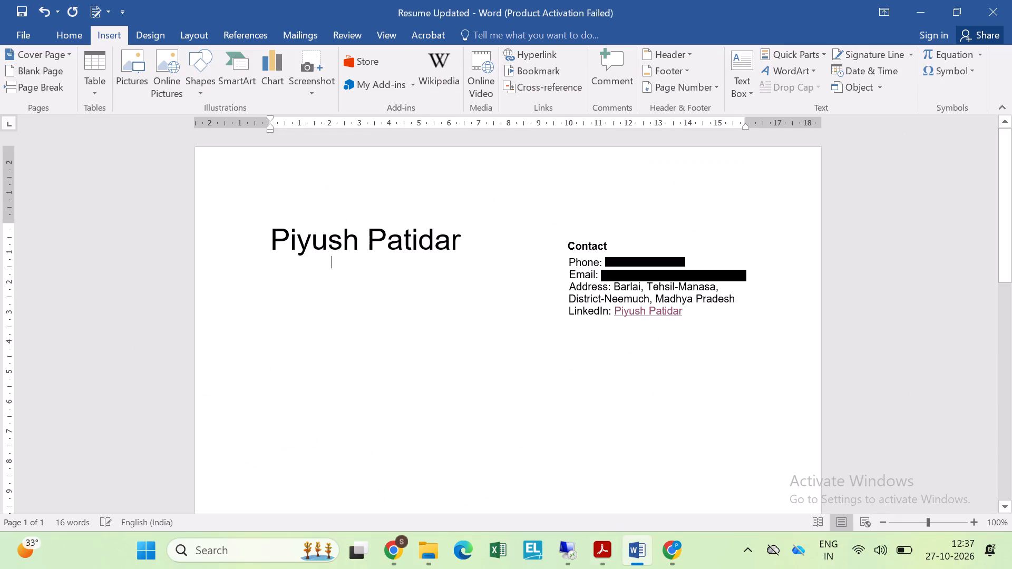
key(Down)
key(Down)
key(Down)
key(Down)
key(Down)
key(ctrl+c)
key(ctrl+v)
key(Escape)
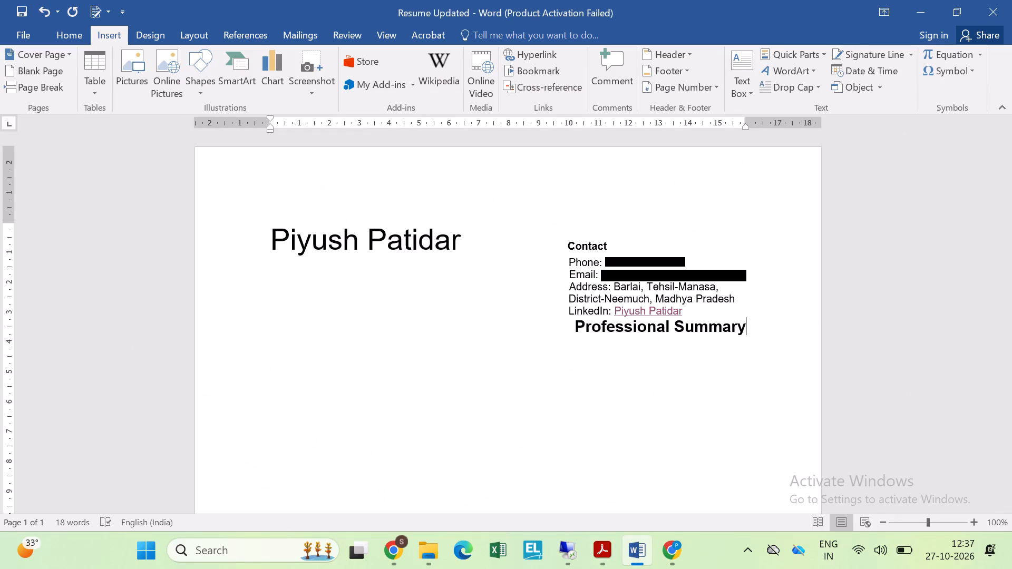
Bring the Professional Summary heading flush with the left margin, keeping it on its own line.
key(ctrl+Left)
key(ctrl+Left)
key(ctrl+Left)
key(Right)
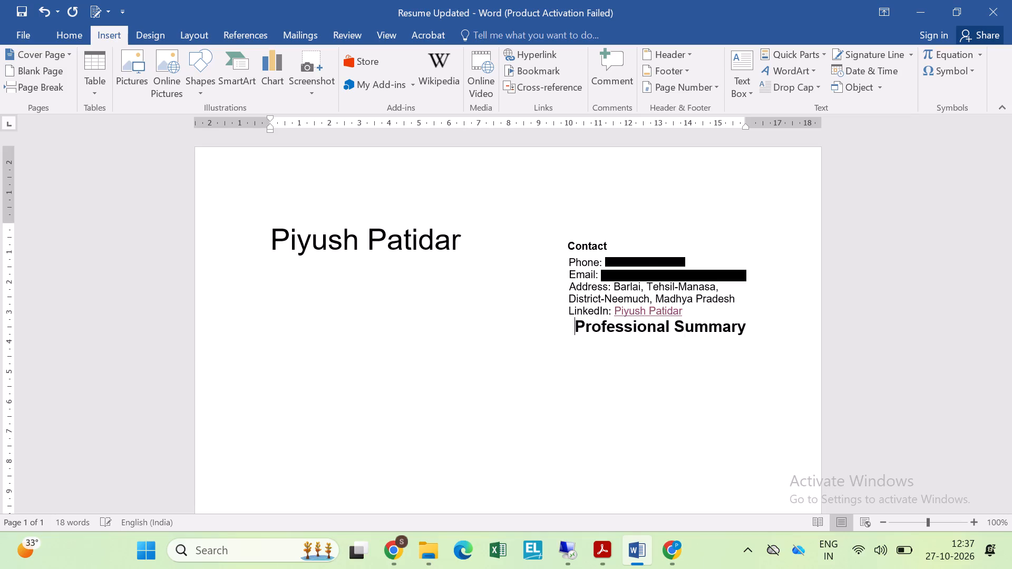
key(BackSpace)
key(BackSpace)
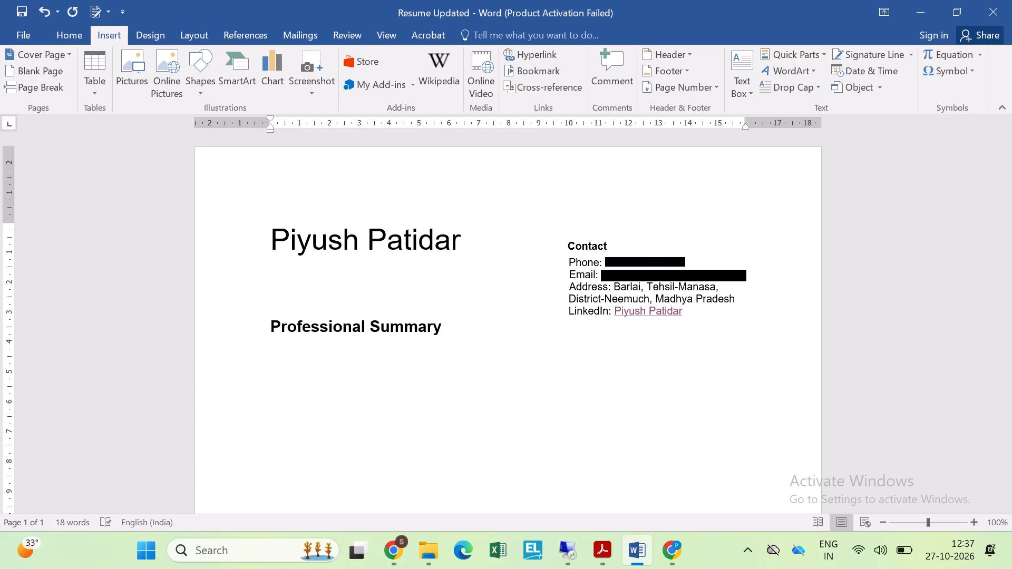
key(BackSpace)
key(ctrl+z)
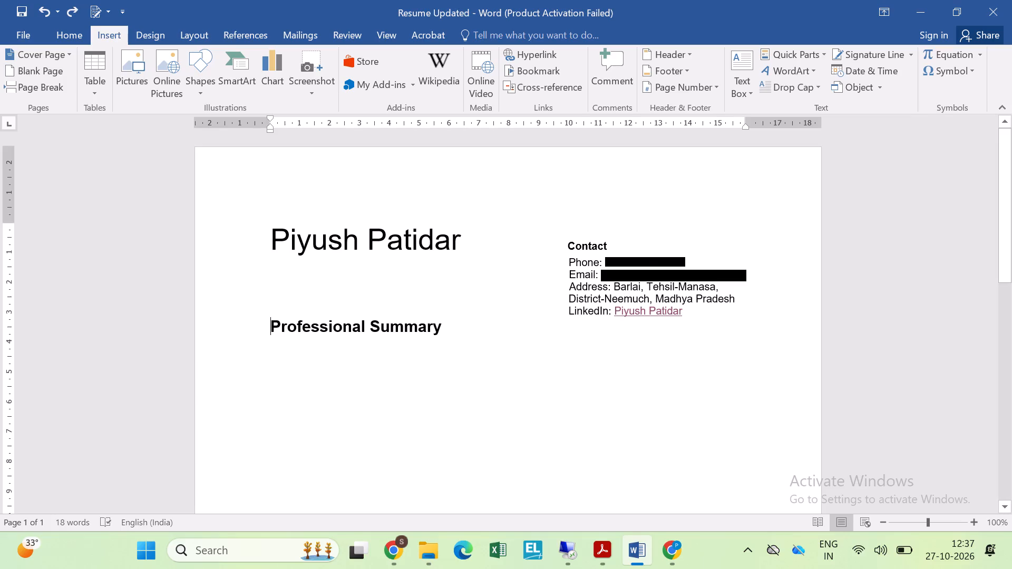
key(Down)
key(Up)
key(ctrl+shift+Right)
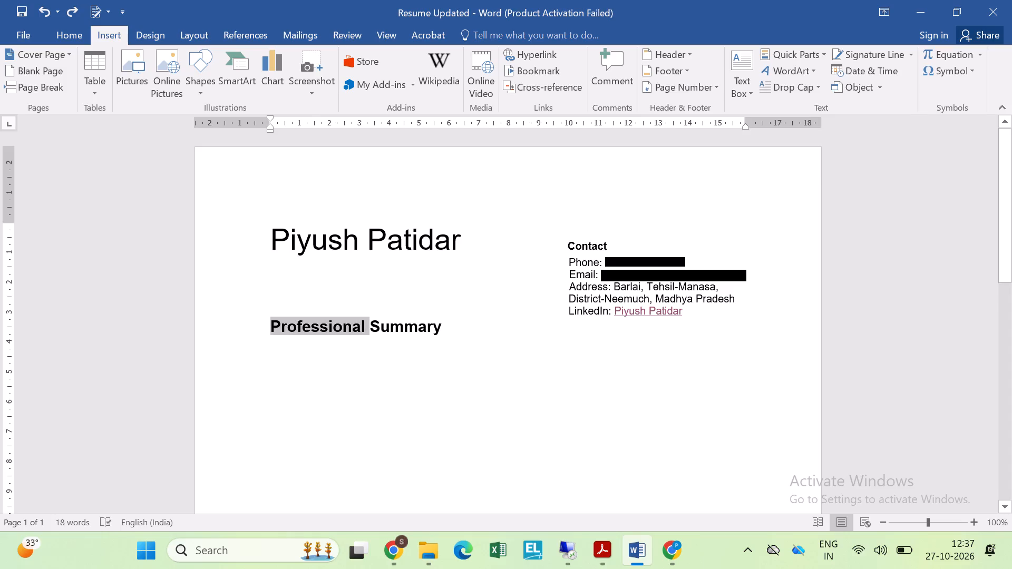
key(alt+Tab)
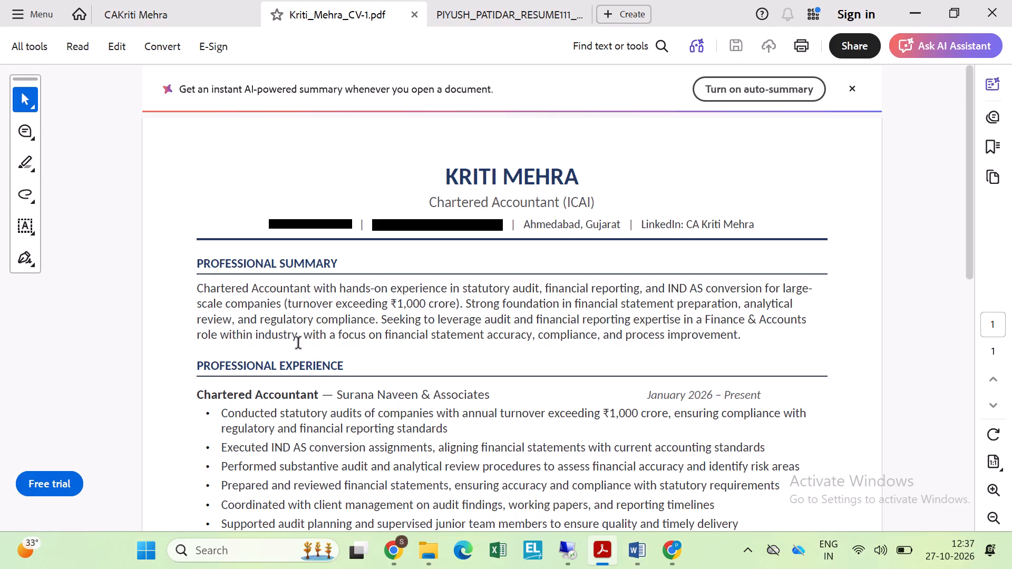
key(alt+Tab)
Insert one blank line above the Professional Summary heading.
key(Up)
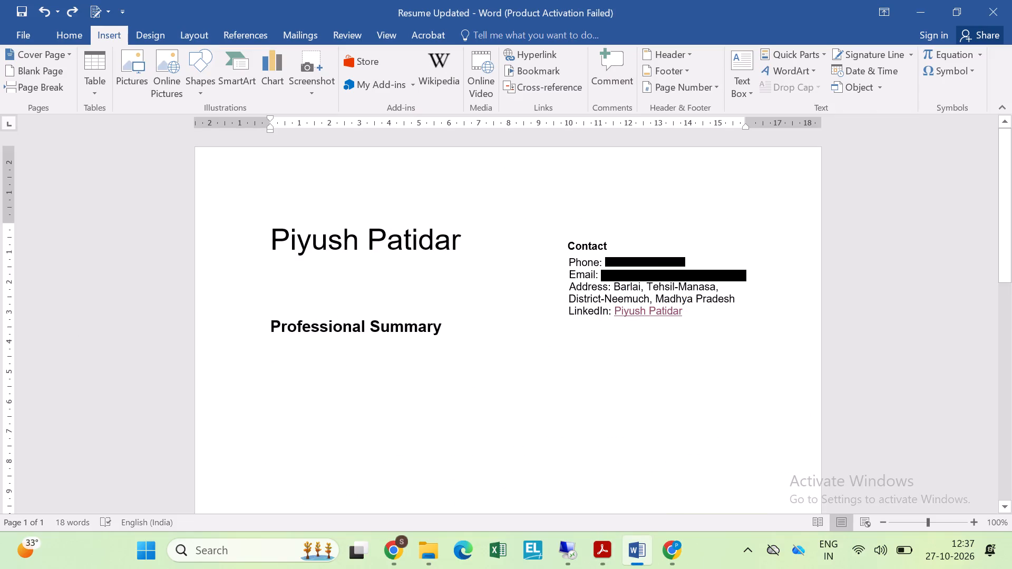
key(Left)
key(Down)
key(Up)
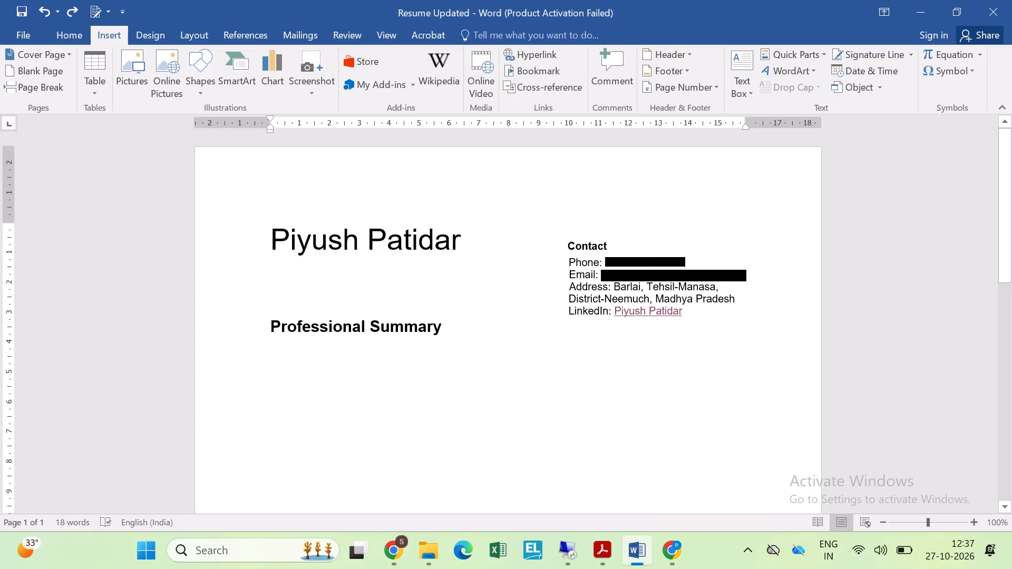
click(269, 327)
key(Return)
key(Up)
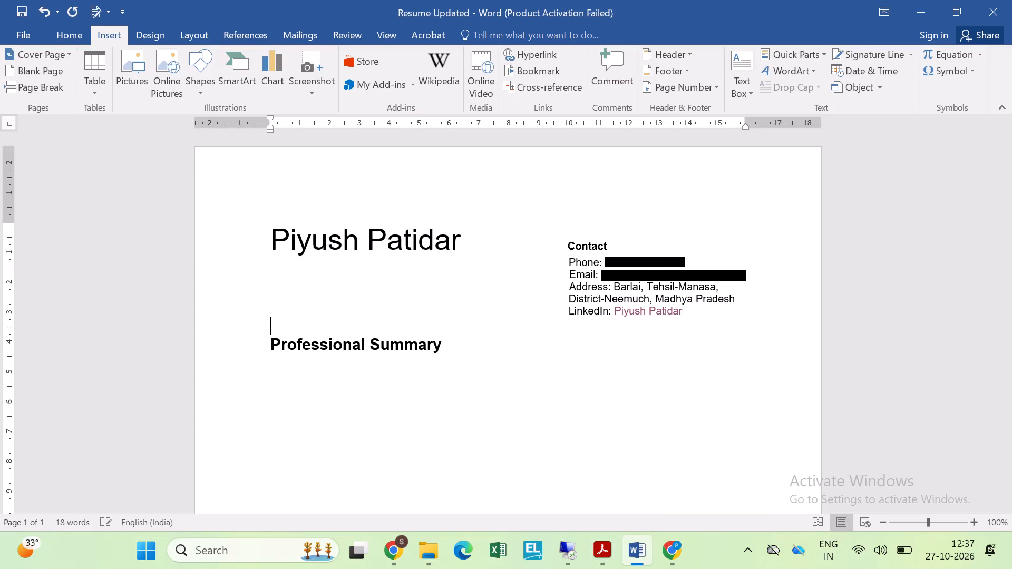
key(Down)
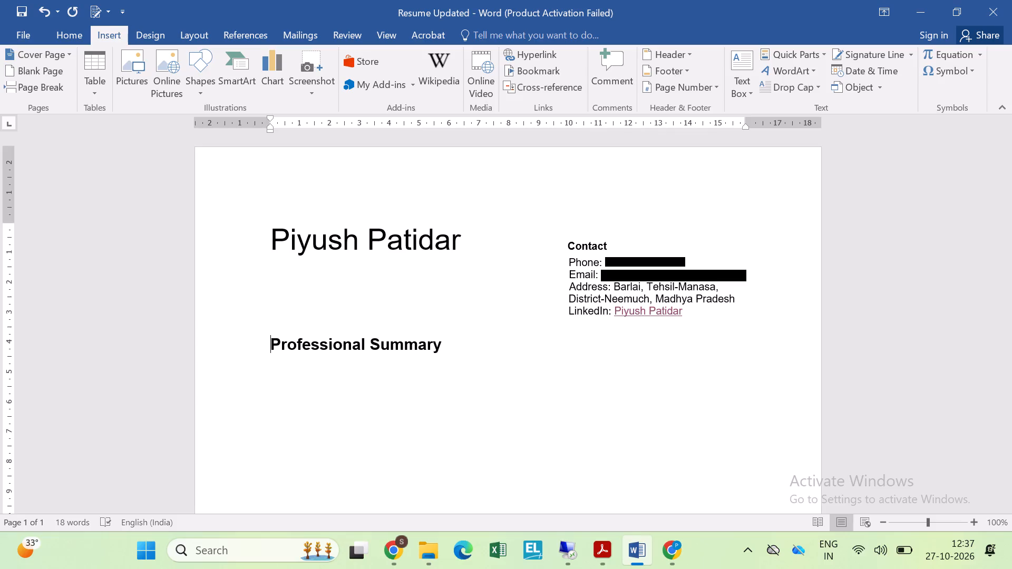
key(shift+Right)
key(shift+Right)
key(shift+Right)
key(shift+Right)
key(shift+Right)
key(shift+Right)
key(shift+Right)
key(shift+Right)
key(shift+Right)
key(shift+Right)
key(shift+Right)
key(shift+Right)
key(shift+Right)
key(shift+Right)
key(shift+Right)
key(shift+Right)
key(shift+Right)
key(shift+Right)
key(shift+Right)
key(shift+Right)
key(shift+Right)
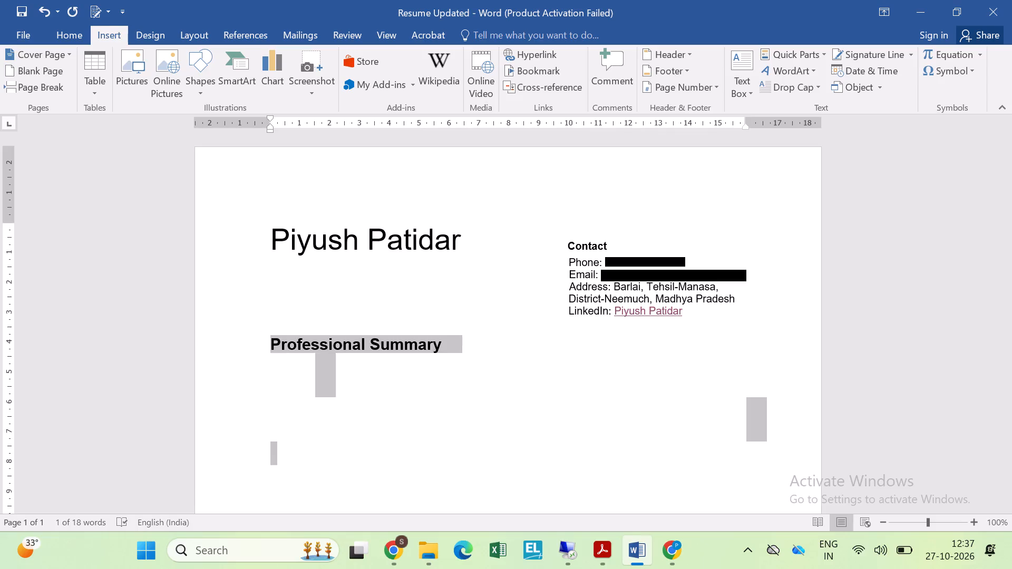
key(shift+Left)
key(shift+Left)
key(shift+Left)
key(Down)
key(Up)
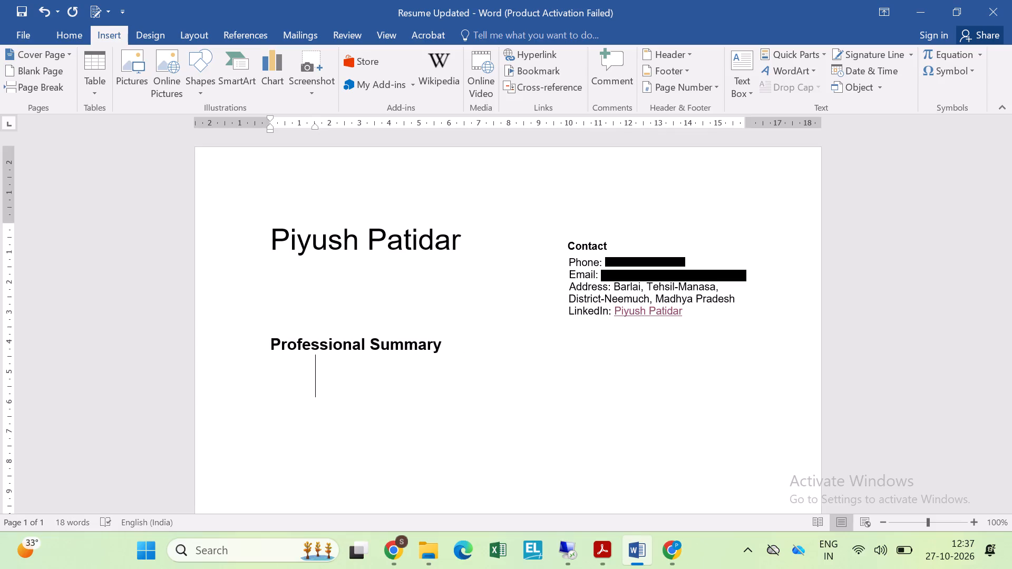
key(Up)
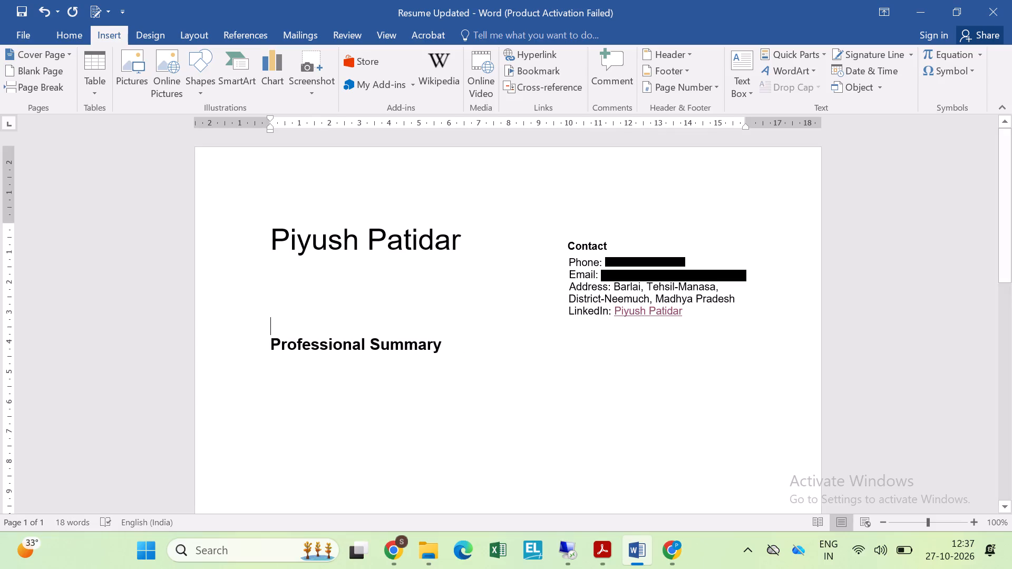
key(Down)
key(alt+Tab)
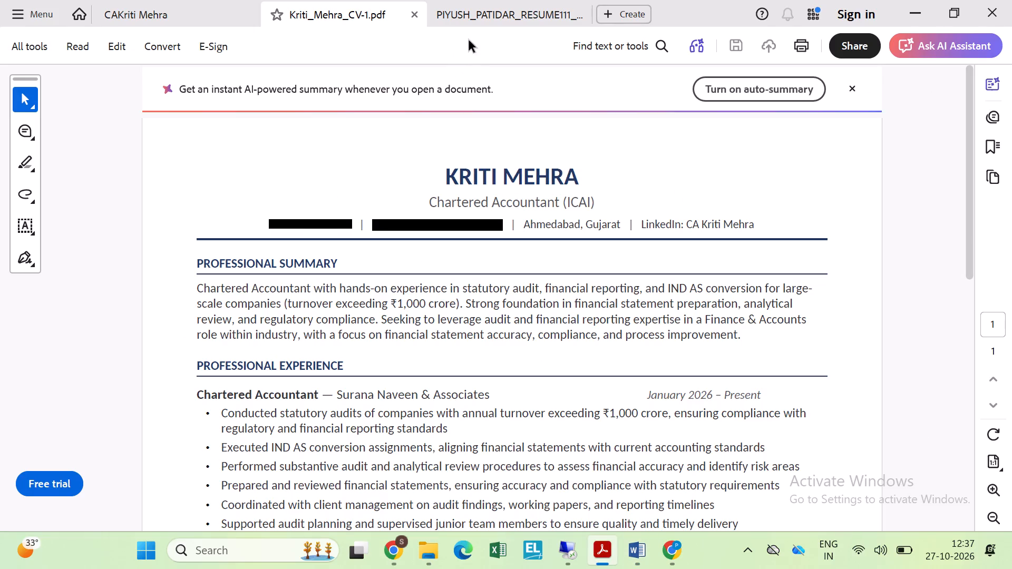
click(489, 16)
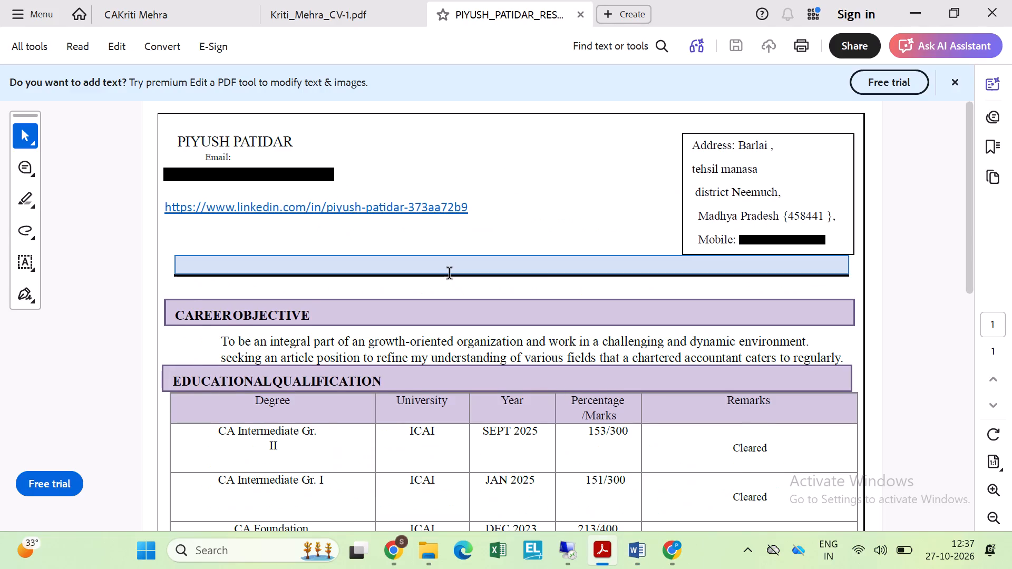
scroll(450, 274, up, 1)
click(356, 2)
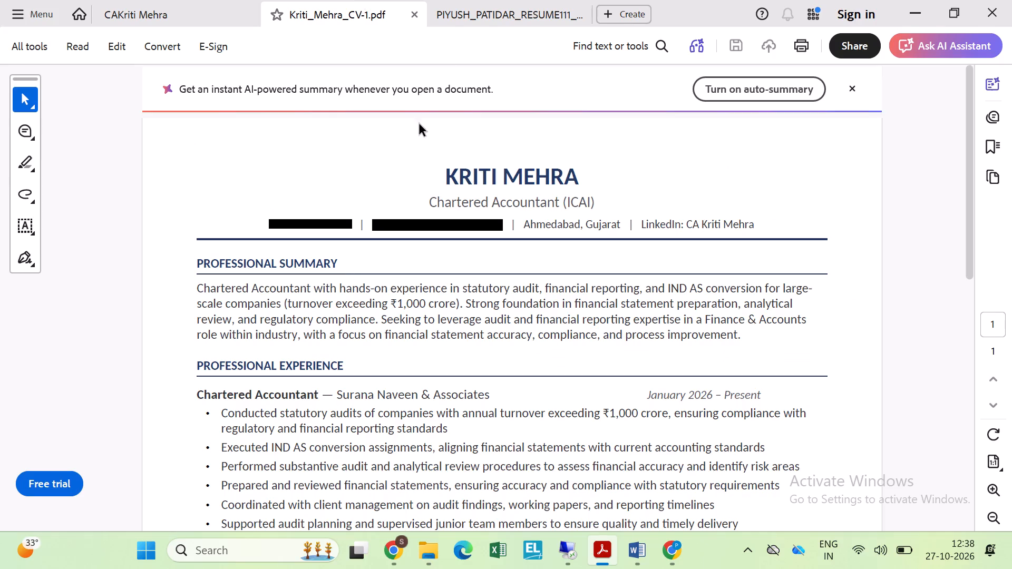
click(485, 16)
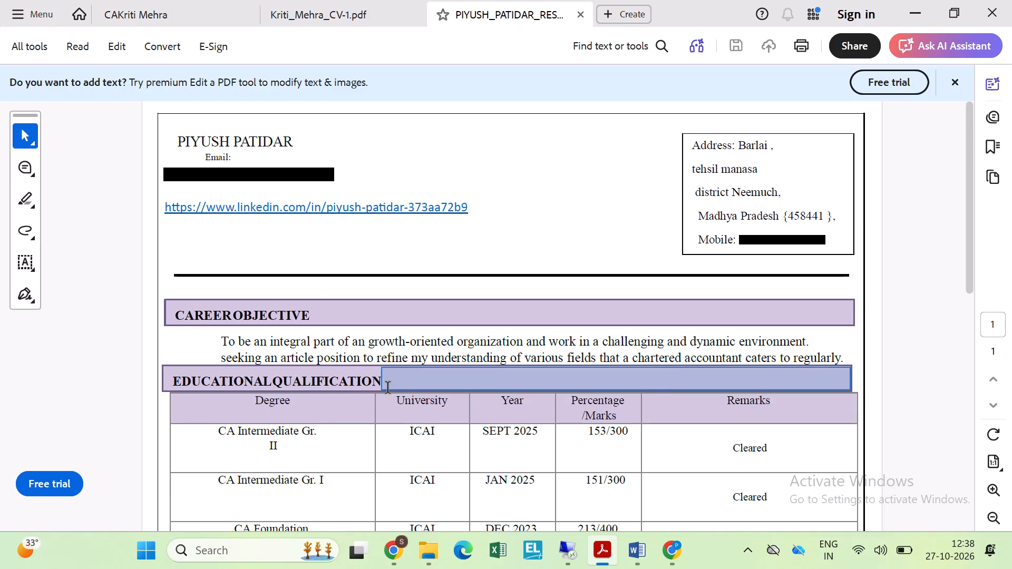
scroll(388, 388, down, 1)
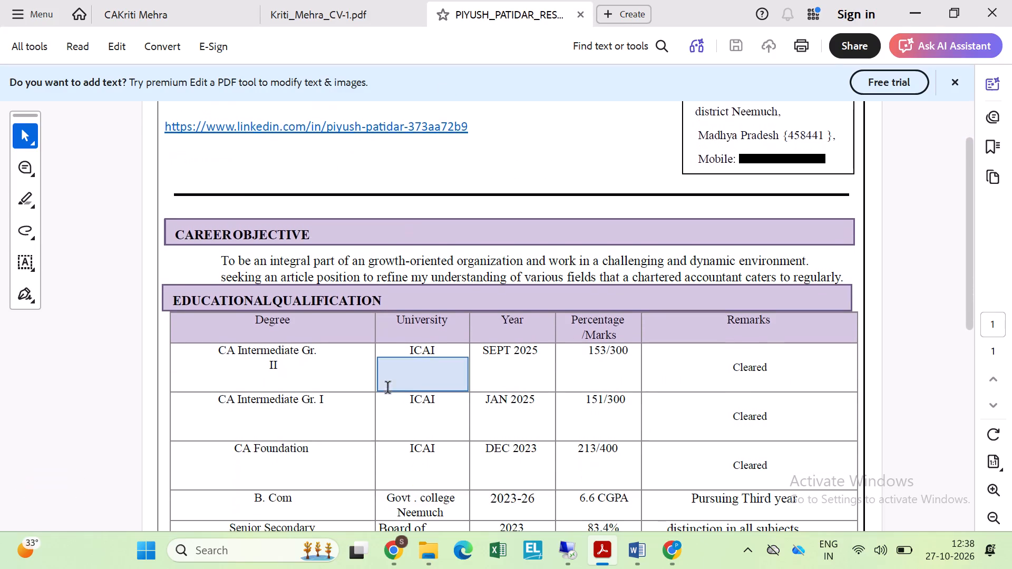
scroll(406, 322, down, 2)
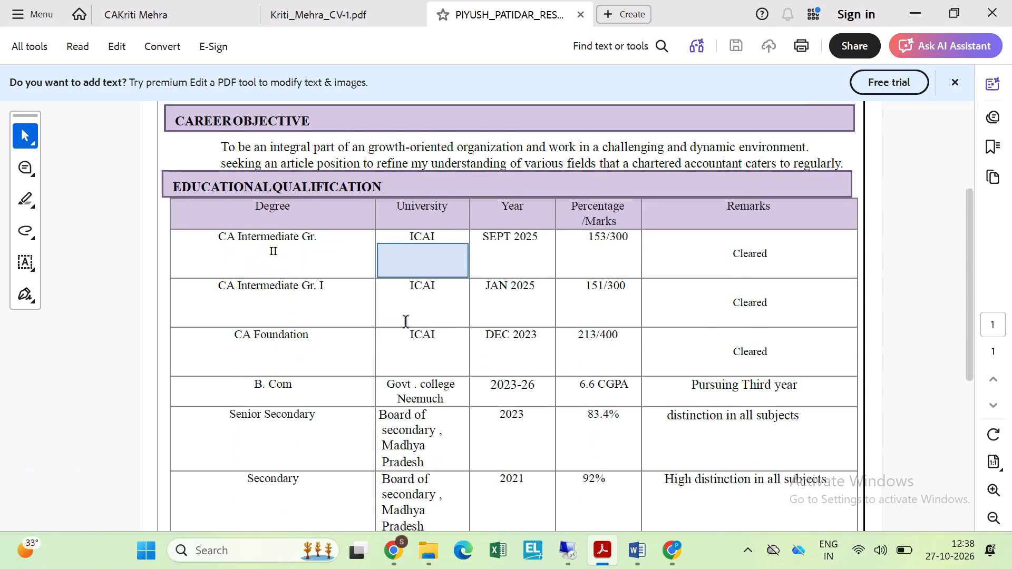
scroll(406, 322, down, 5)
scroll(406, 322, up, 6)
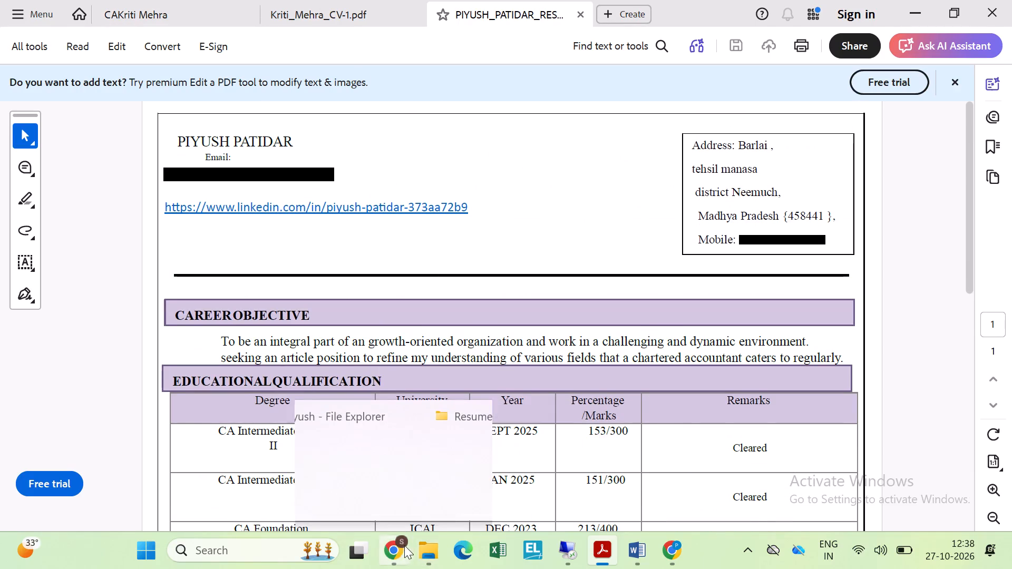
Switch to Chrome and search Google in a new tab for resume for industrial training.
click(686, 501)
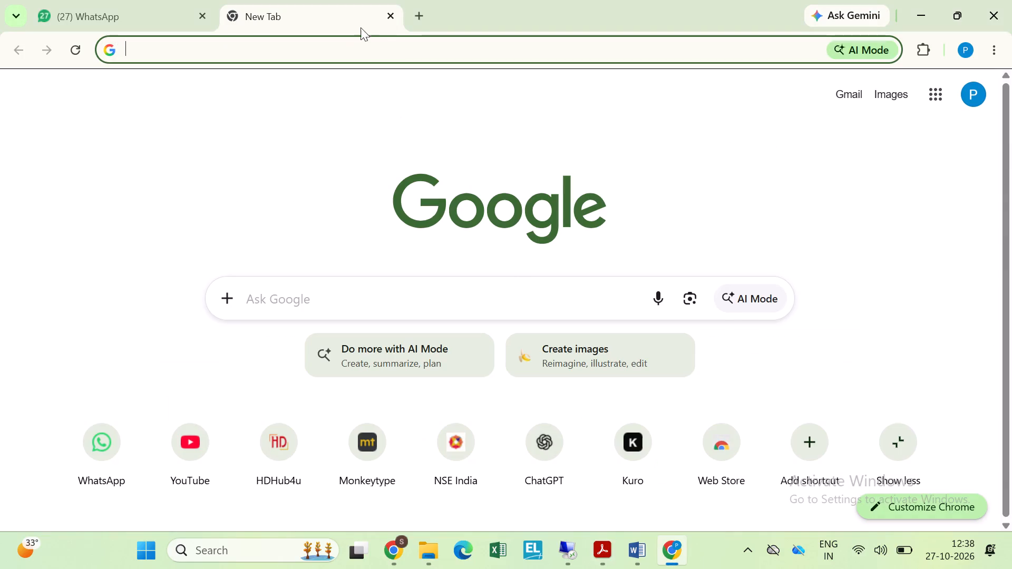
click(416, 18)
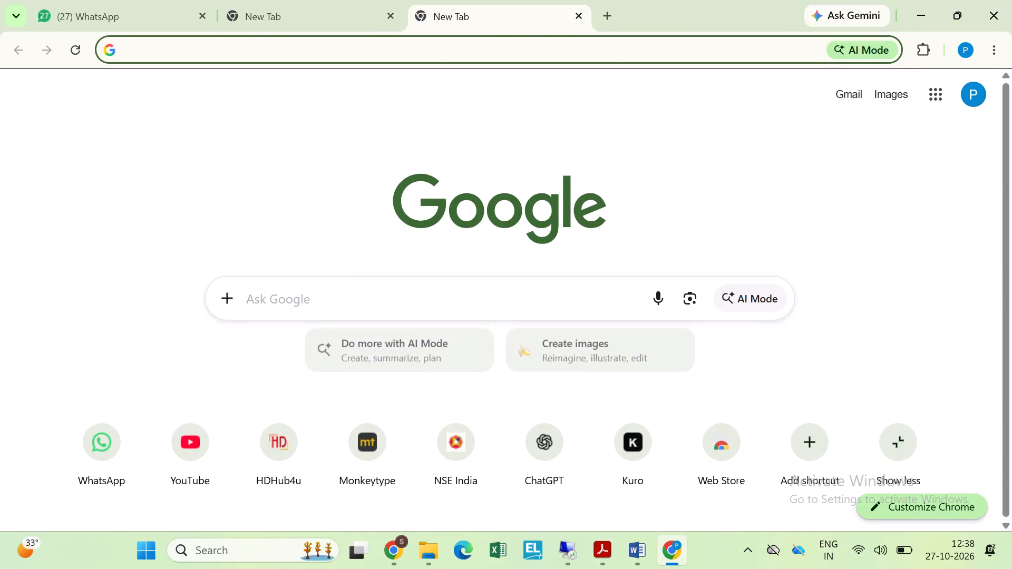
text(remue)
key(space)
key(BackSpace)
key(BackSpace)
key(BackSpace)
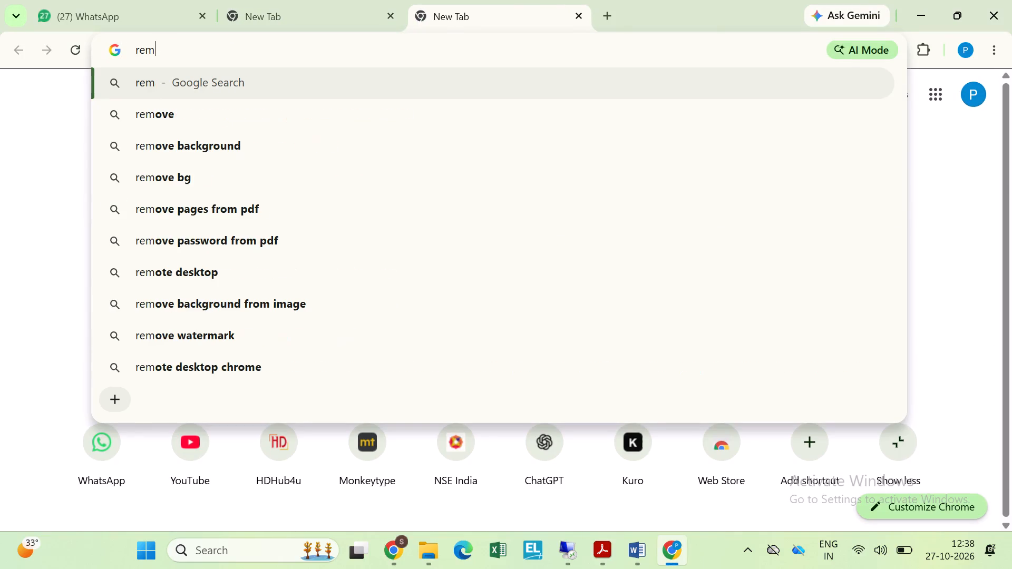
key(BackSpace)
text(sume for)
key(space)
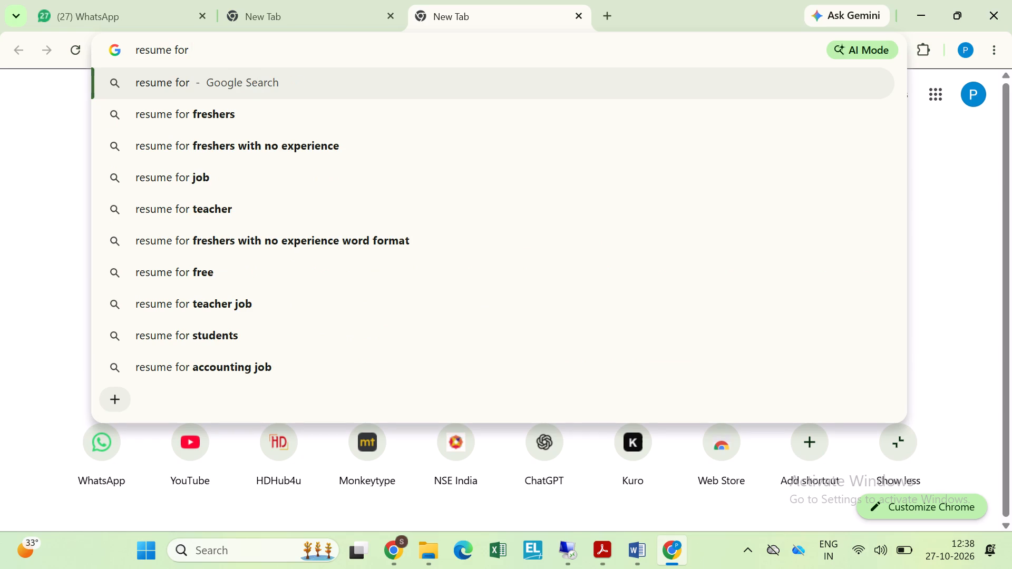
text(ind)
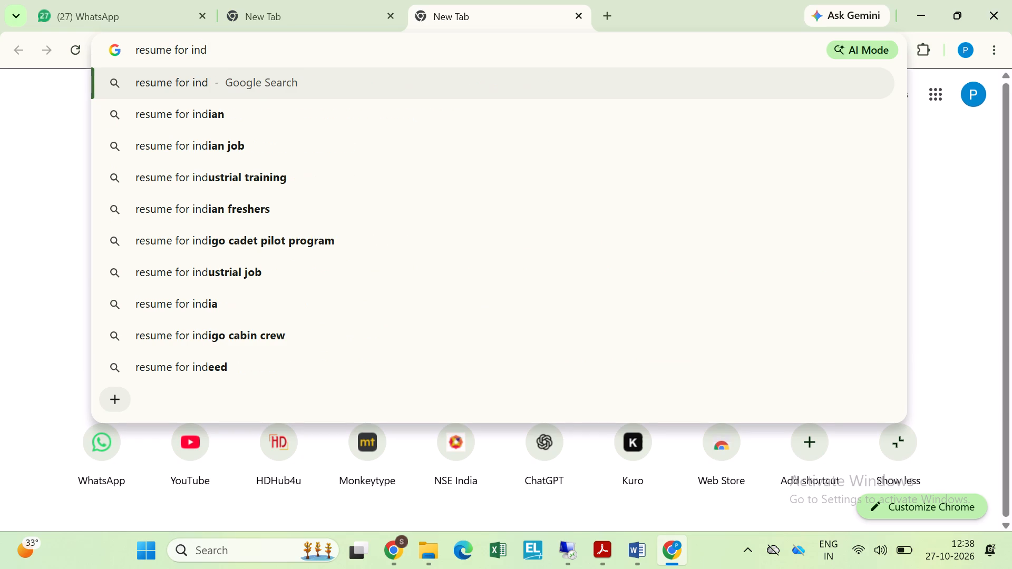
key(BackSpace)
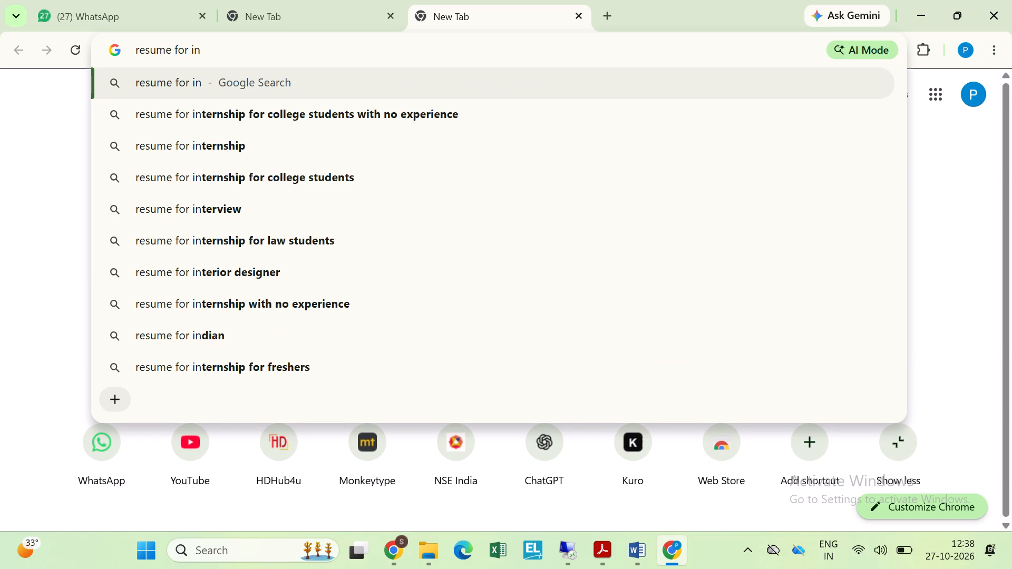
text(du)
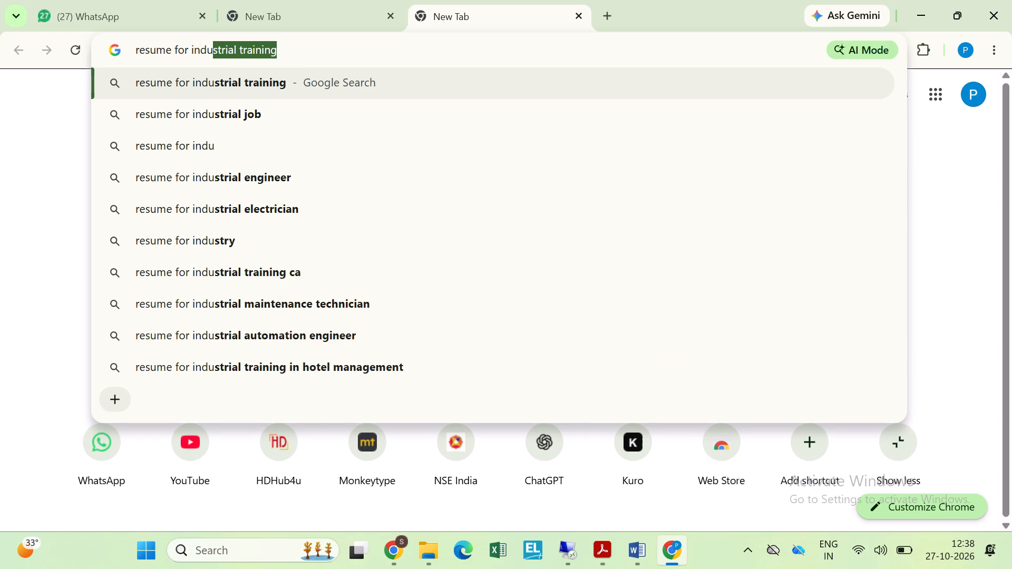
key(Return)
Refine the Google search to resume for industrial training ca.
click(275, 113)
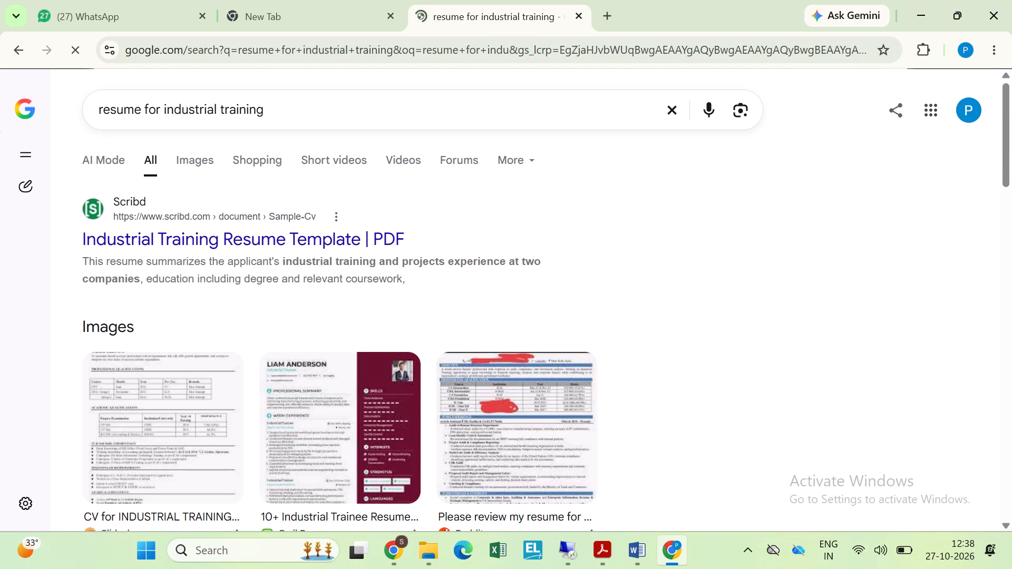
key(space)
text(ca)
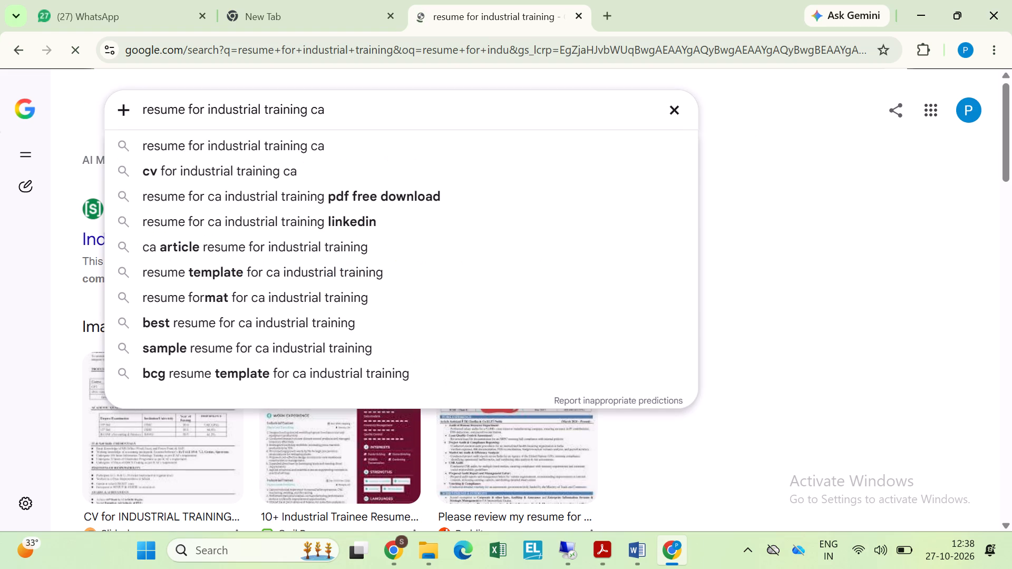
key(space)
key(Return)
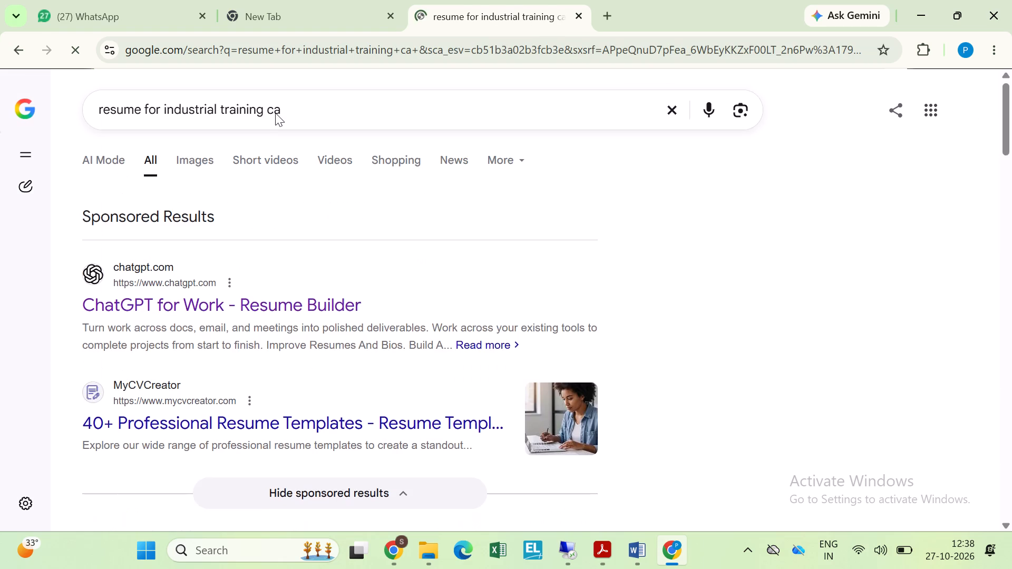
Browse the search results and examine the CV for INDUSTRIAL TRAINING preview and its related sample resumes up close.
scroll(289, 276, down, 2)
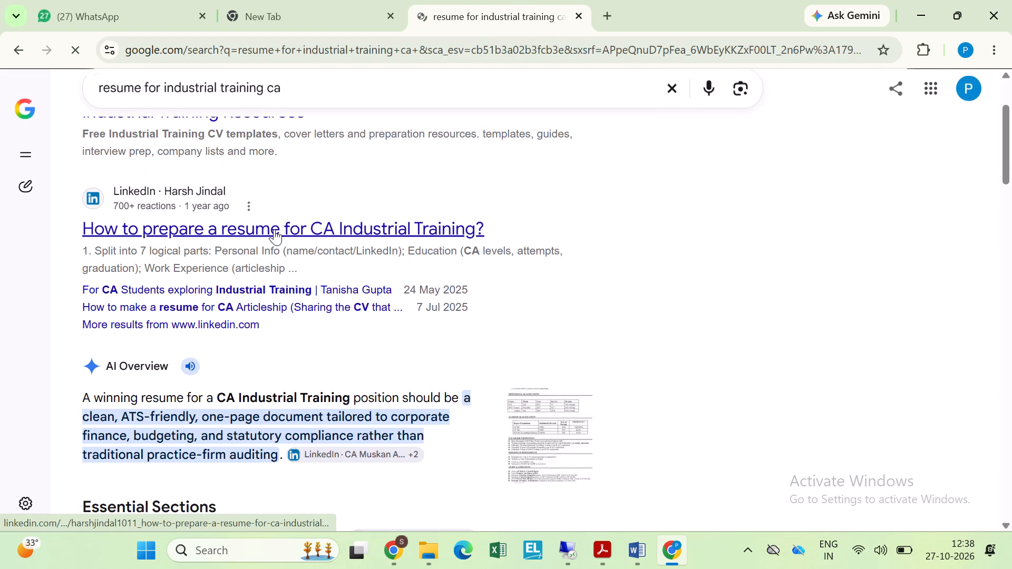
click(575, 421)
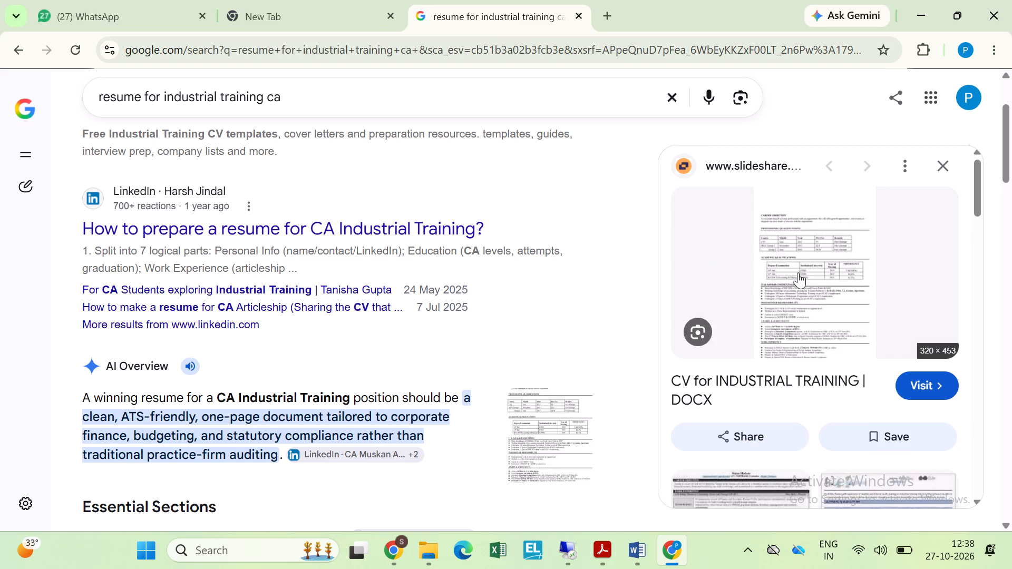
scroll(798, 272, up, 1)
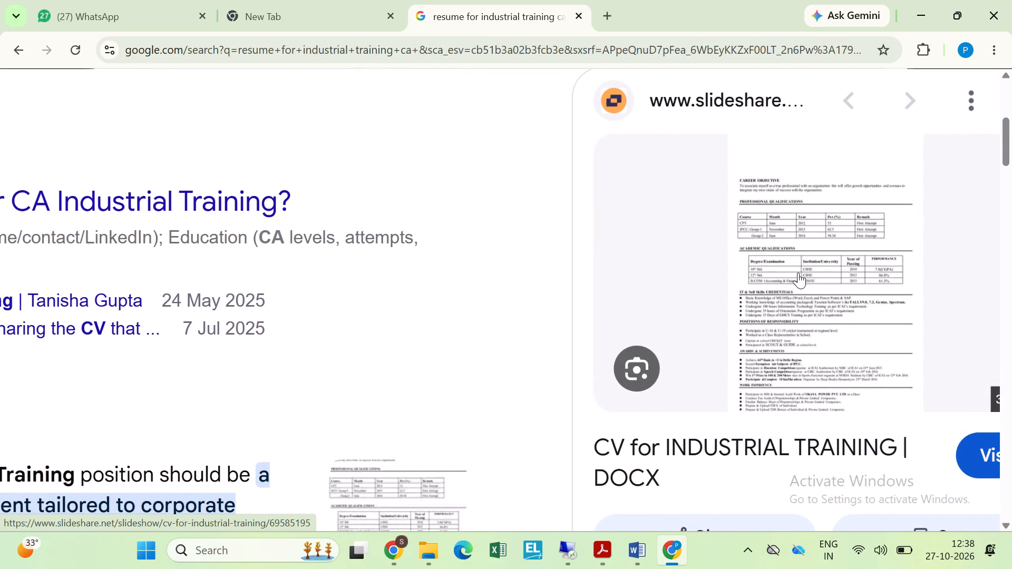
scroll(476, 330, down, 5)
scroll(670, 410, down, 2)
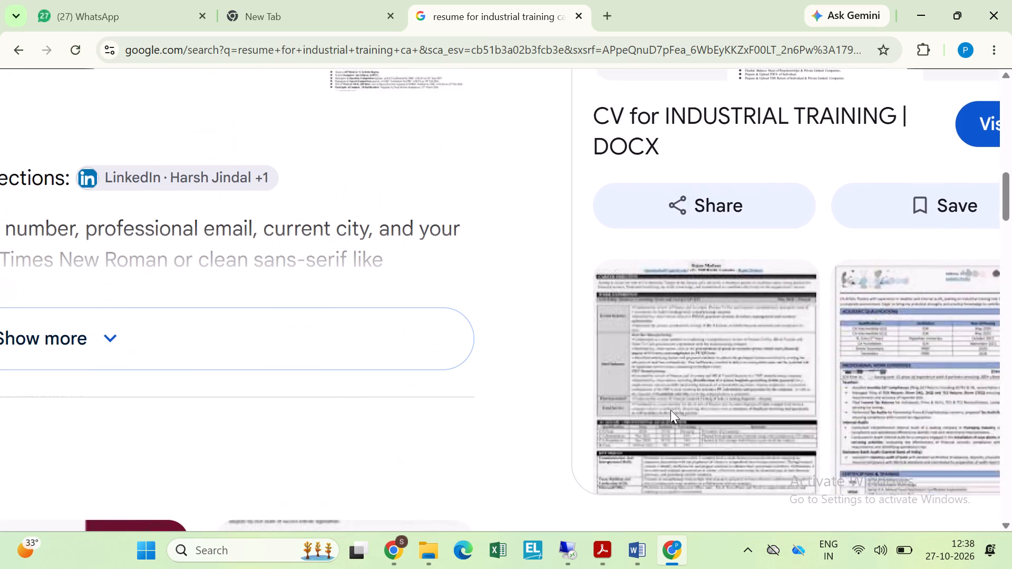
scroll(670, 410, down, 3)
scroll(721, 294, up, 3)
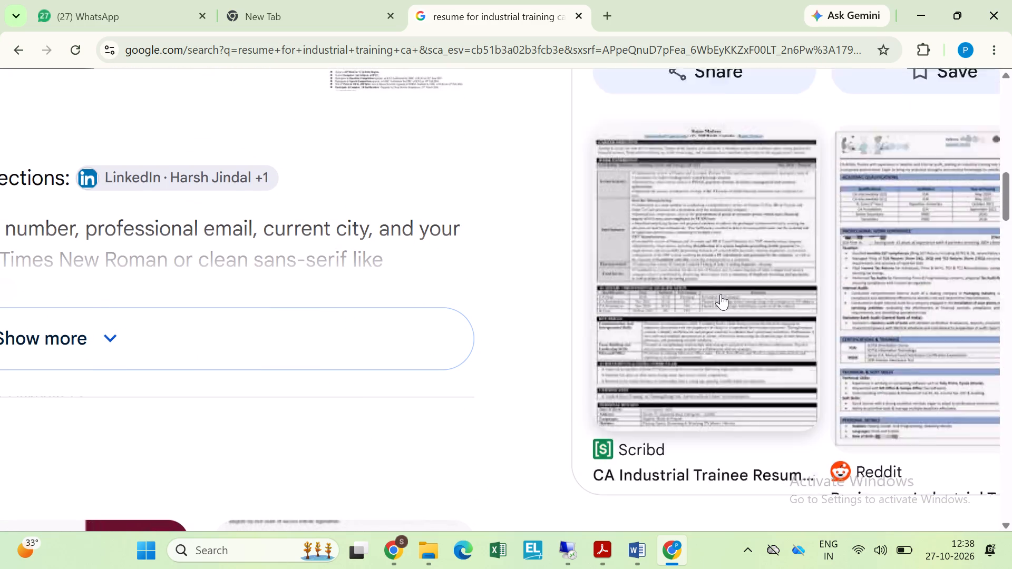
scroll(721, 294, up, 3)
scroll(352, 192, up, 3)
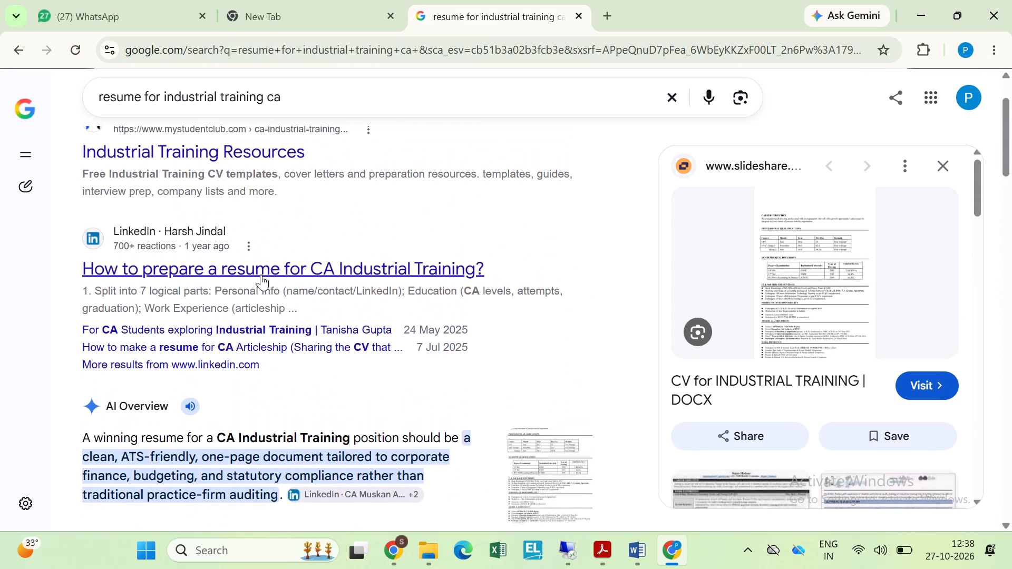
Open the LinkedIn result How to prepare a resume for CA Industrial Training? and read the post's advice.
click(245, 263)
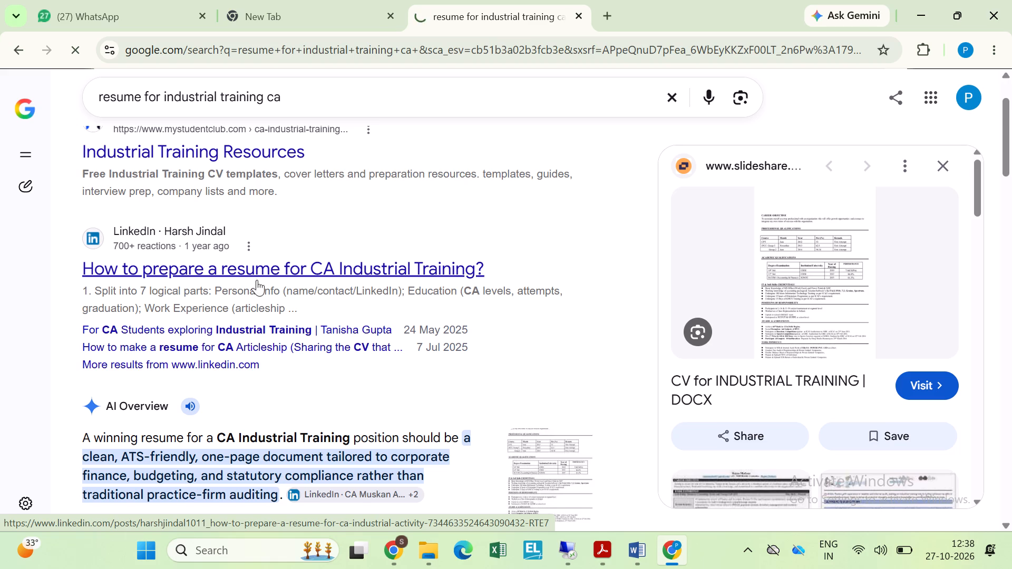
click(376, 411)
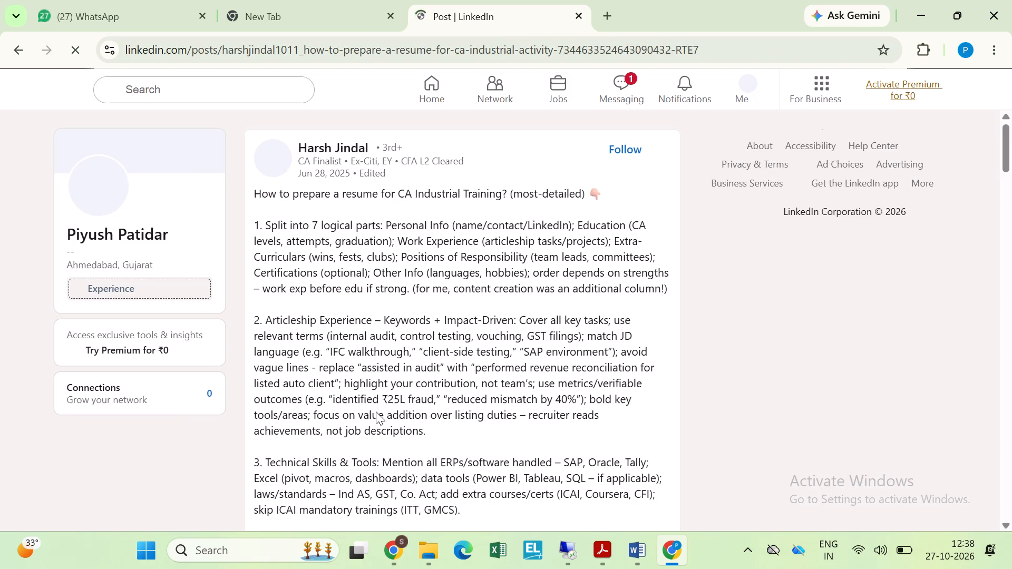
scroll(426, 274, down, 1)
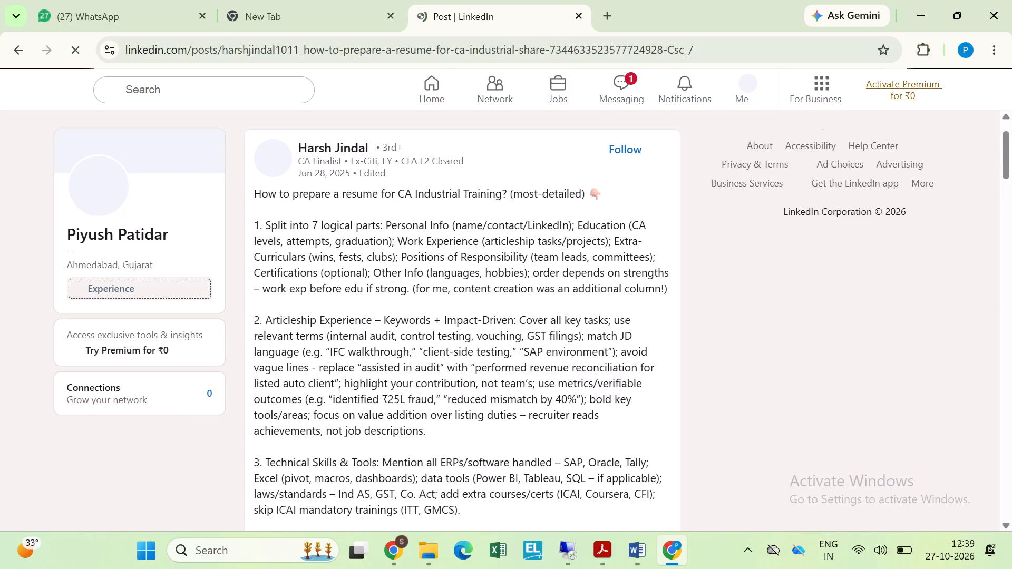
scroll(358, 277, down, 1)
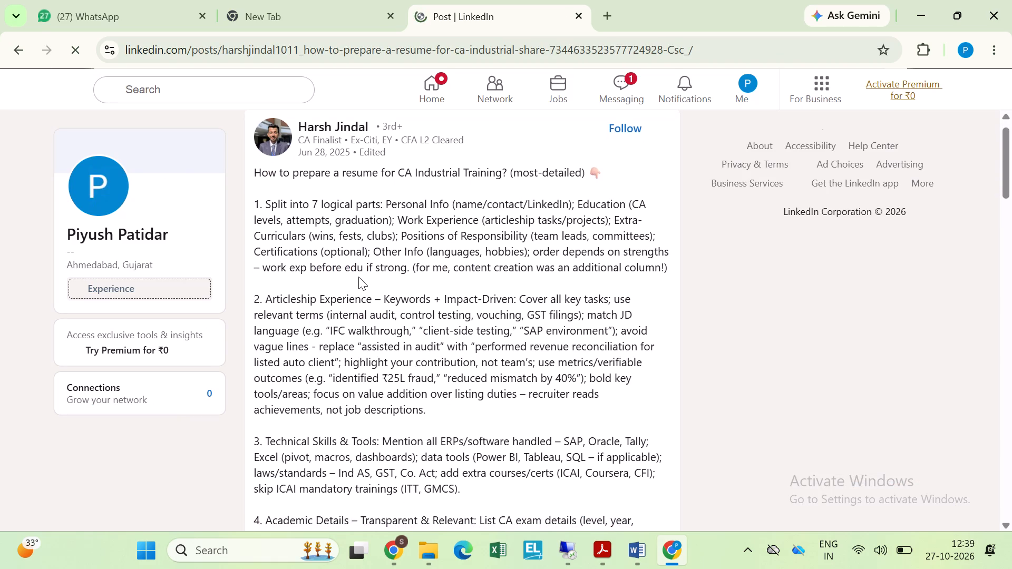
scroll(358, 277, down, 1)
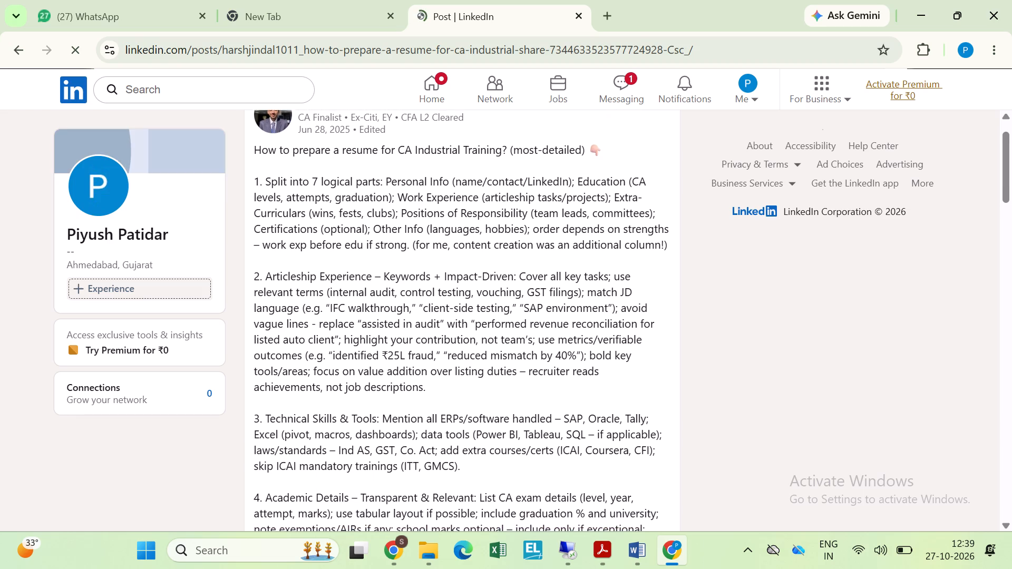
scroll(358, 277, down, 2)
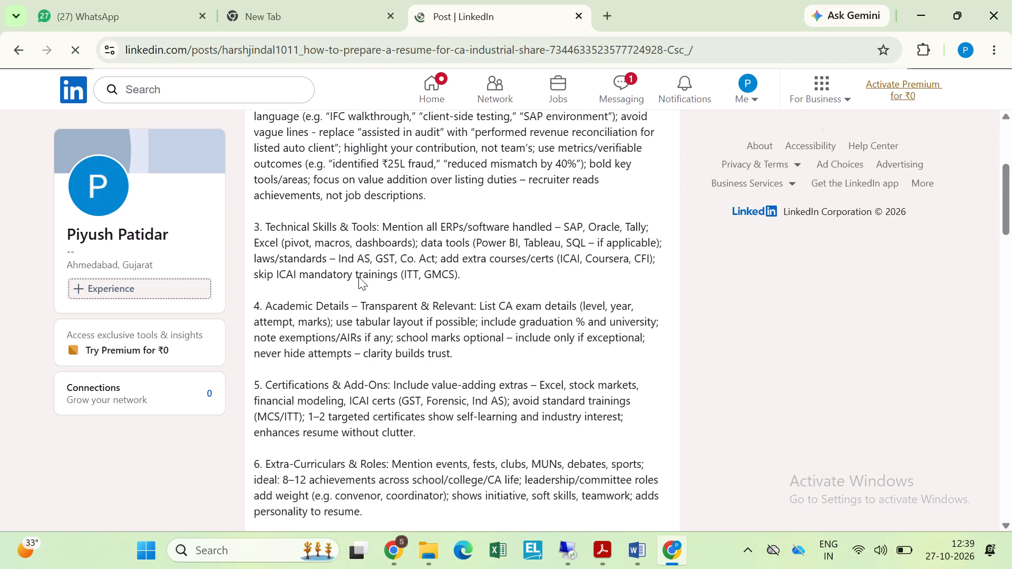
scroll(358, 277, down, 4)
Examine the layout of the sample resume shown in the LinkedIn post's laptop photo up close.
scroll(358, 277, up, 1)
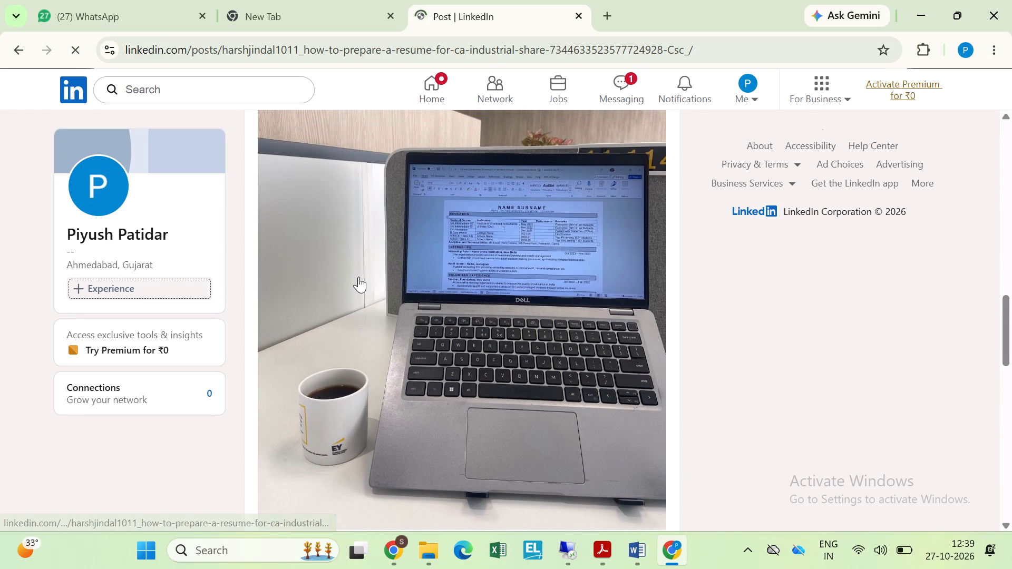
scroll(358, 277, up, 1)
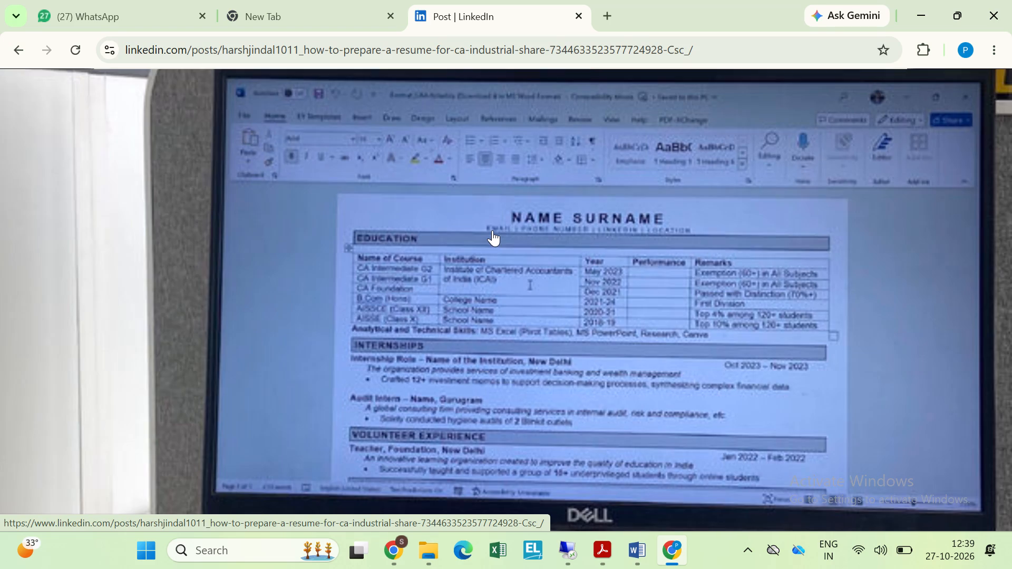
scroll(492, 230, down, 3)
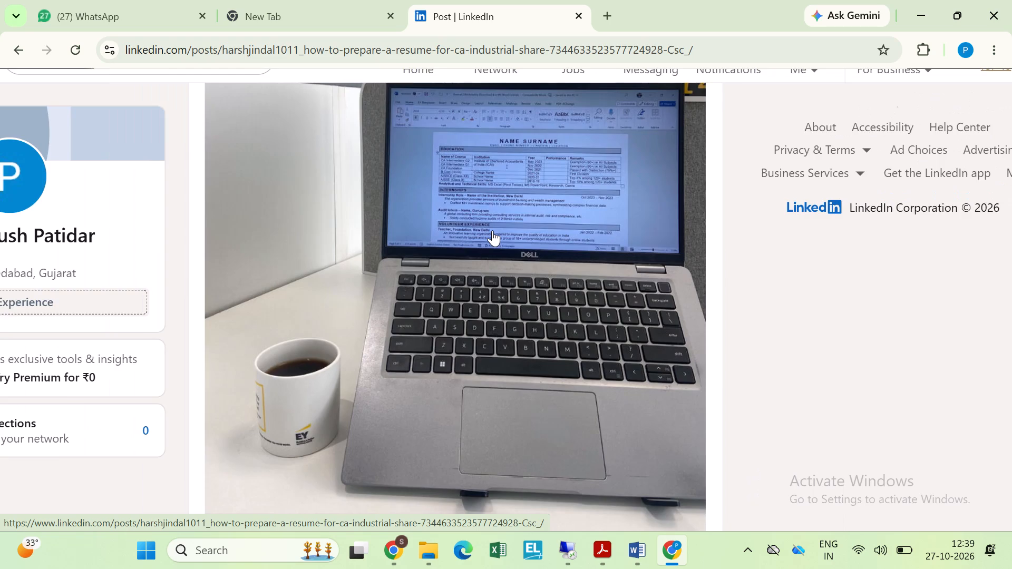
scroll(492, 230, up, 5)
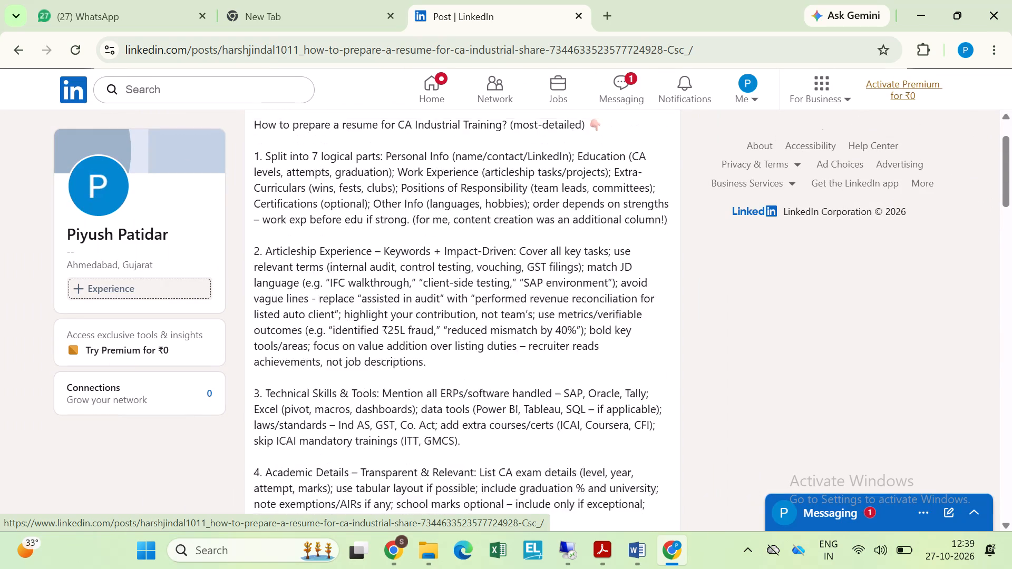
Skim the rest of the LinkedIn post and its comments, returning to the start of the post.
scroll(492, 230, down, 8)
scroll(492, 230, up, 5)
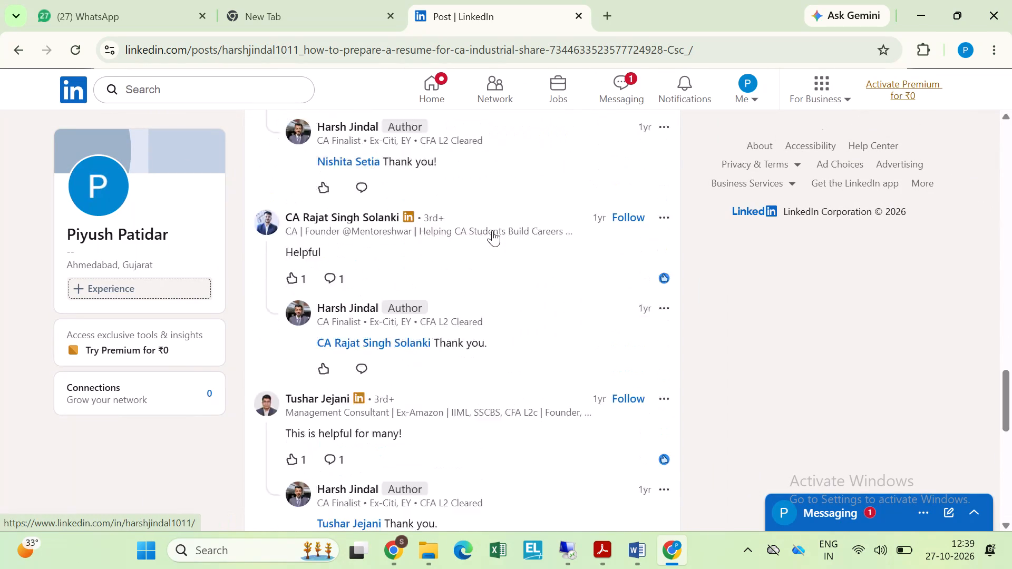
scroll(492, 230, up, 7)
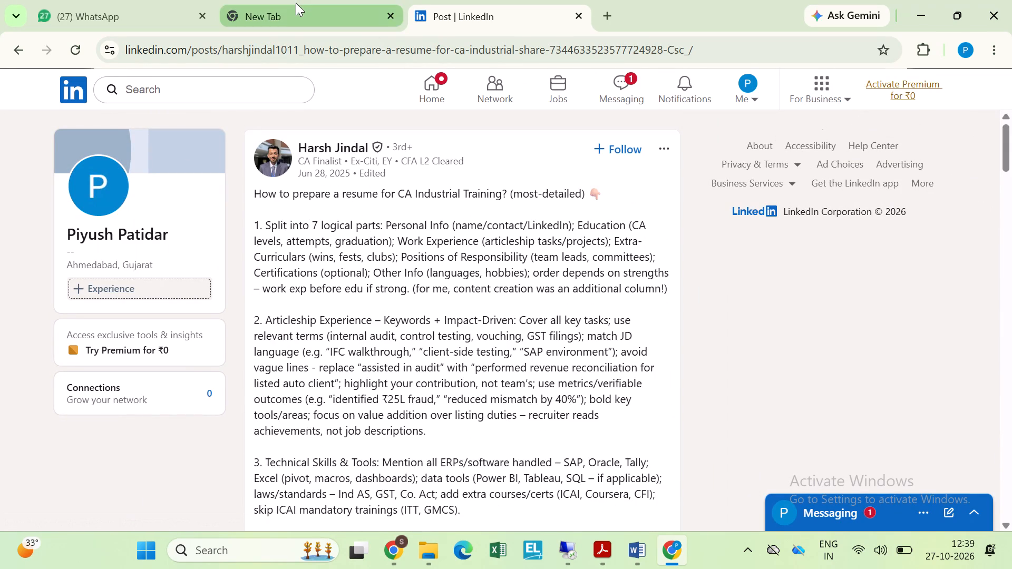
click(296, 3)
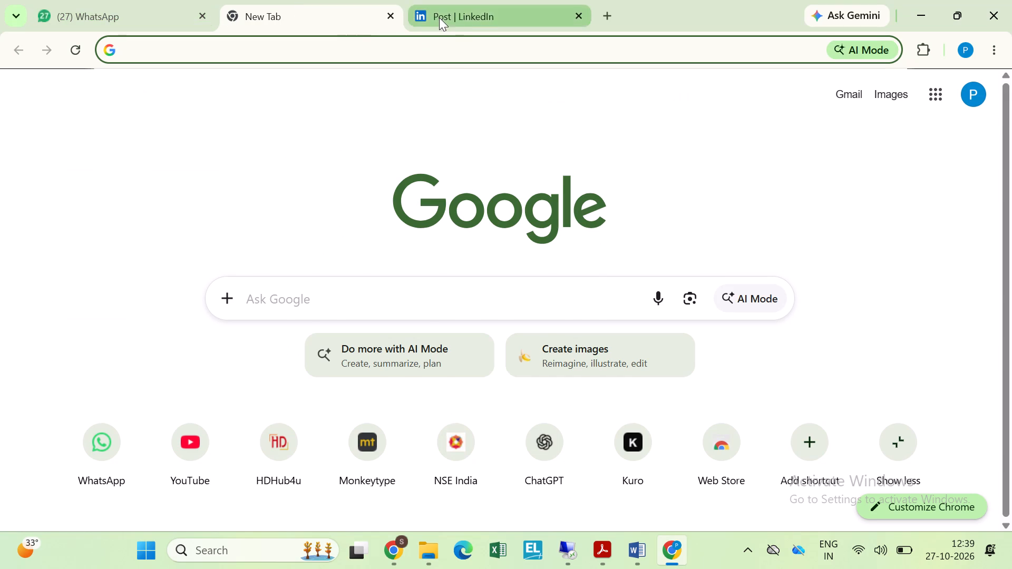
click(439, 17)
Switch to the Word document Resume Updated and delete the Professional Summary heading.
click(608, 452)
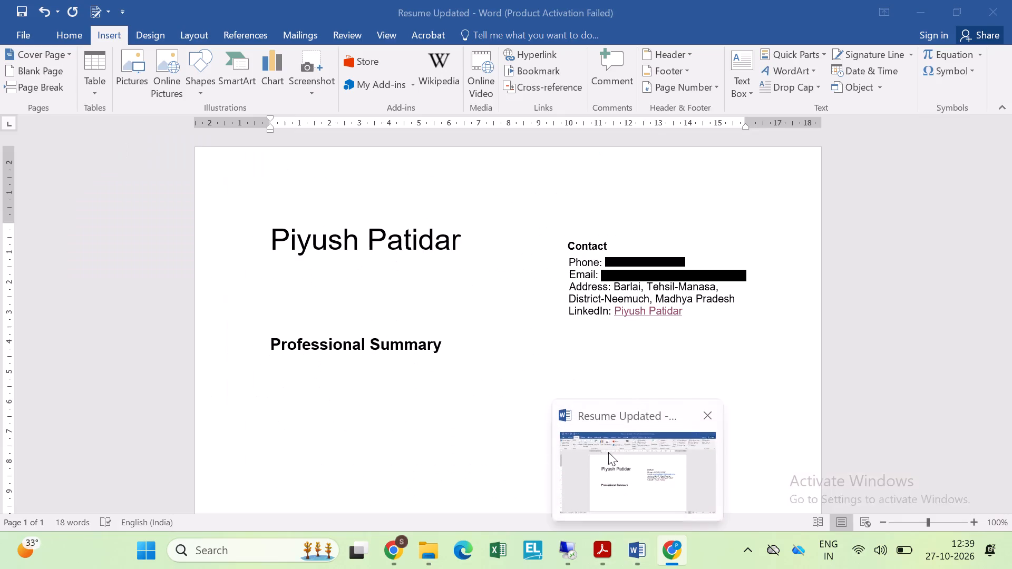
key(ctrl+shift+Left)
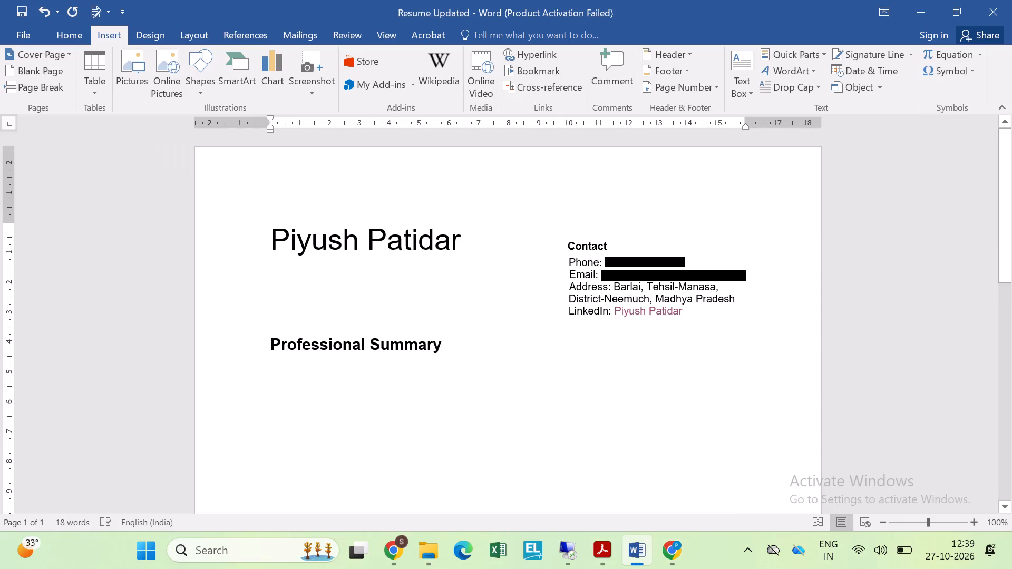
key(ctrl+shift+Left)
key(Delete)
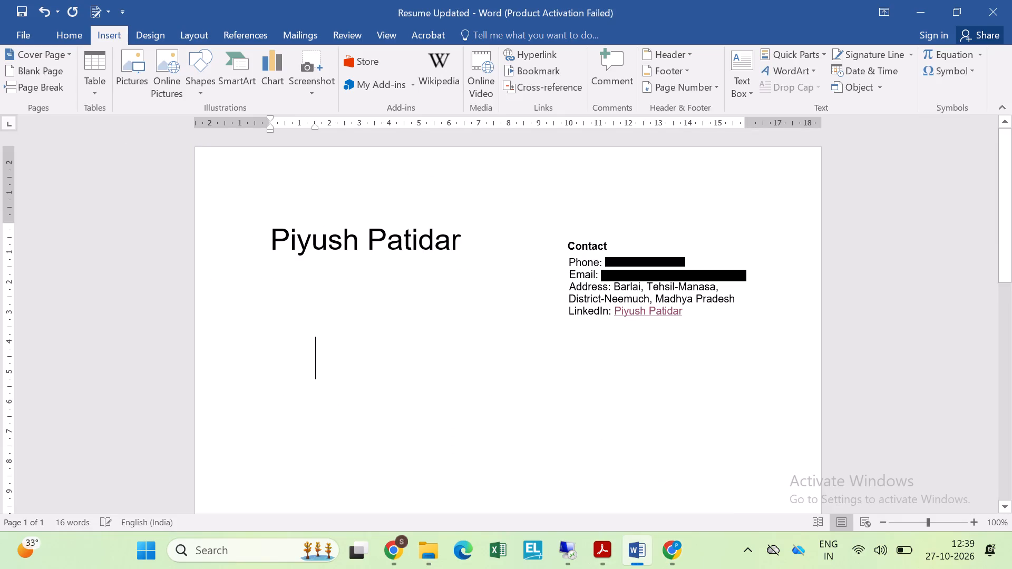
key(Left)
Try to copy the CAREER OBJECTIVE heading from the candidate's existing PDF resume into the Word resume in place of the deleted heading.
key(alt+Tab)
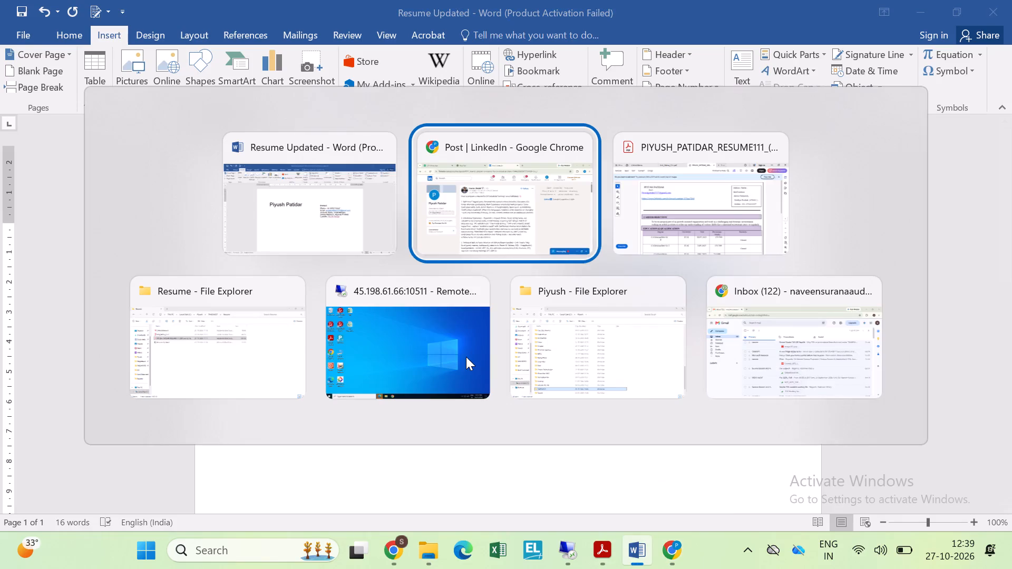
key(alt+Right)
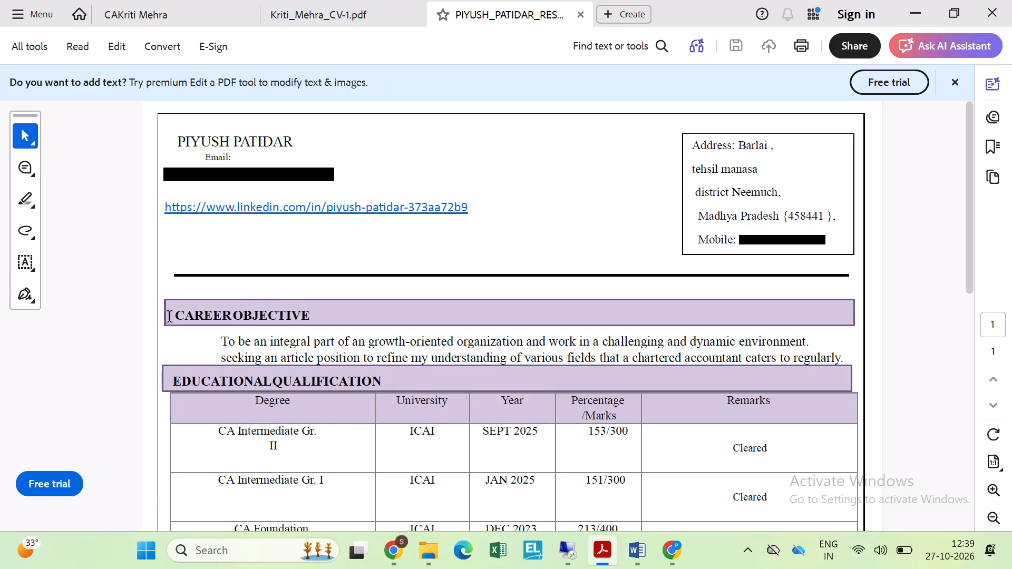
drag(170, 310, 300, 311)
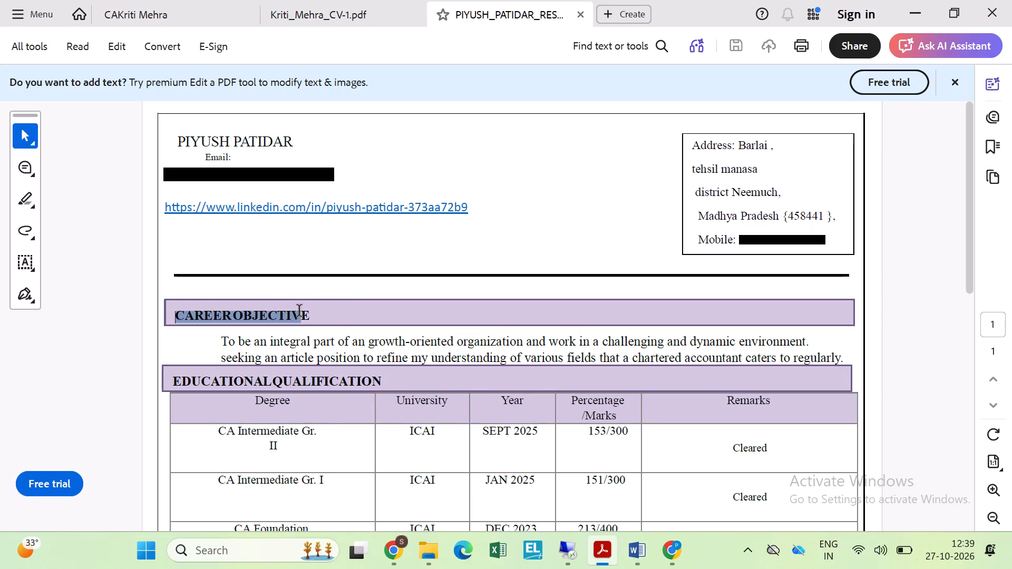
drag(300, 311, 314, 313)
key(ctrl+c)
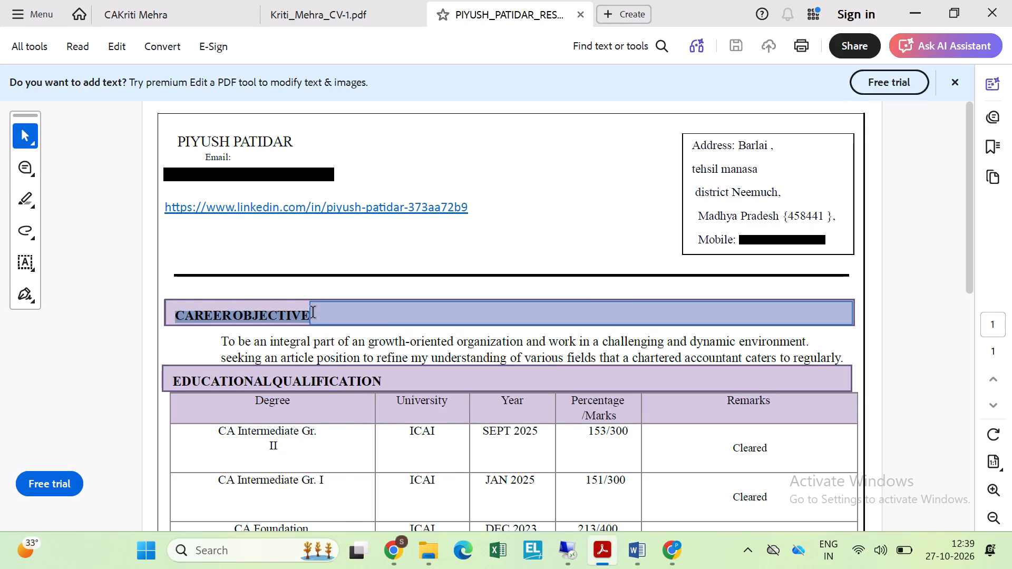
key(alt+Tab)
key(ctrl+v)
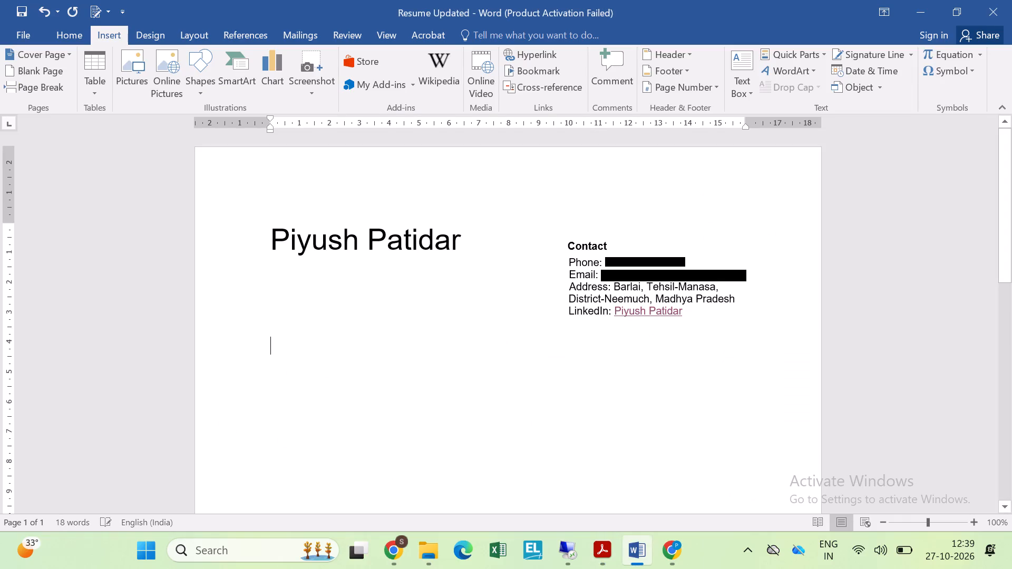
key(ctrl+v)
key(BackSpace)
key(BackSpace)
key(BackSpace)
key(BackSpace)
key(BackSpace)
Enter the section heading CAREER OBJECTIVE below the name and contact block, following the wording in the PDF resume.
key(Up)
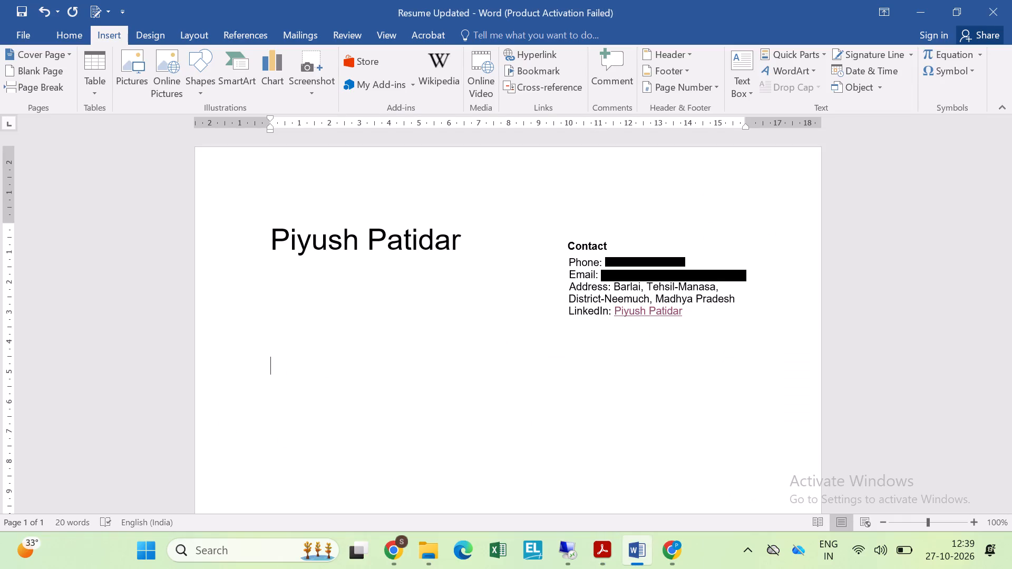
key(Down)
key(Up)
key(Up)
text(Ca)
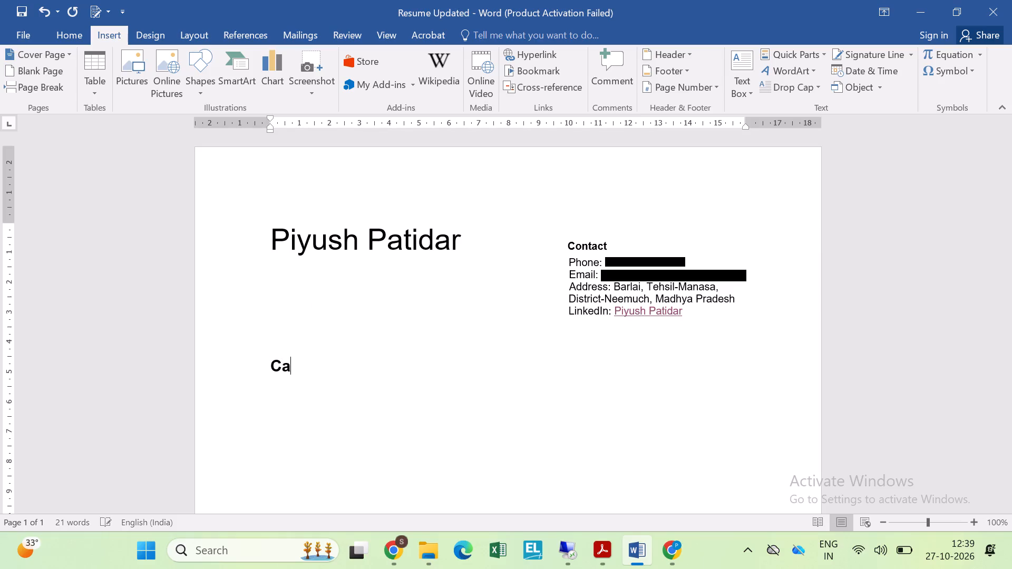
key(alt+Tab)
key(alt+Tab)
key(BackSpace)
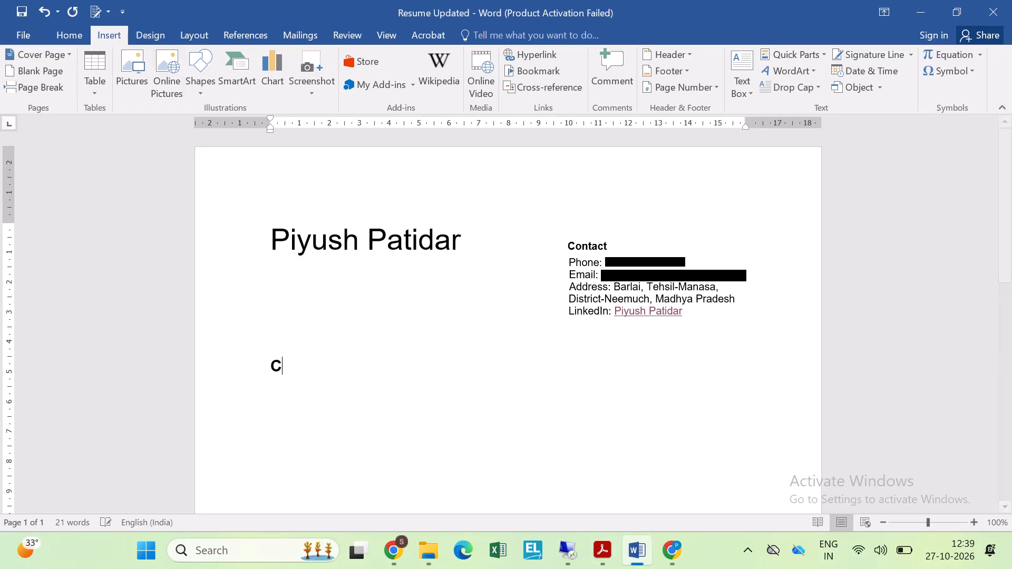
text(AR)
key(alt+Tab)
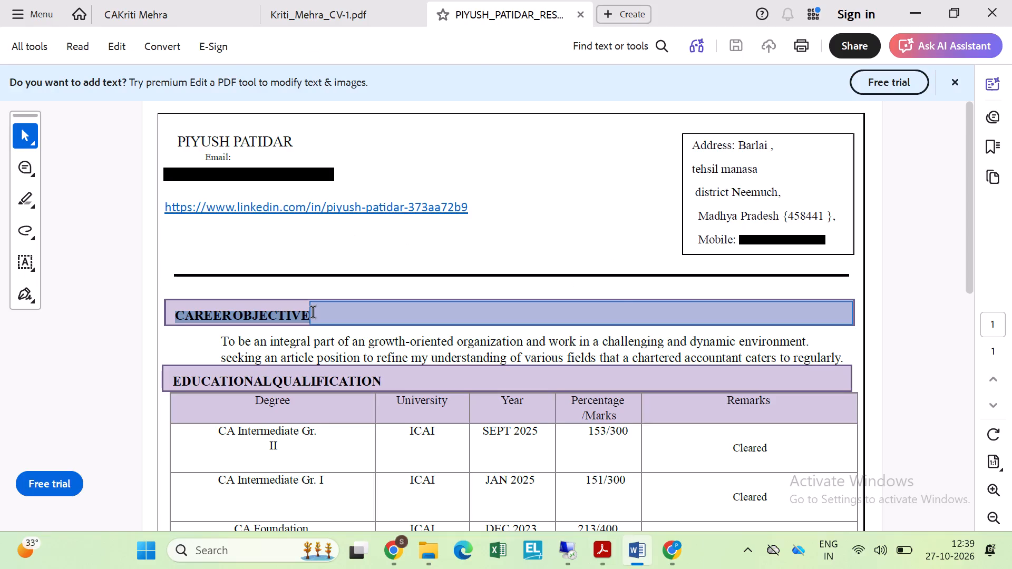
key(alt+Tab)
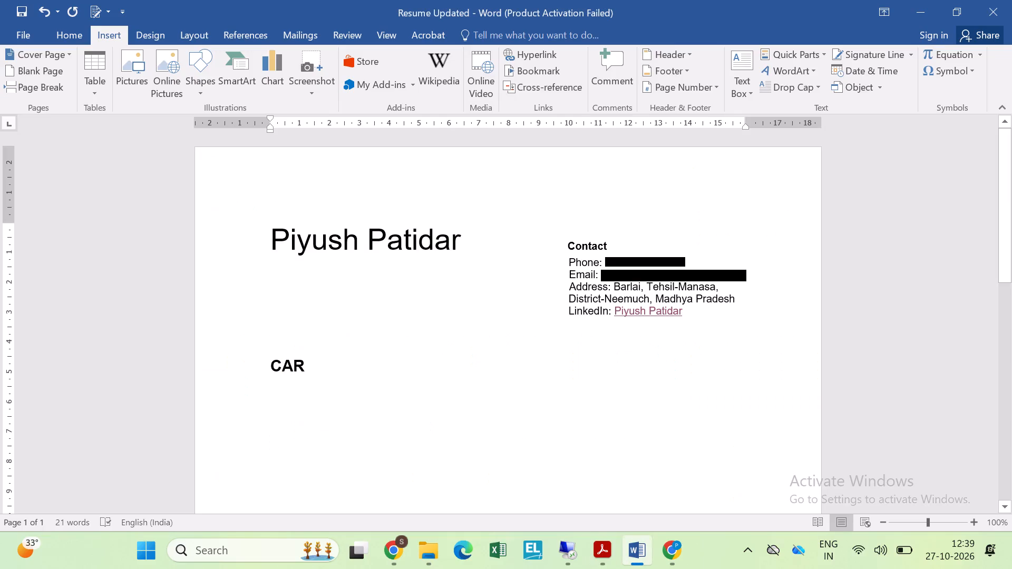
text(EER)
key(space)
key(alt+Tab)
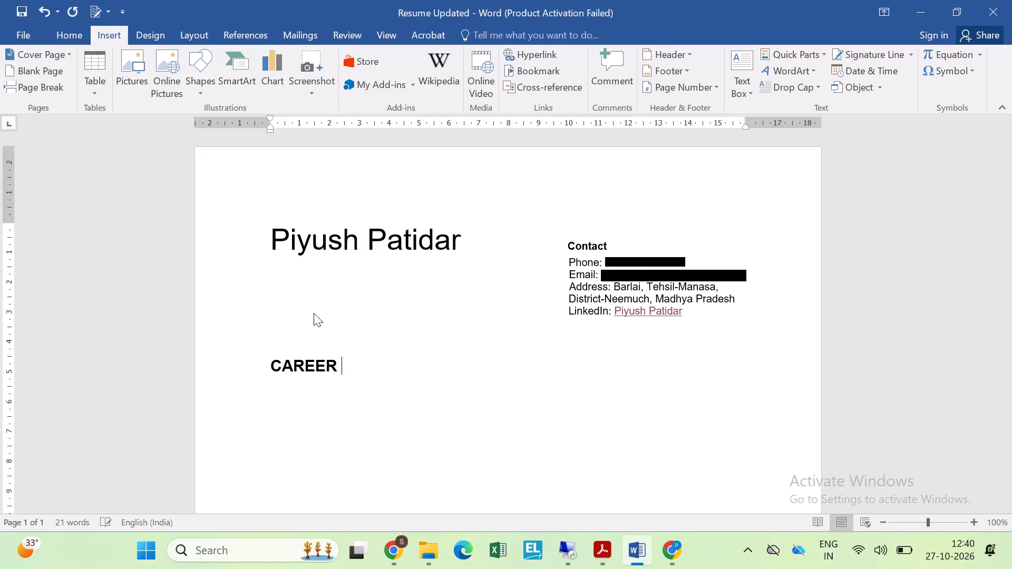
key(alt+Tab)
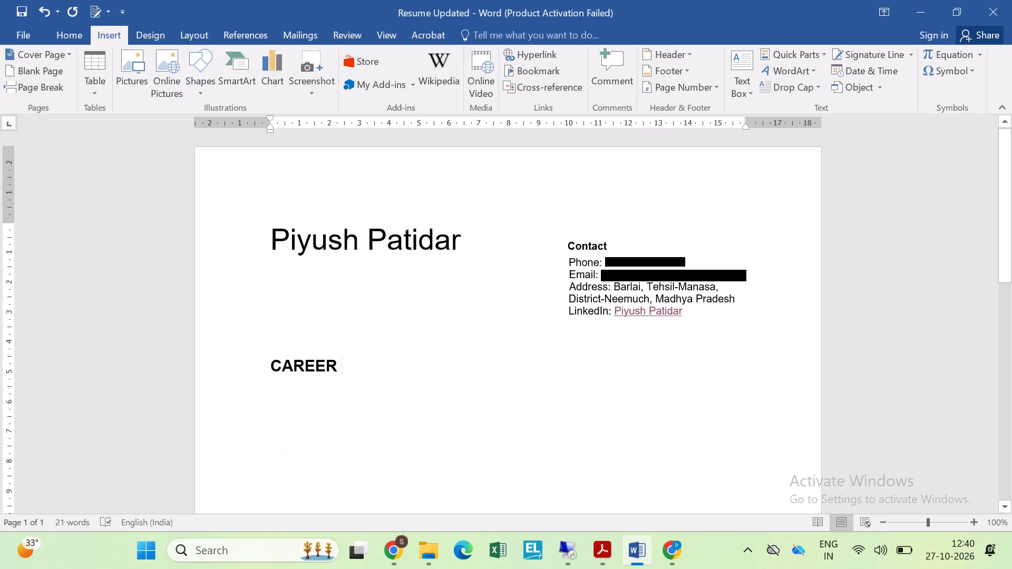
text(OBJECTIVE)
Insert a 1x1 table at the CAREER OBJECTIVE heading.
key(Left)
key(Left)
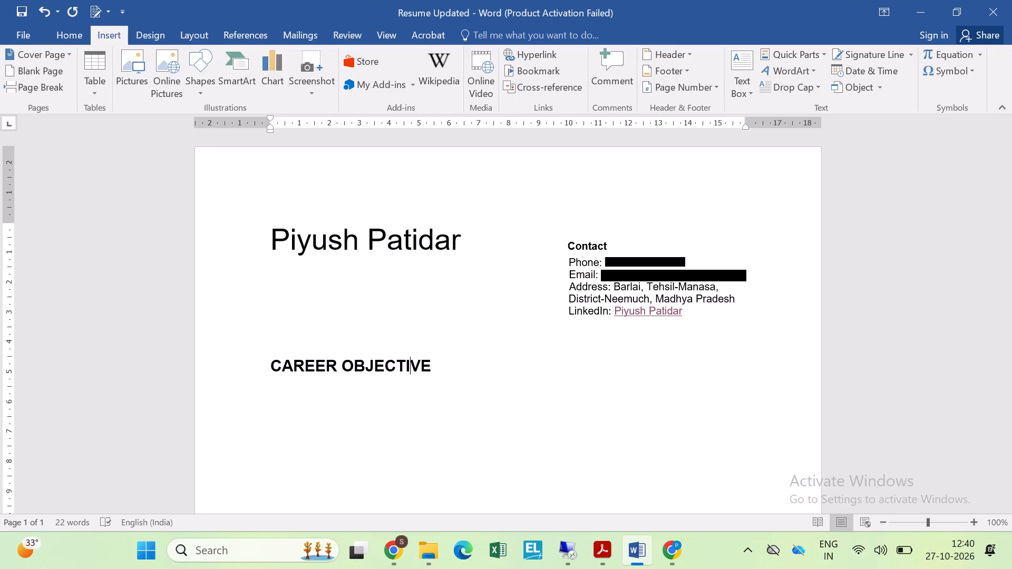
click(98, 64)
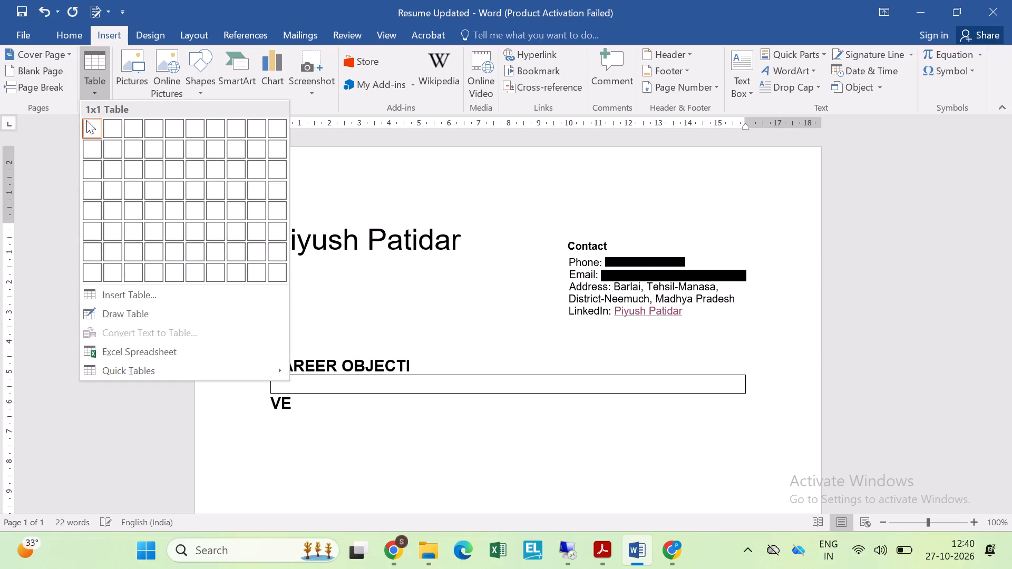
click(90, 122)
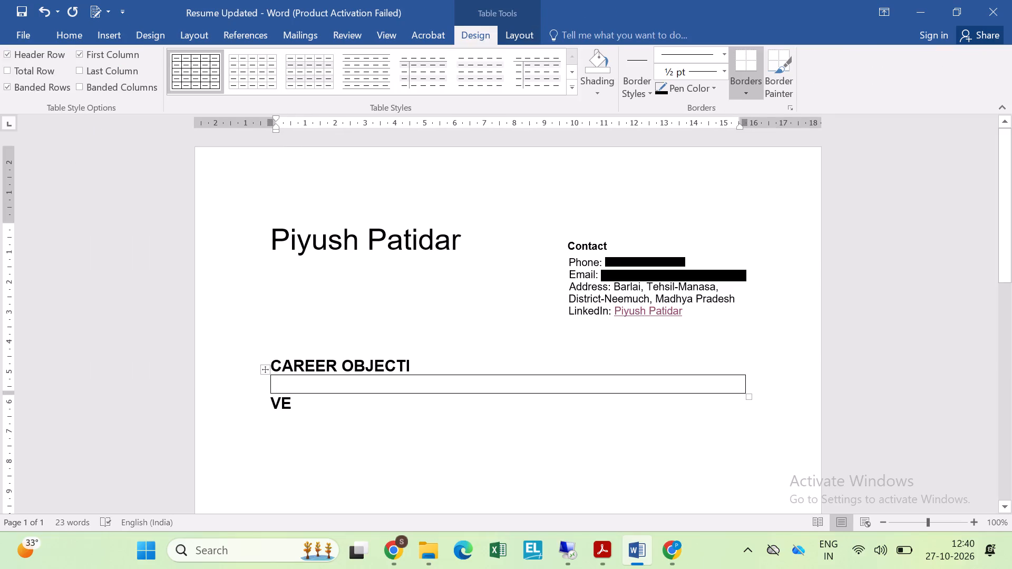
Move the split CAREER OBJECTIVE heading into the table cell, completing the word and removing the leftover letters below the table.
click(289, 405)
key(BackSpace)
key(BackSpace)
key(BackSpace)
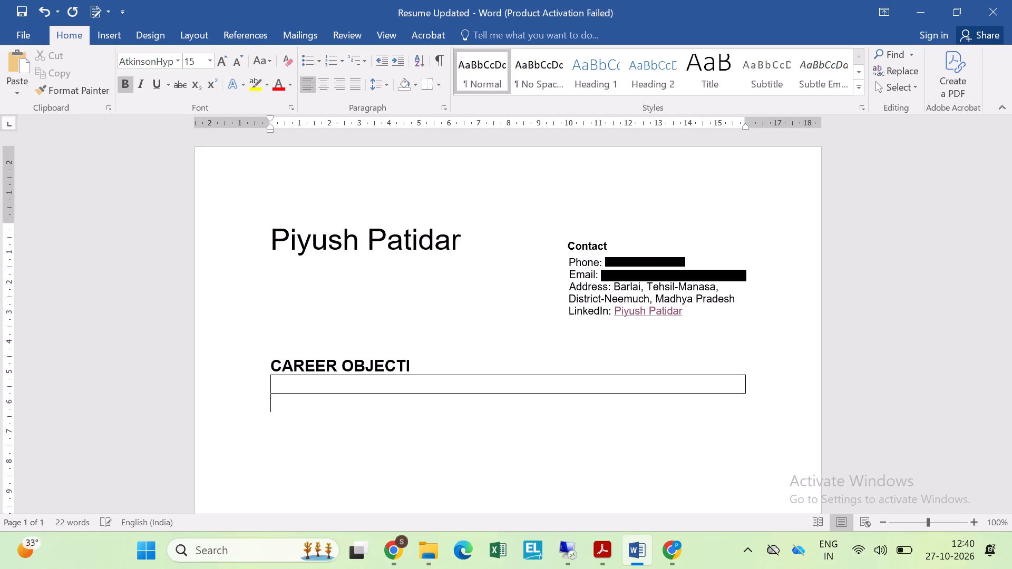
key(Up)
key(Up)
key(ctrl+shift+Right)
key(ctrl+shift+Right)
key(ctrl+shift+Right)
key(shift+Left)
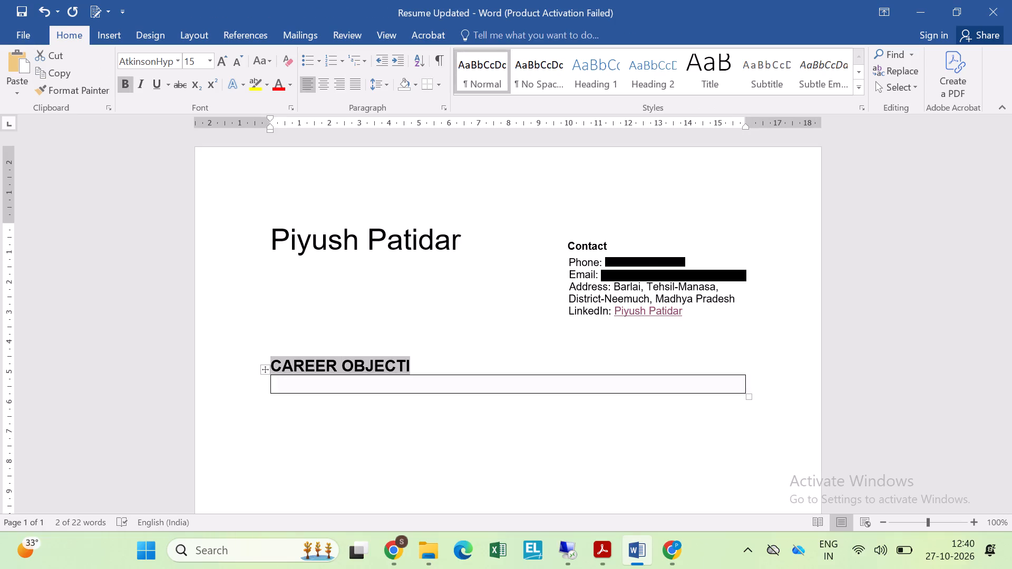
key(ctrl+x)
key(Down)
key(ctrl+v)
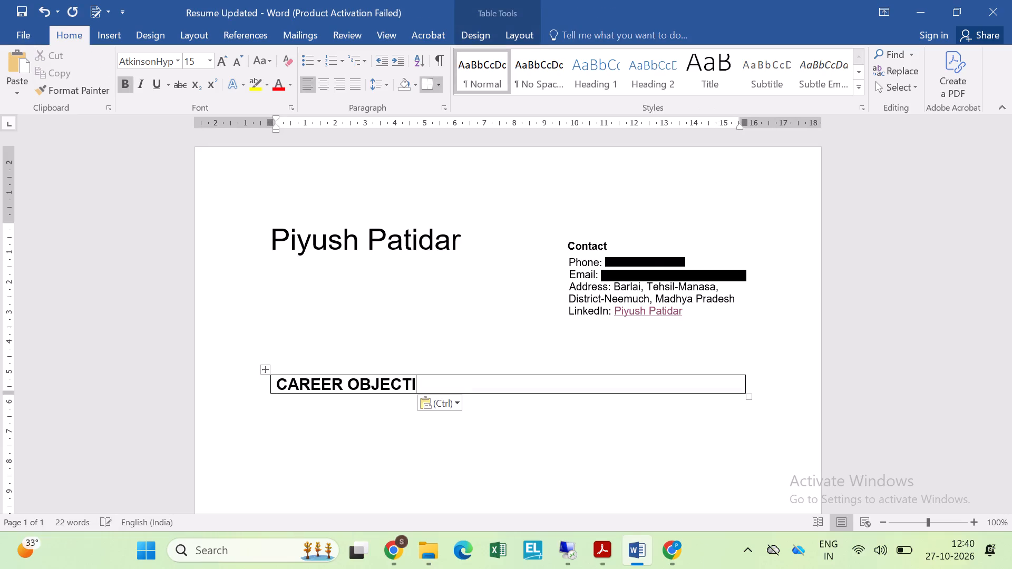
text(VE)
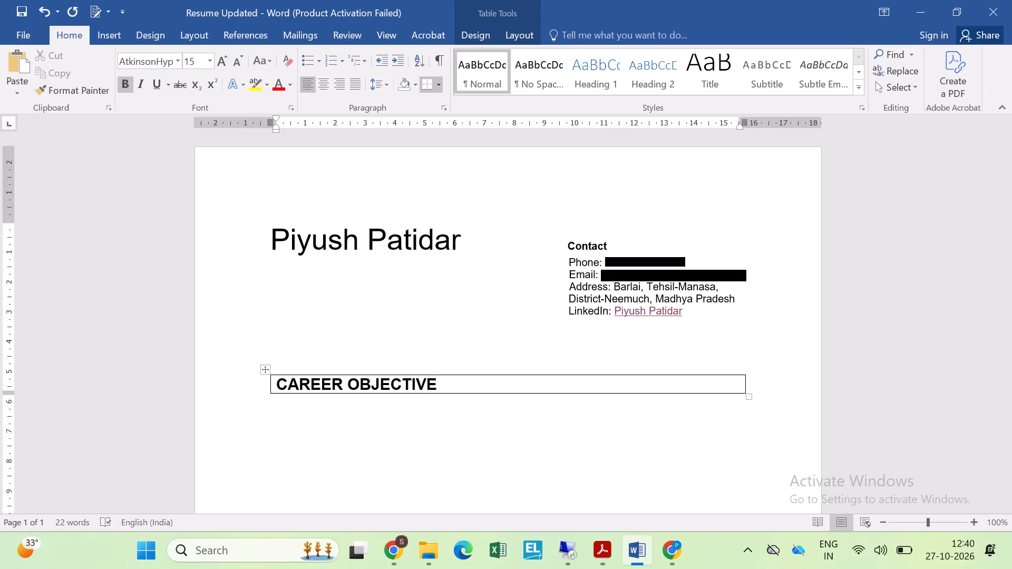
Move the CAREER OBJECTIVE table slightly up, keeping it aligned with the left page margin.
click(306, 313)
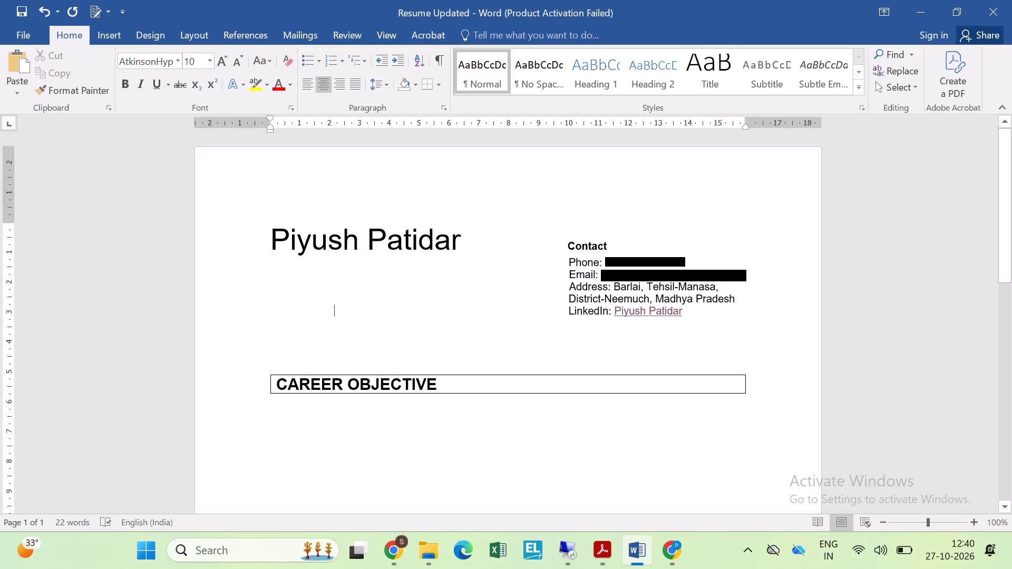
click(268, 383)
click(270, 382)
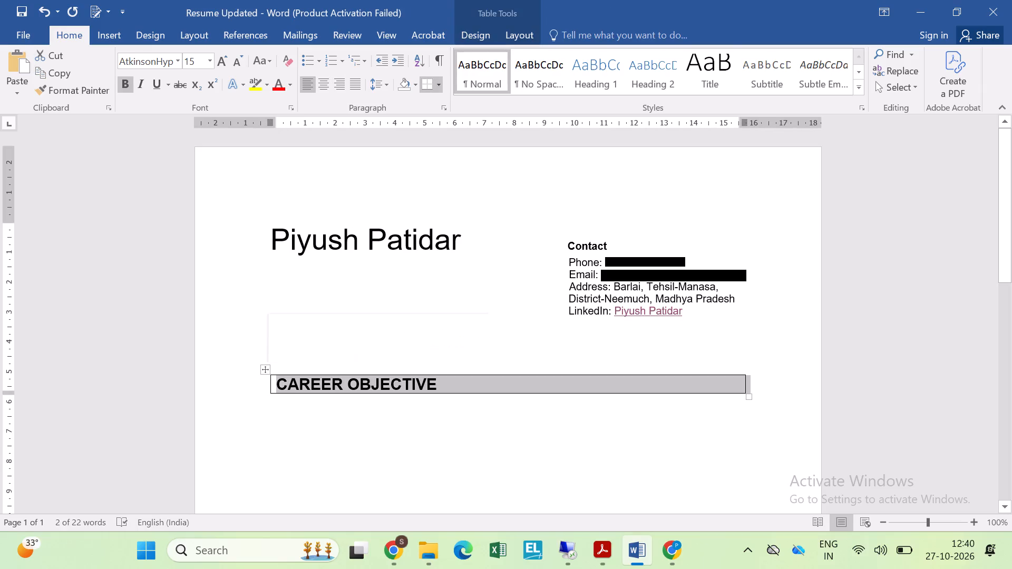
drag(266, 374, 256, 340)
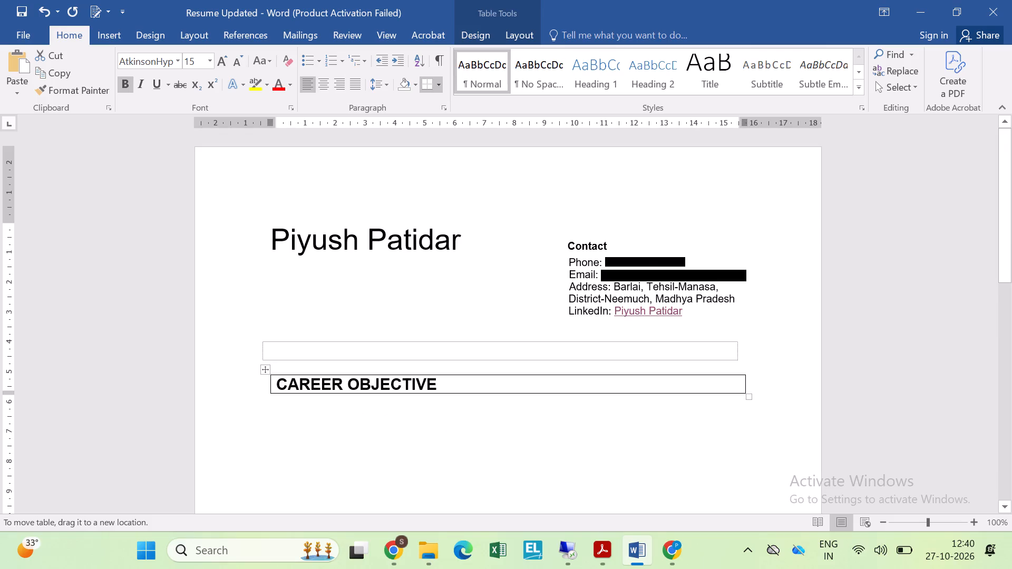
drag(256, 340, 246, 354)
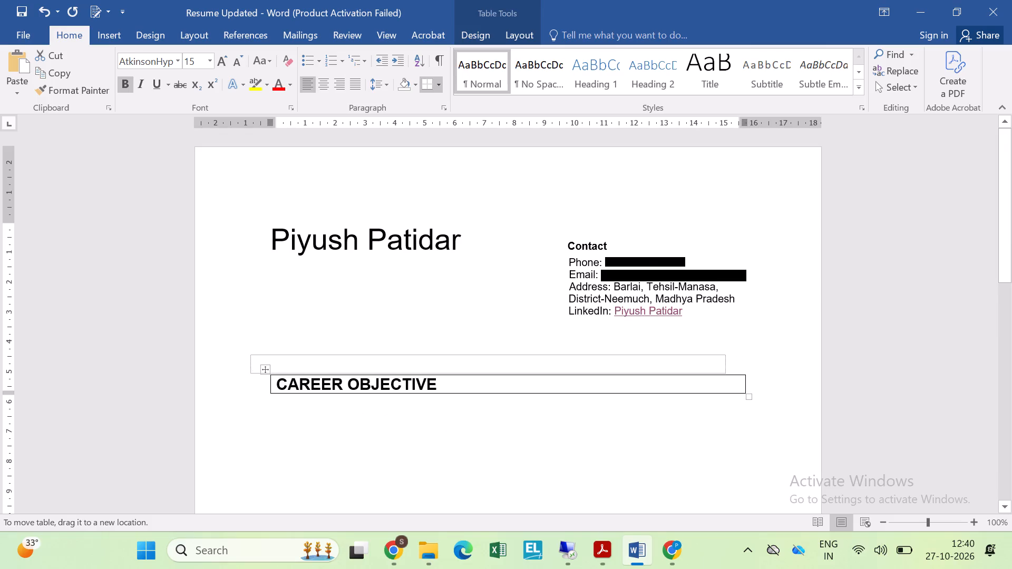
drag(246, 354, 265, 362)
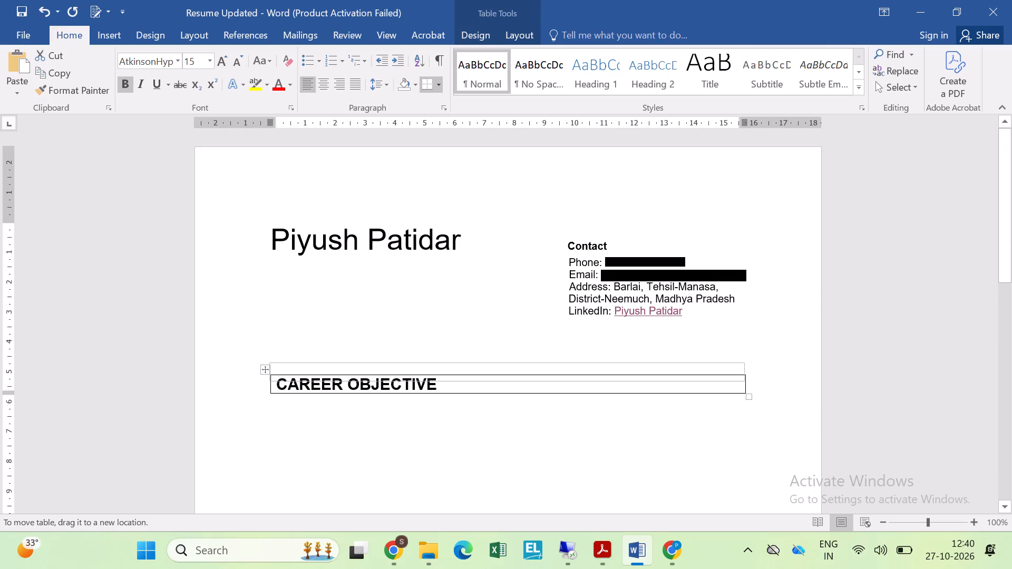
drag(265, 362, 269, 365)
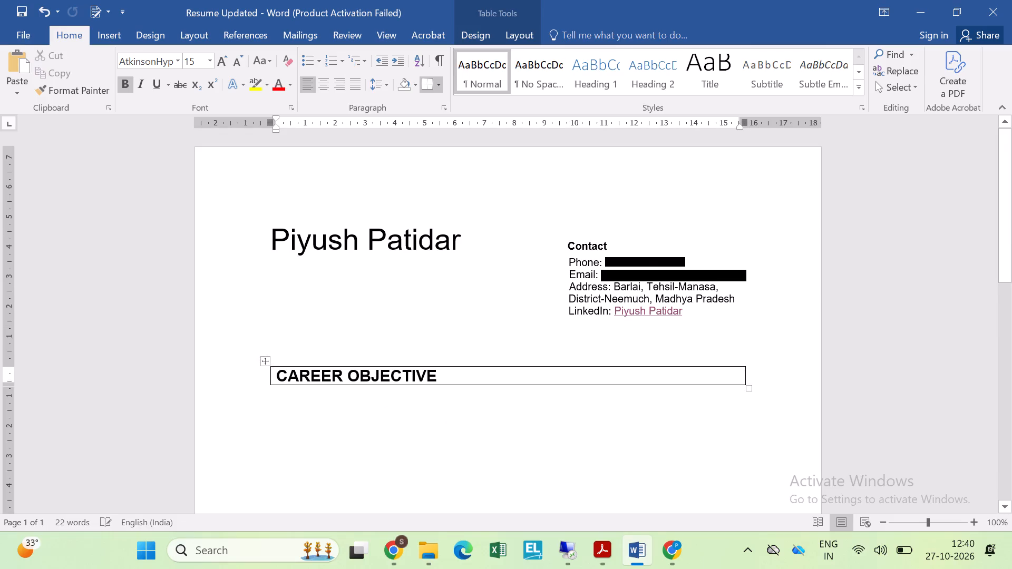
click(355, 342)
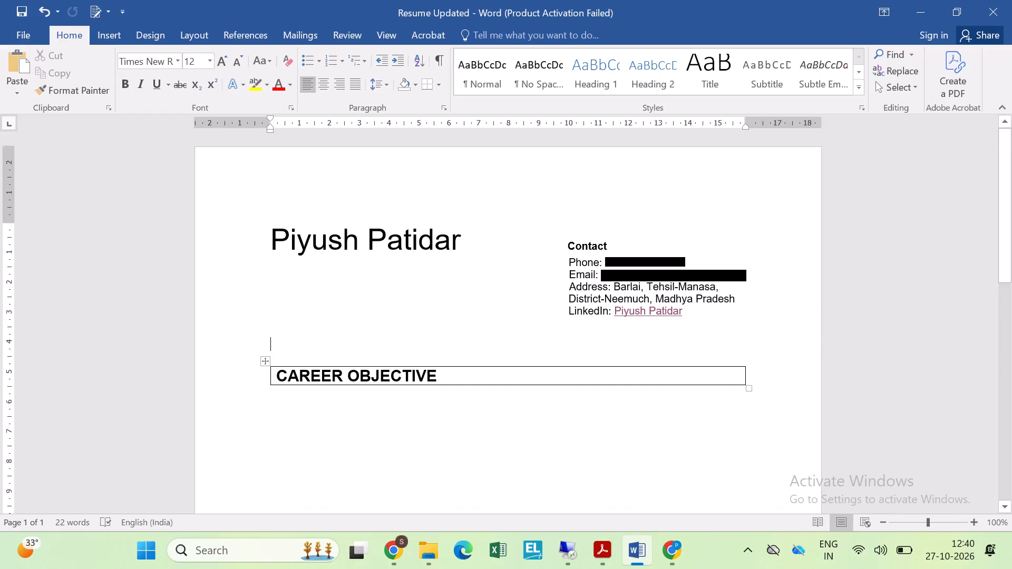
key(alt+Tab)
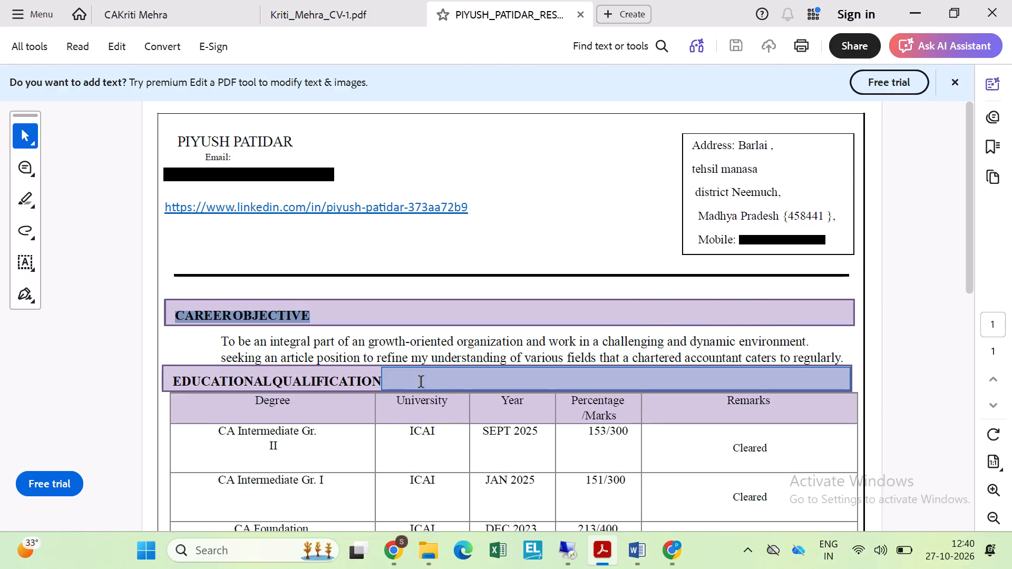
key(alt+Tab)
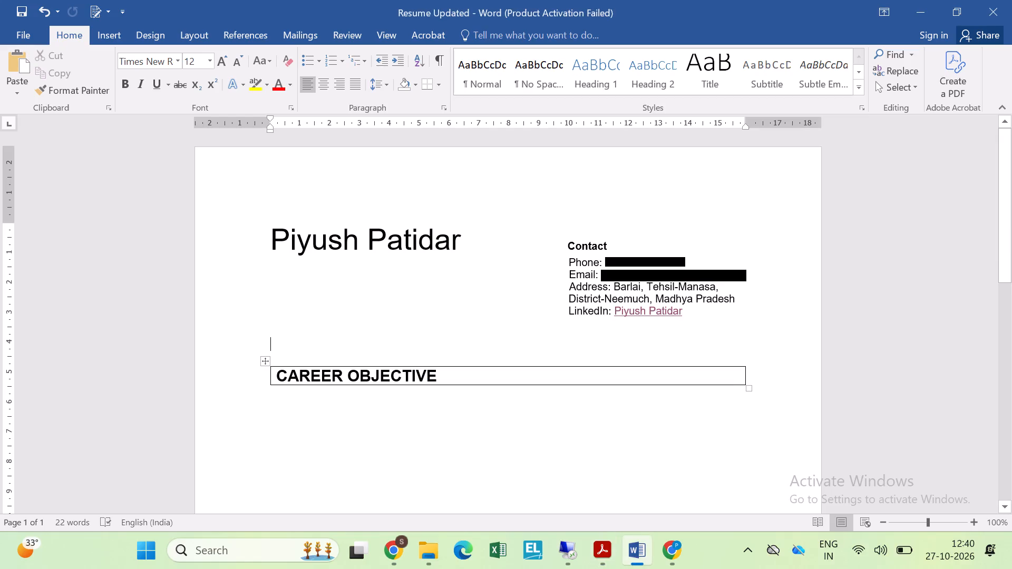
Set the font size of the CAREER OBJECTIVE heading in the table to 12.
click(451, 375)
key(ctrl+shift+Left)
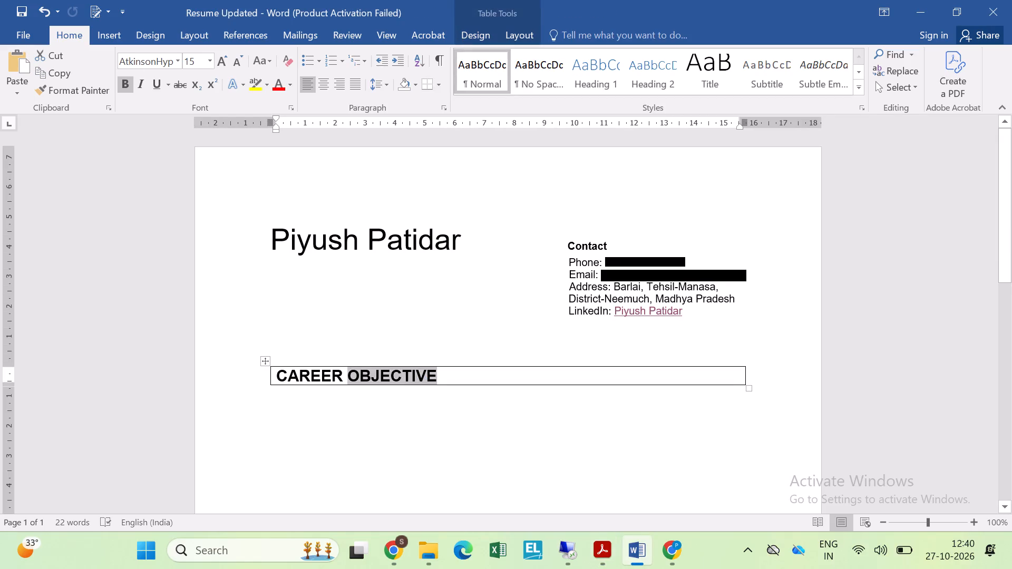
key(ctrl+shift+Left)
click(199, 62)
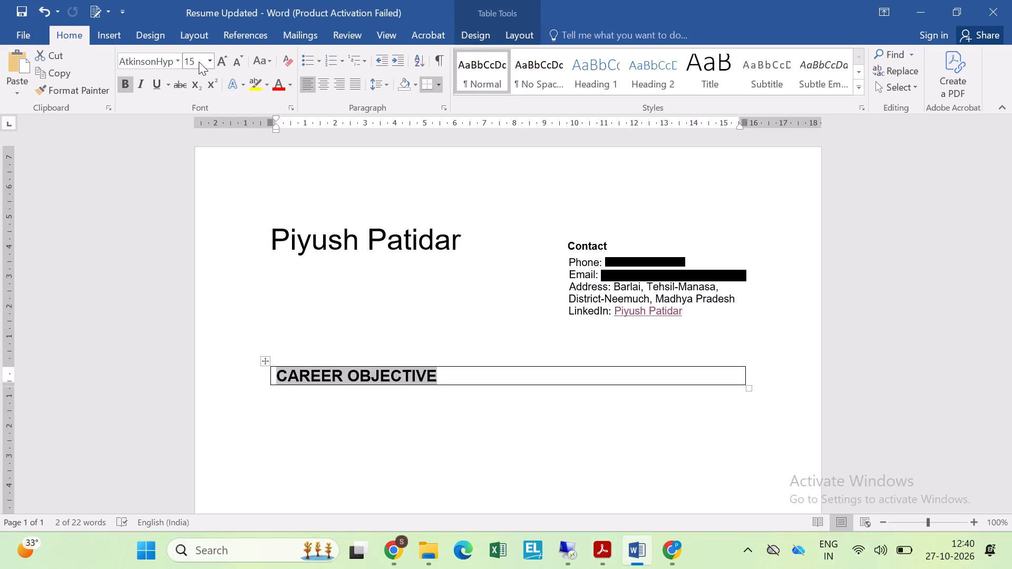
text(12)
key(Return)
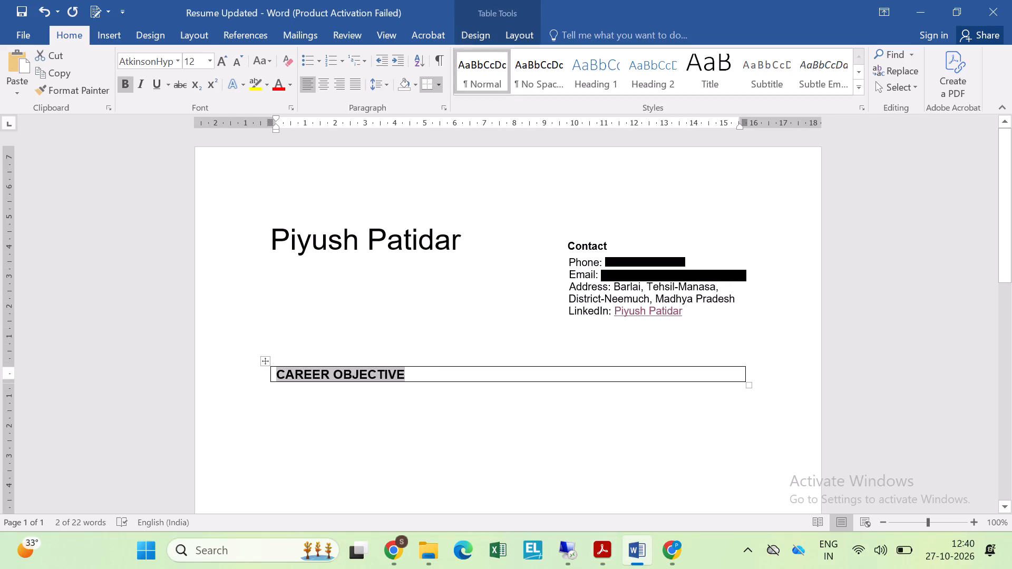
Compare the formatting of the name, contact block and CAREER OBJECTIVE heading with the existing PDF resume.
key(alt+Tab)
key(alt+Tab)
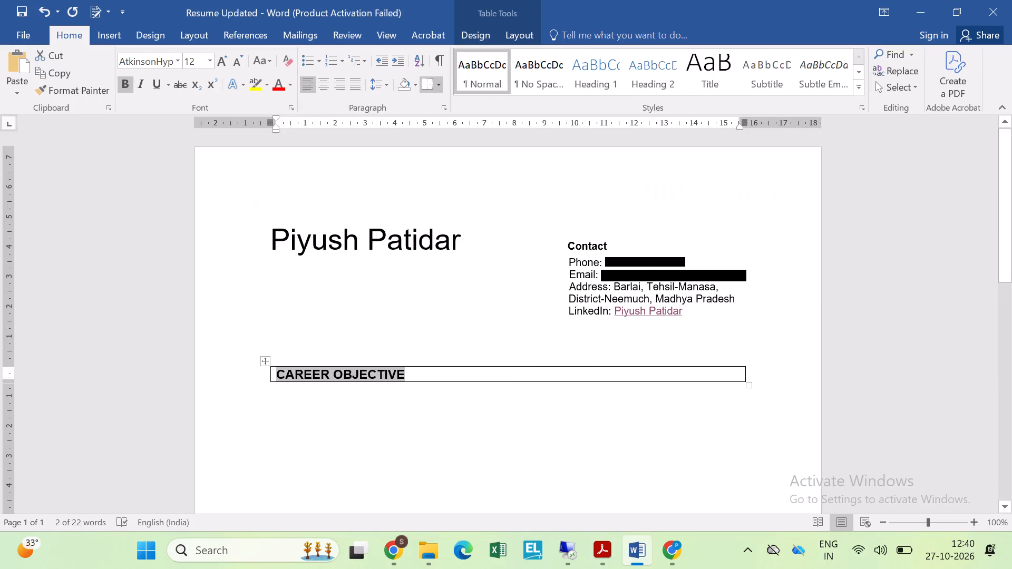
click(348, 238)
click(417, 257)
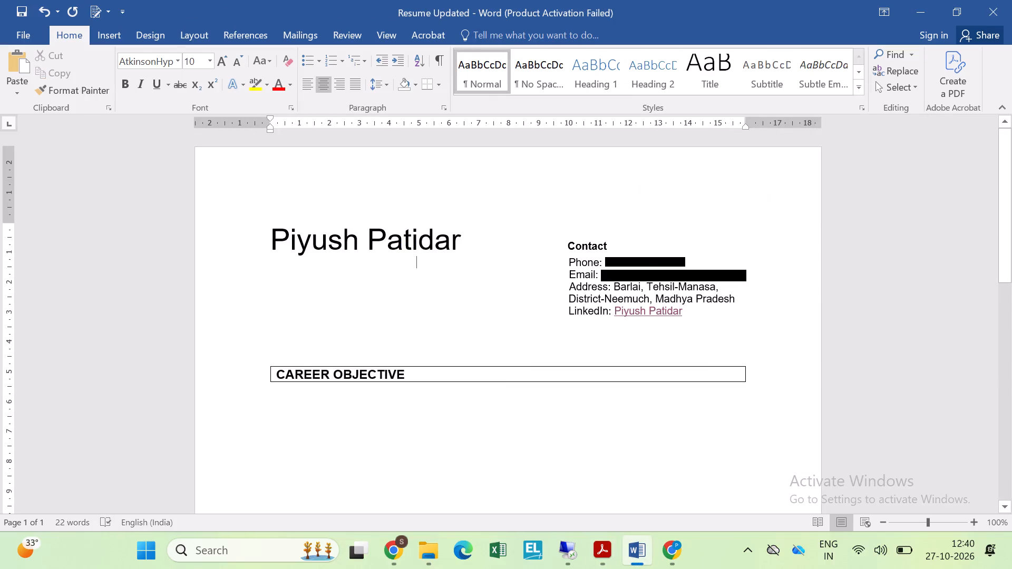
click(602, 291)
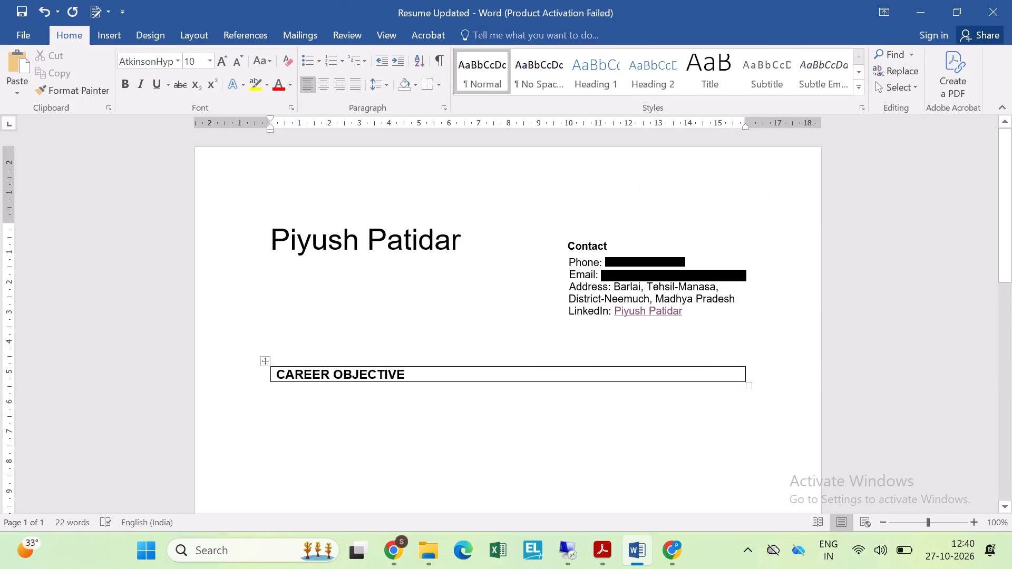
click(392, 378)
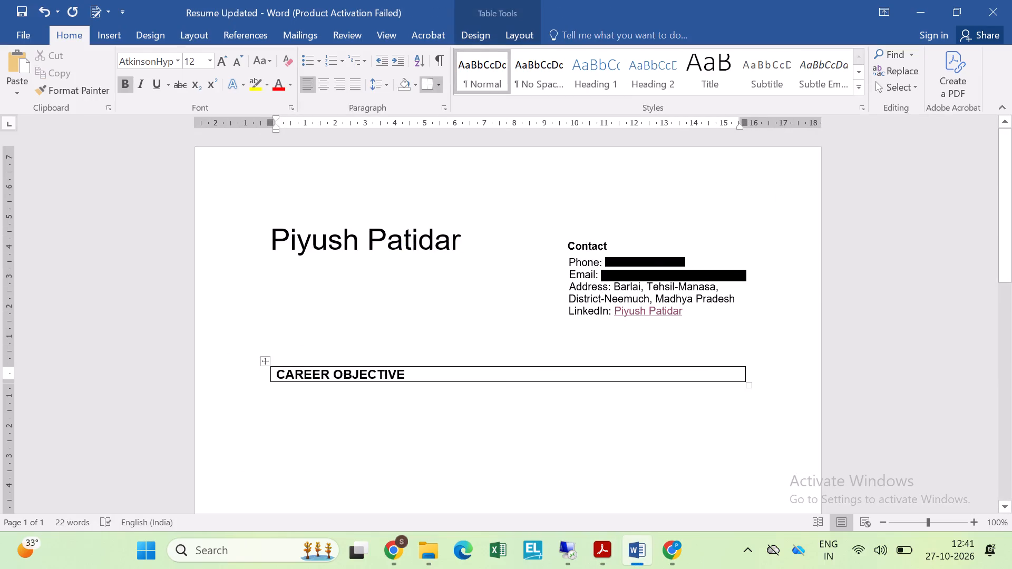
click(438, 376)
key(alt+Tab)
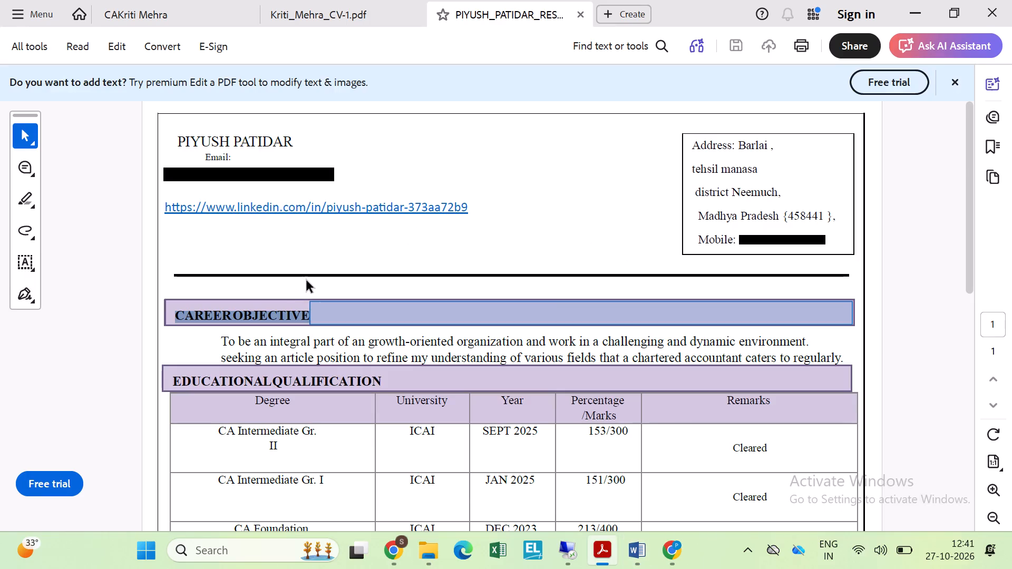
key(alt+Tab)
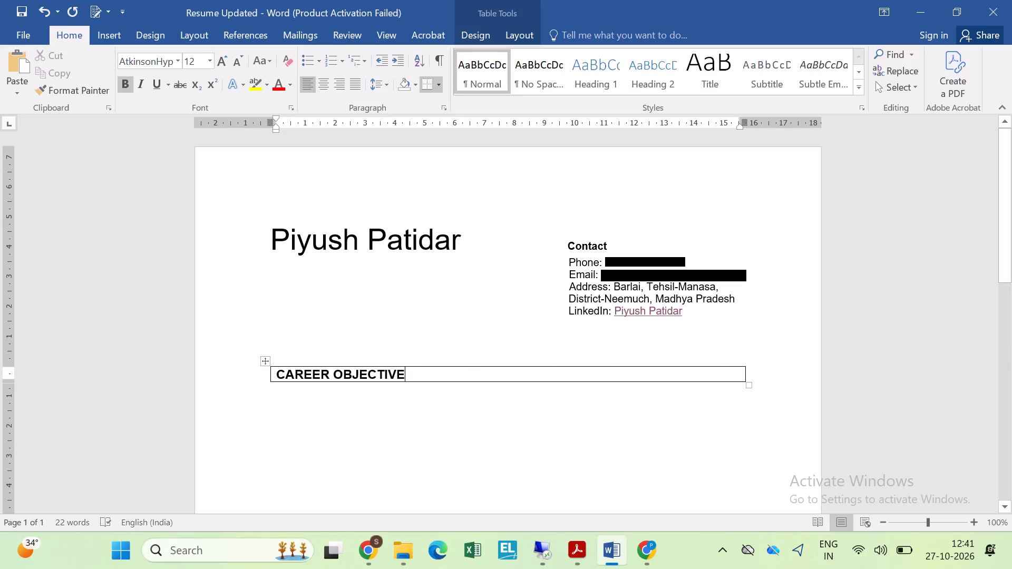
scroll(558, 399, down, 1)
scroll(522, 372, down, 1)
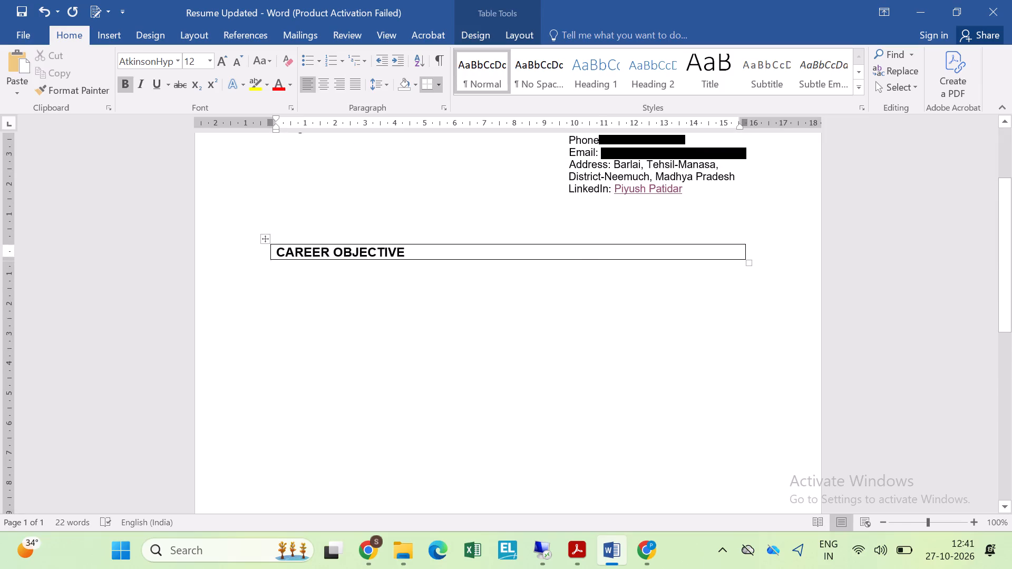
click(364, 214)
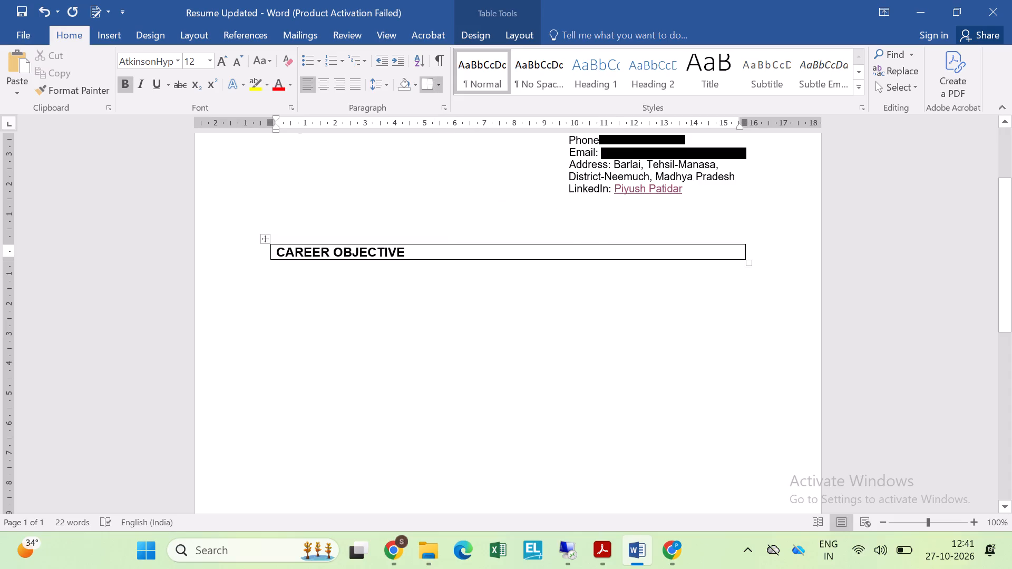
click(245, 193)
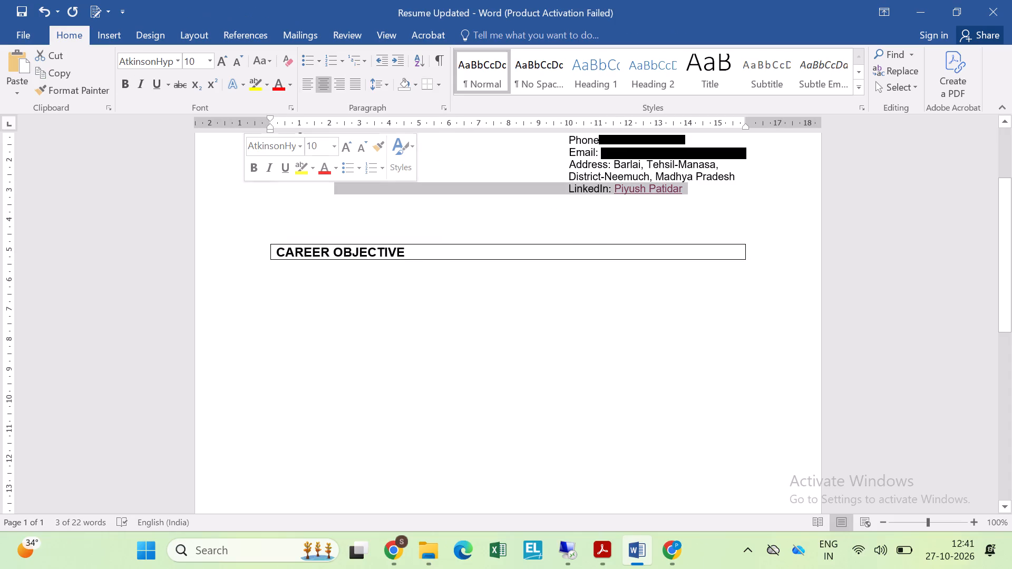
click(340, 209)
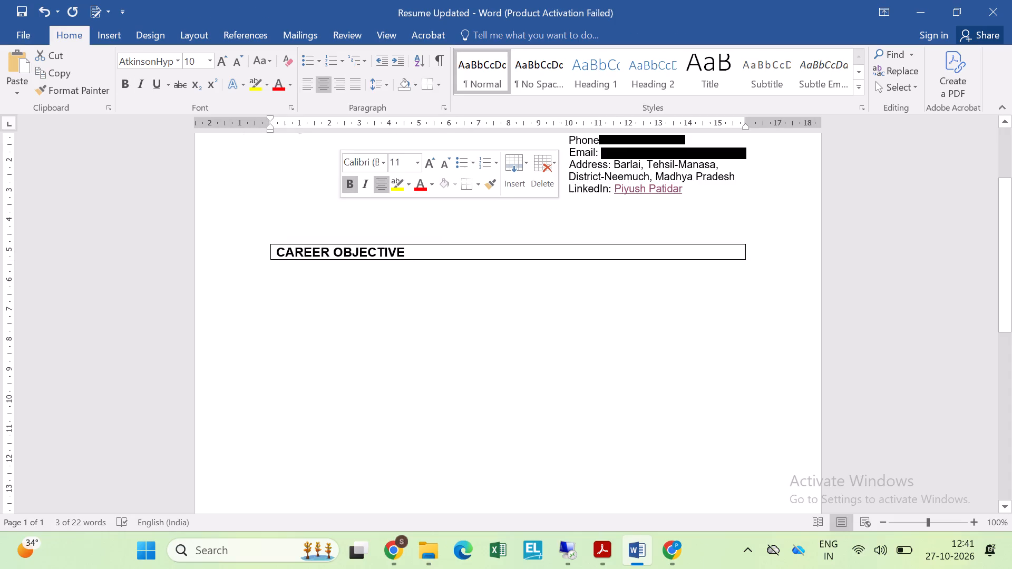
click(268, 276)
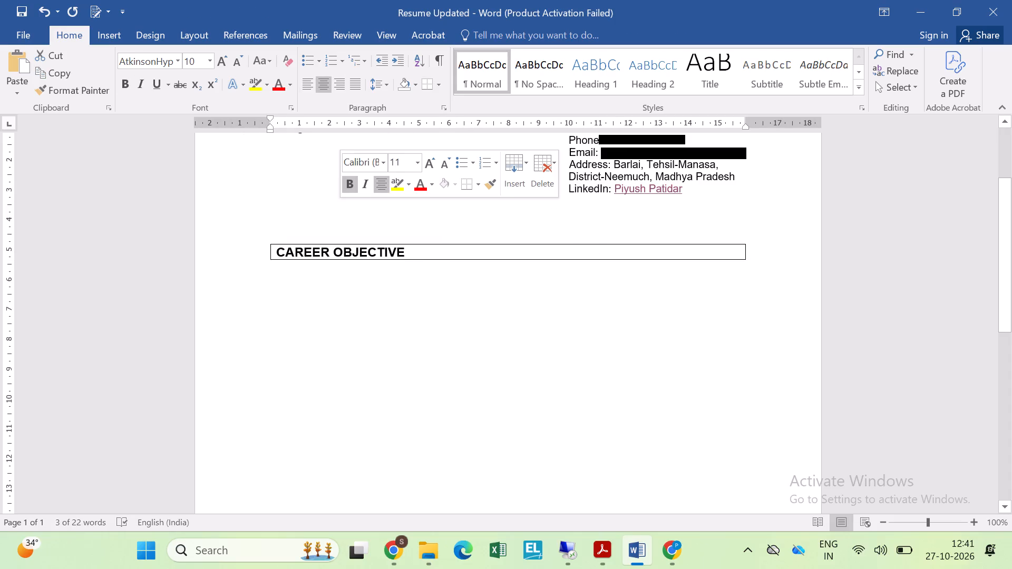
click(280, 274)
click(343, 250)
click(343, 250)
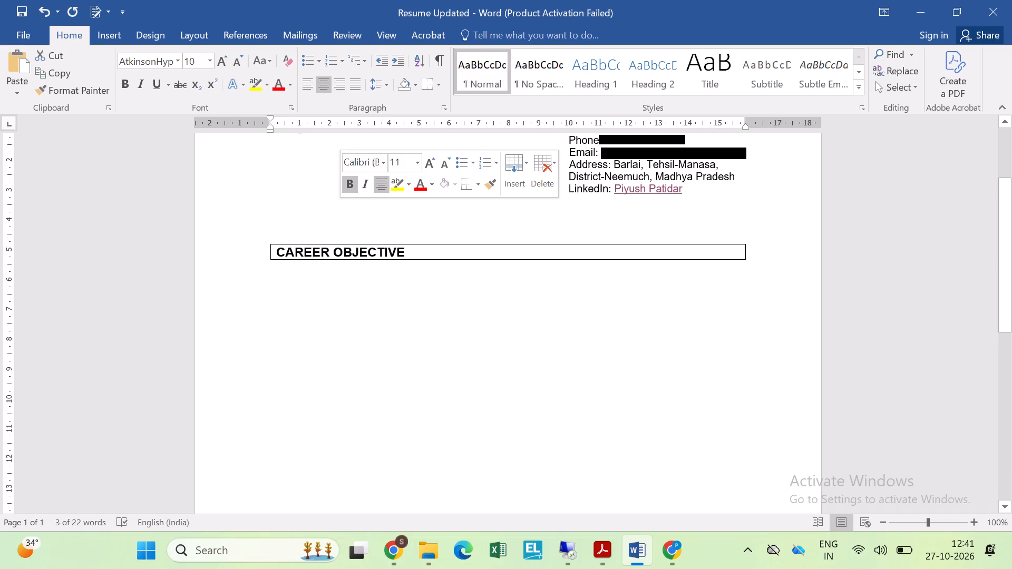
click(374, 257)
Switch to File Explorer, reopen Resume Updated from the Resume folder inside TIMESHEET, and dismiss the Office activation wizard.
key(alt+Tab)
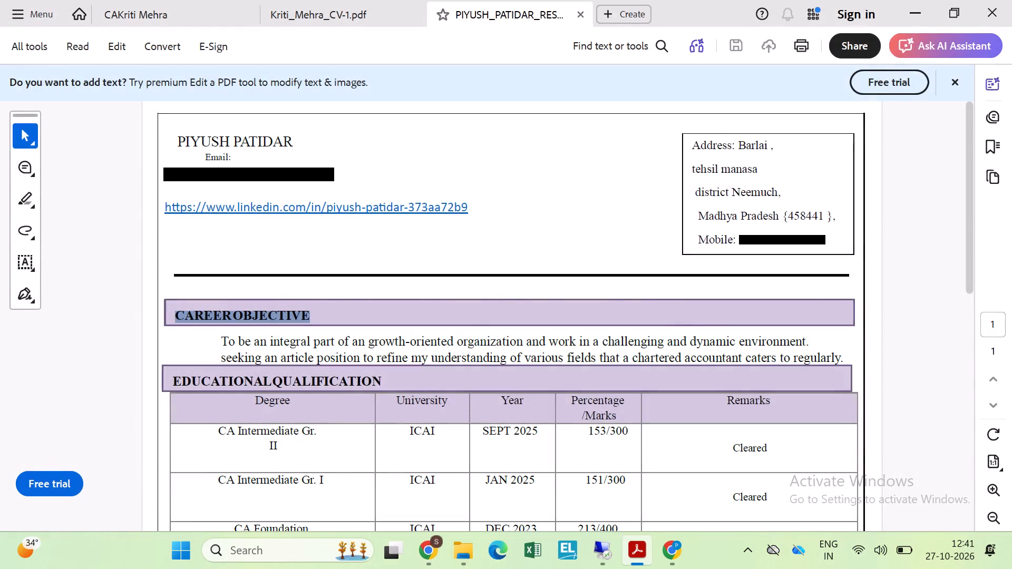
key(alt+Down)
key(alt+Up)
key(alt+Down)
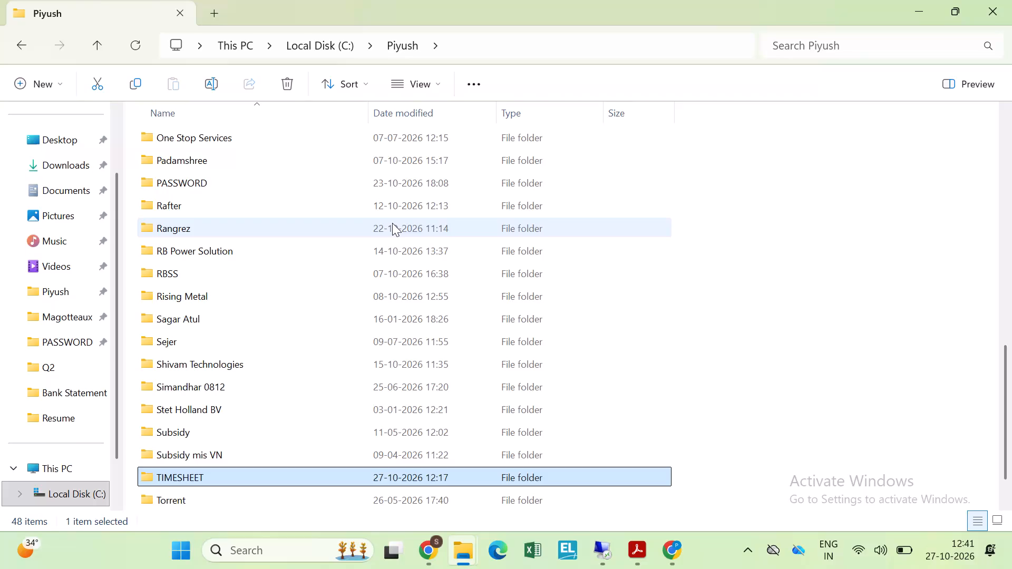
key(Return)
key(Down)
key(Down)
key(Down)
key(Return)
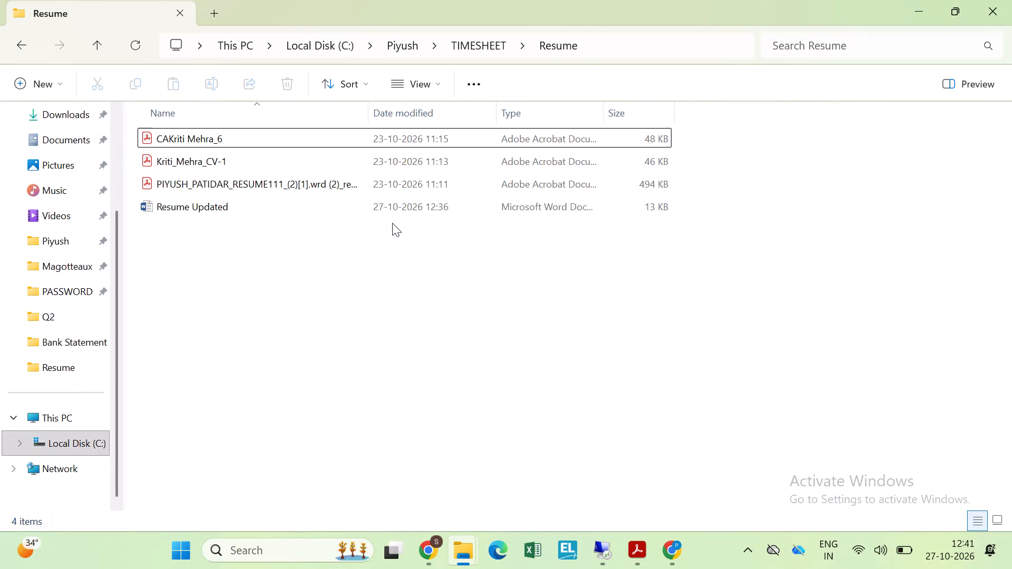
key(Down)
key(Down)
key(Down)
key(Return)
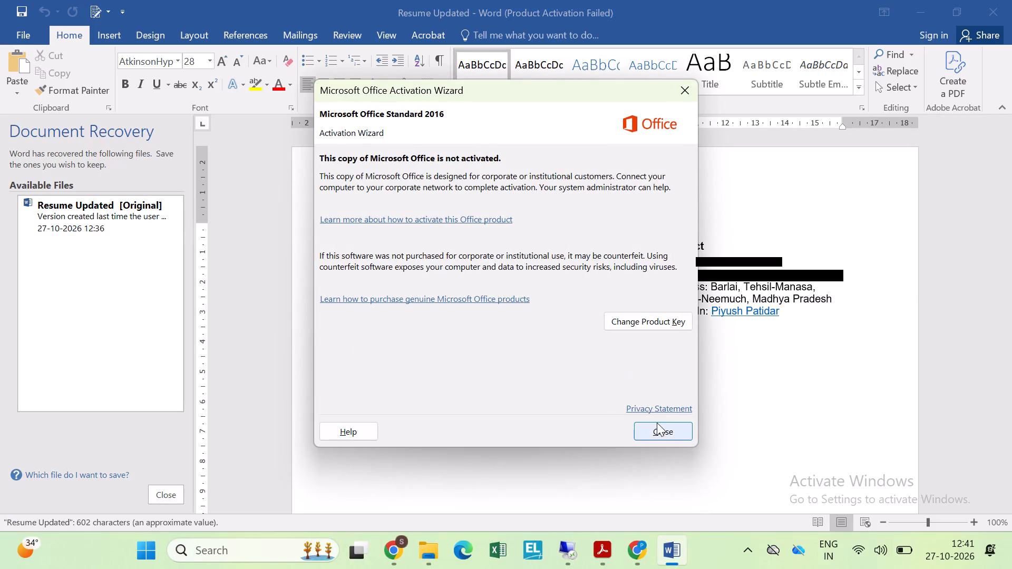
click(656, 423)
View the original Resume Updated version offered by Document Recovery, and close the recovery list.
click(143, 222)
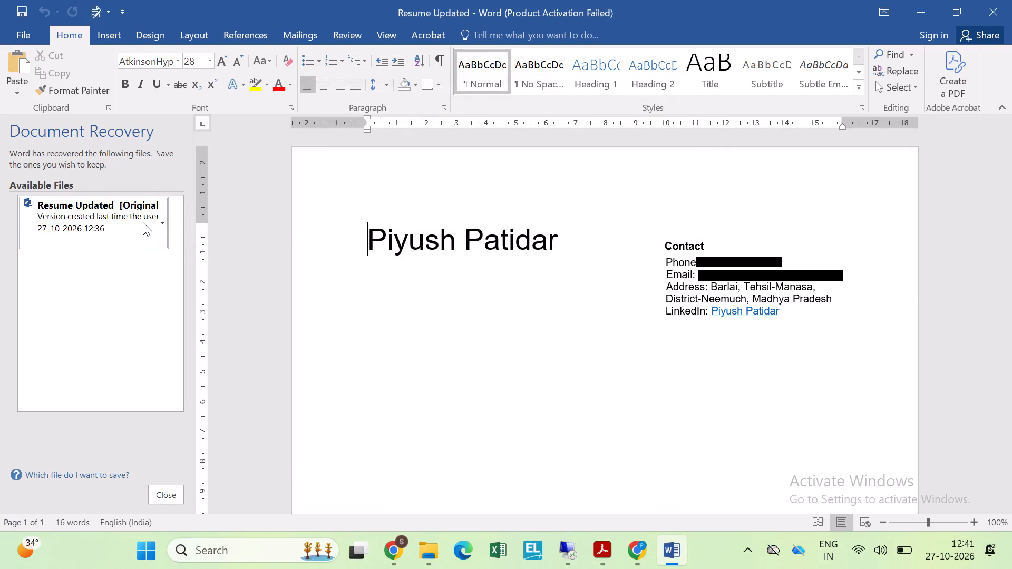
click(114, 218)
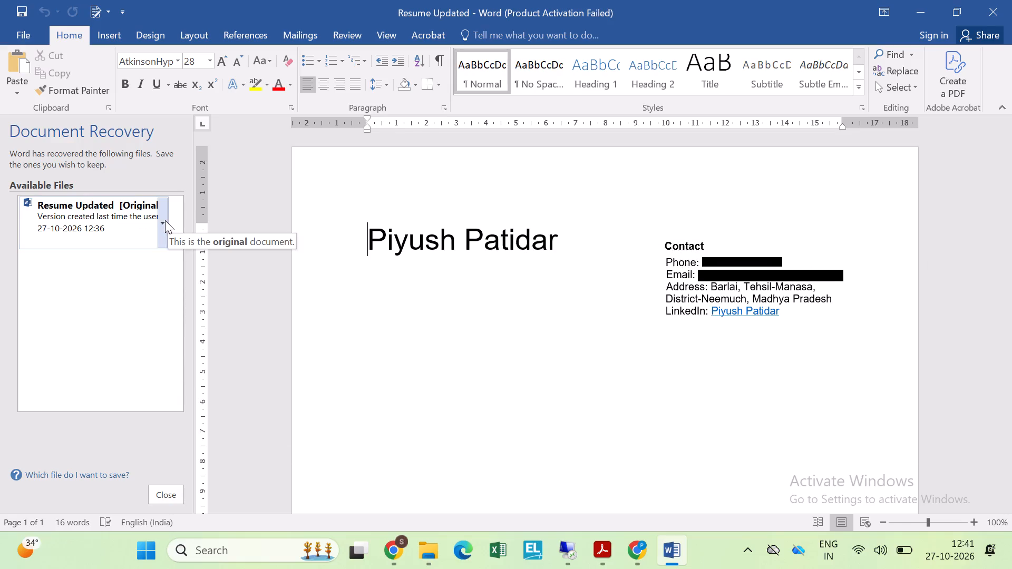
click(165, 220)
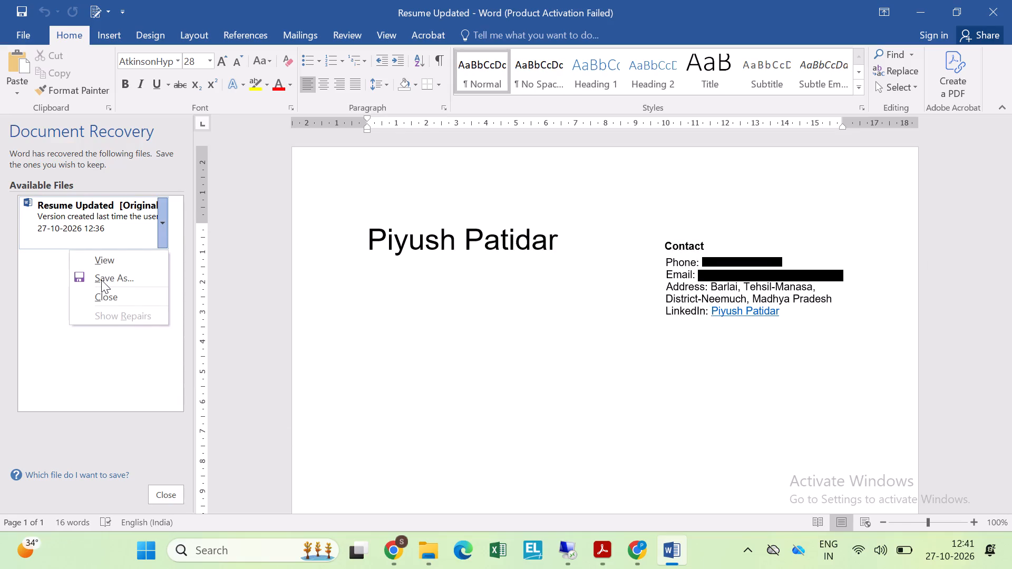
click(106, 261)
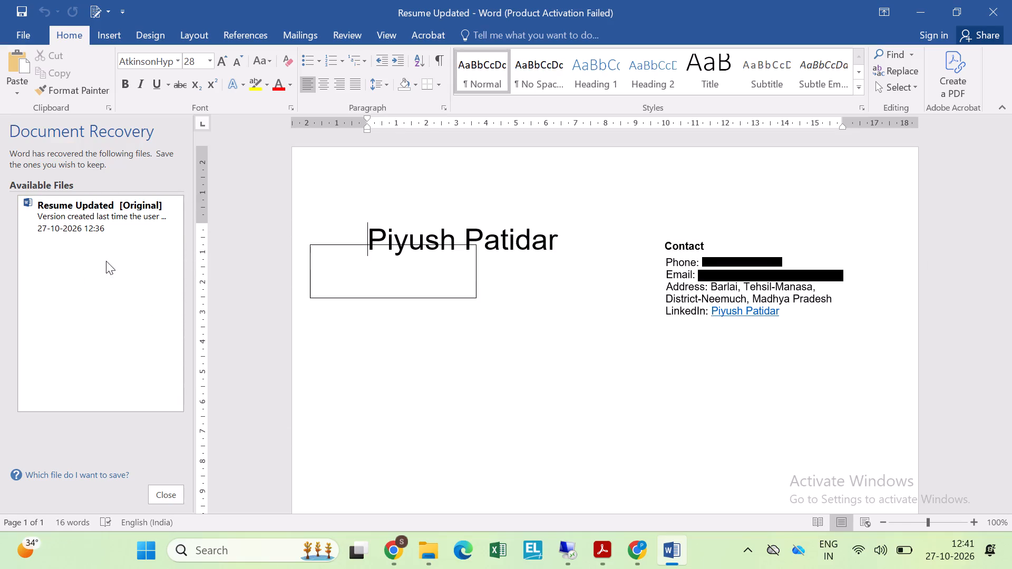
scroll(462, 272, down, 5)
scroll(462, 272, up, 7)
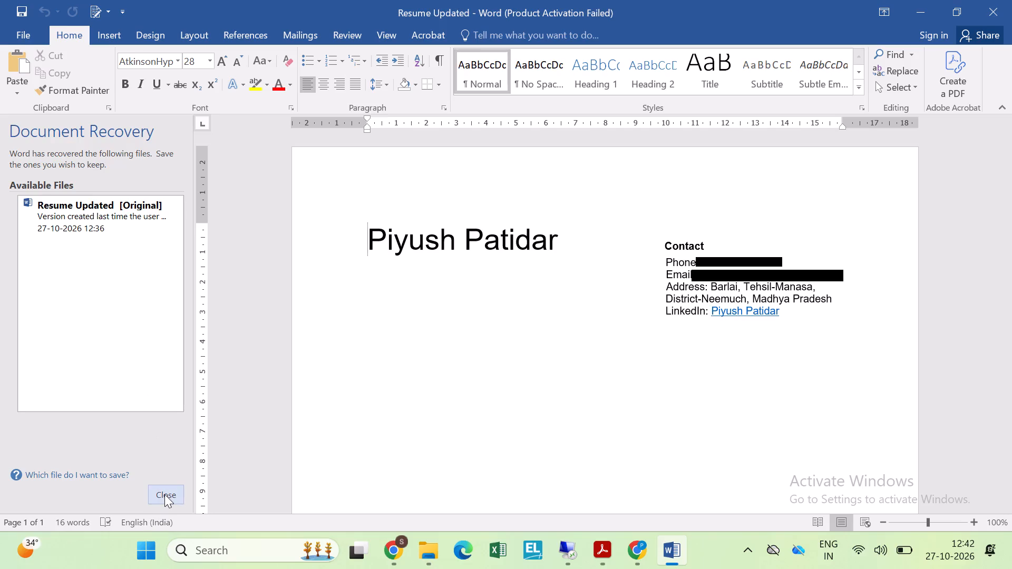
click(164, 494)
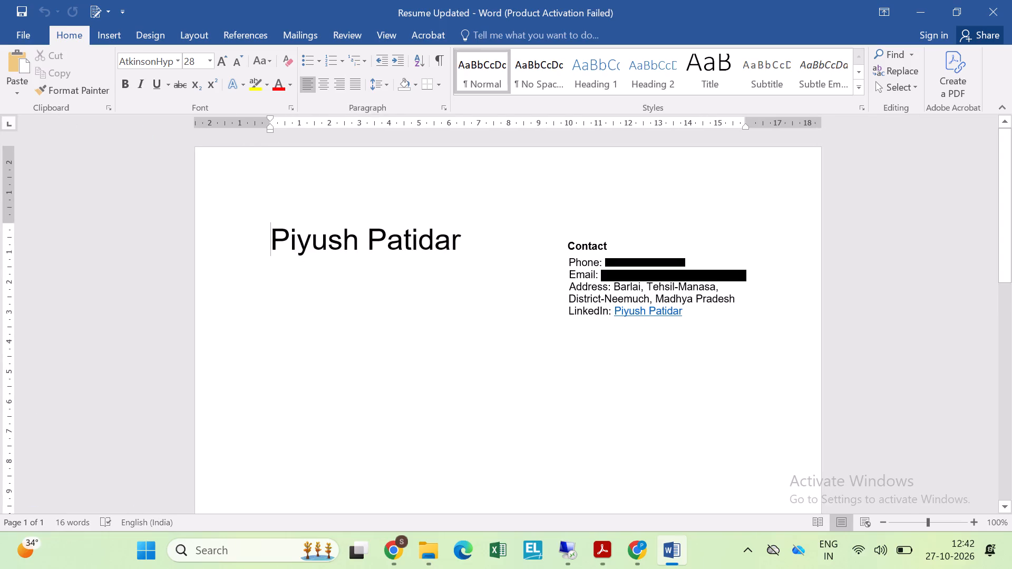
Insert a 1x1 table on a new left-aligned line directly below the LinkedIn line of the contact block.
click(692, 319)
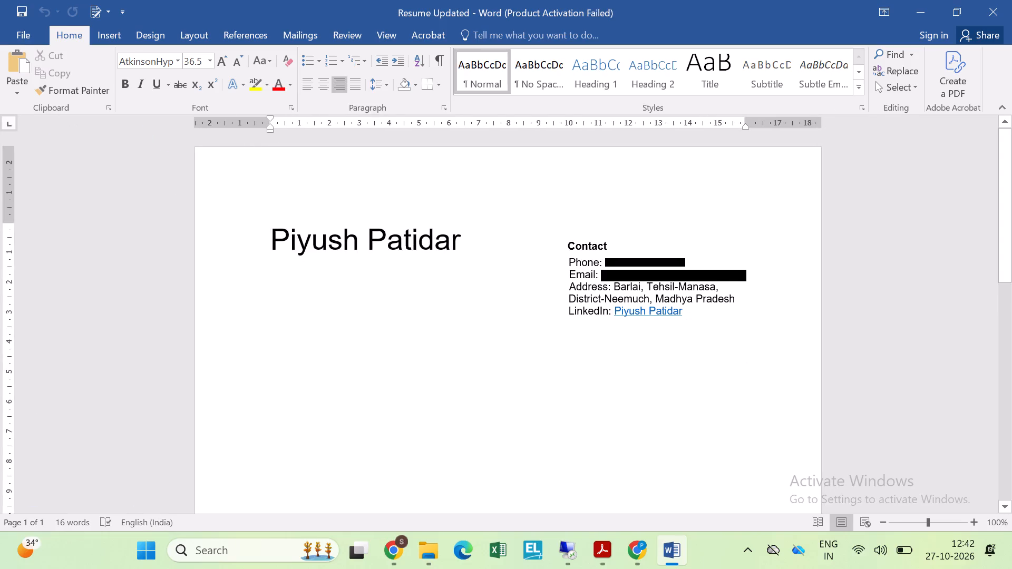
key(Return)
key(BackSpace)
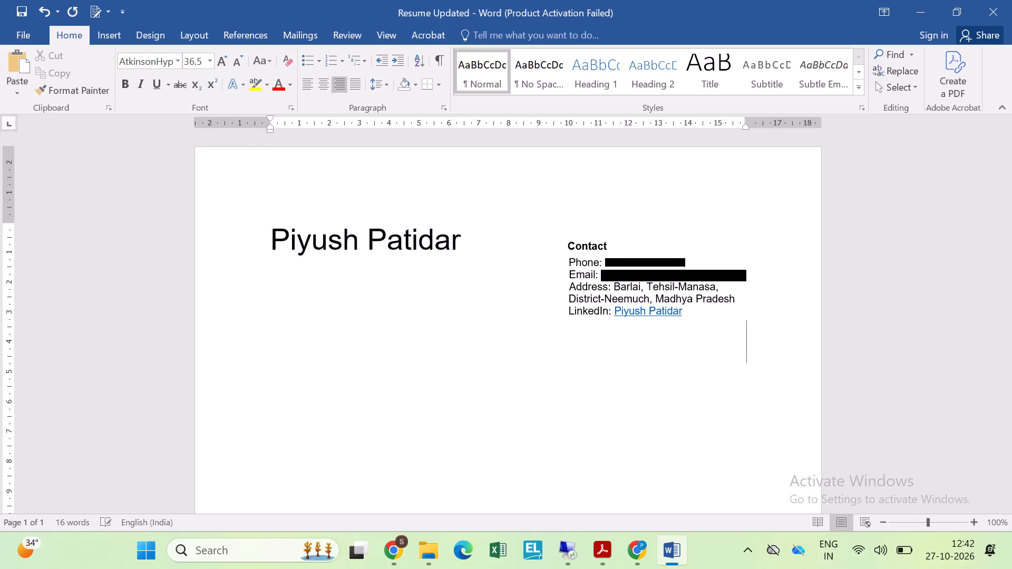
key(ctrl+Left)
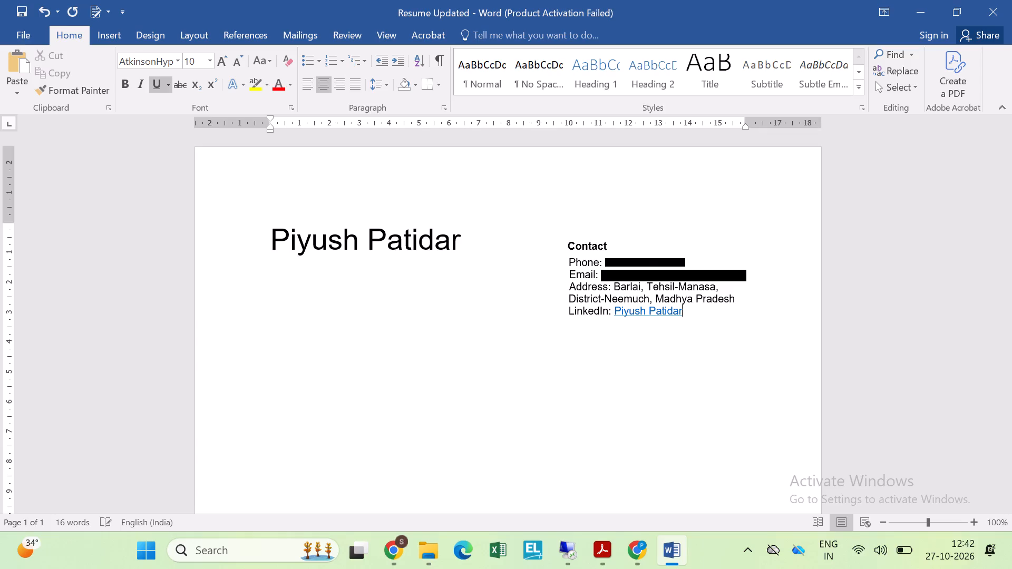
key(Return)
key(BackSpace)
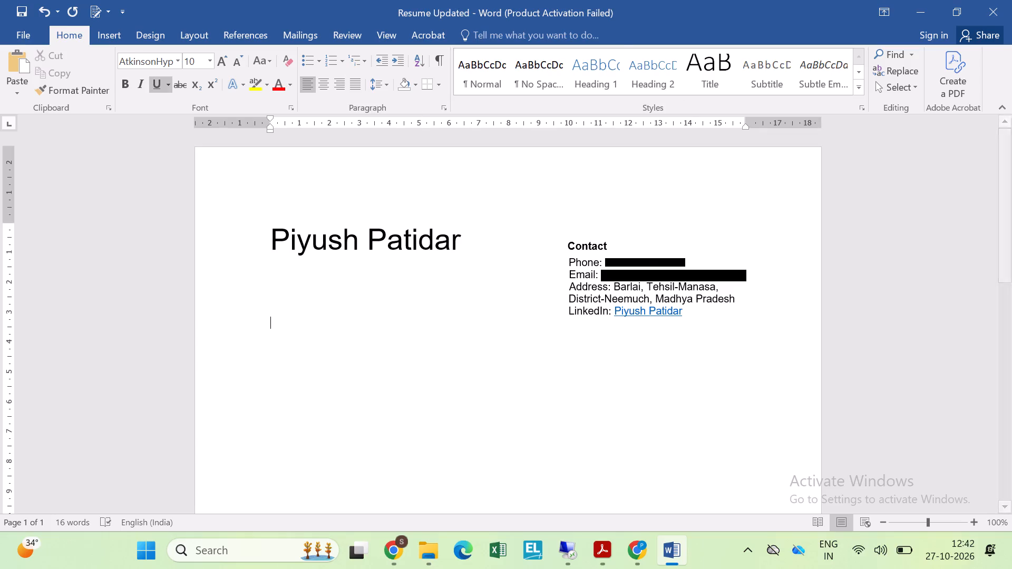
click(115, 40)
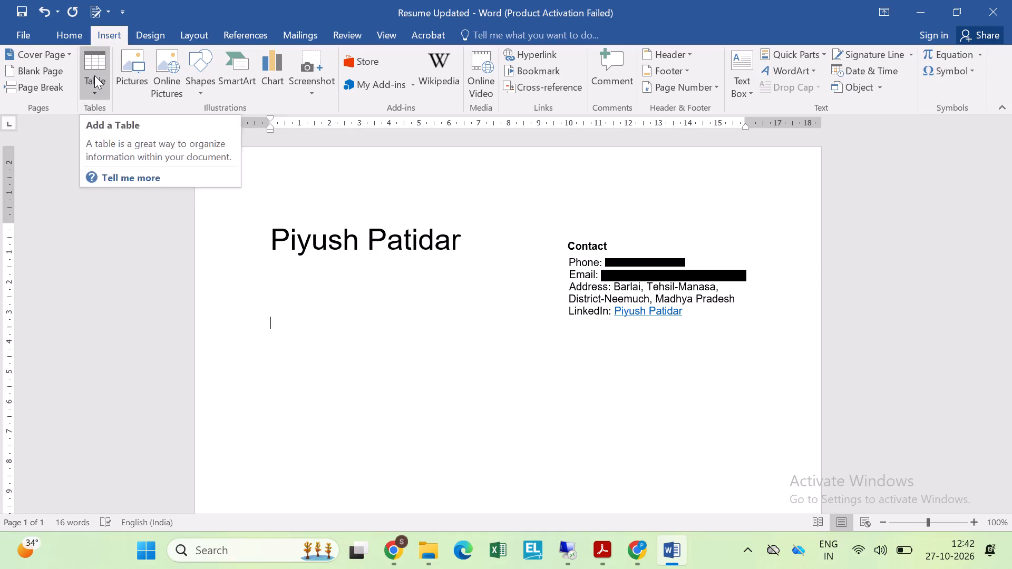
click(94, 75)
click(94, 134)
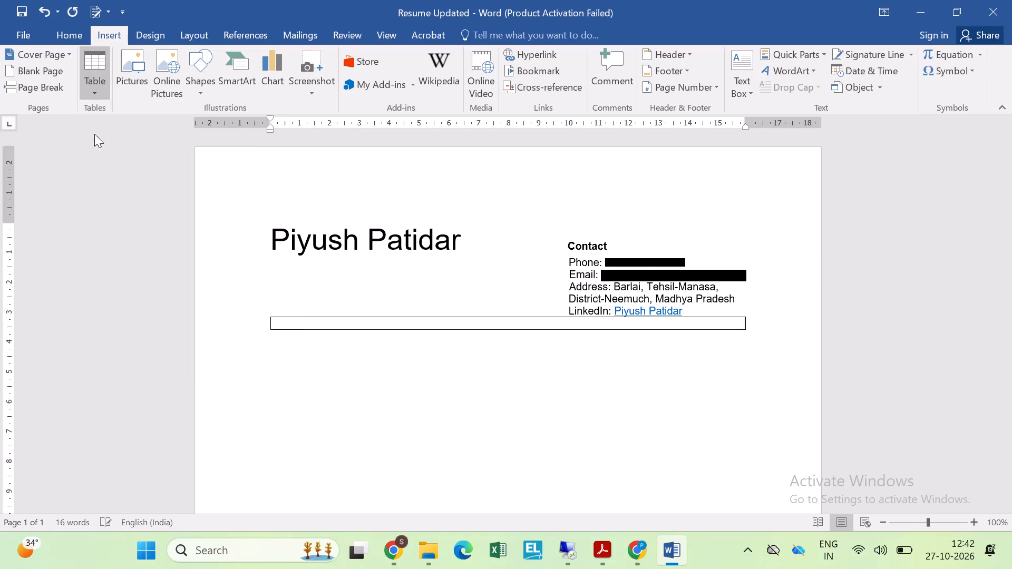
Enter the heading CAREER OBJECTIVE in the new table cell.
text(Ca)
text(AREER OV)
key(BackSpace)
text(BJECTIVE)
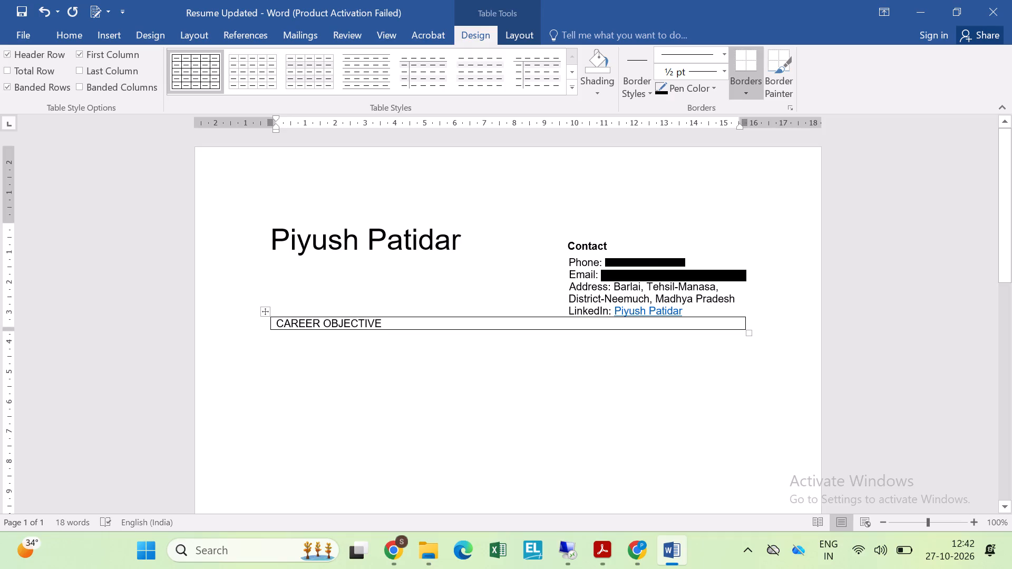
Move the CAREER OBJECTIVE table slightly down the page, leaving a small gap beneath the LinkedIn line of the contact block.
click(316, 294)
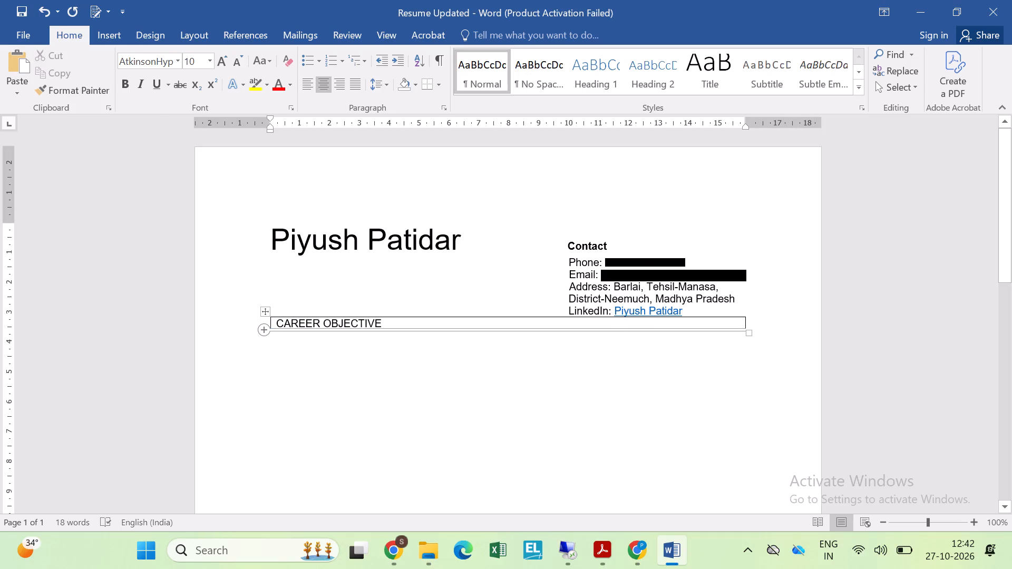
click(266, 315)
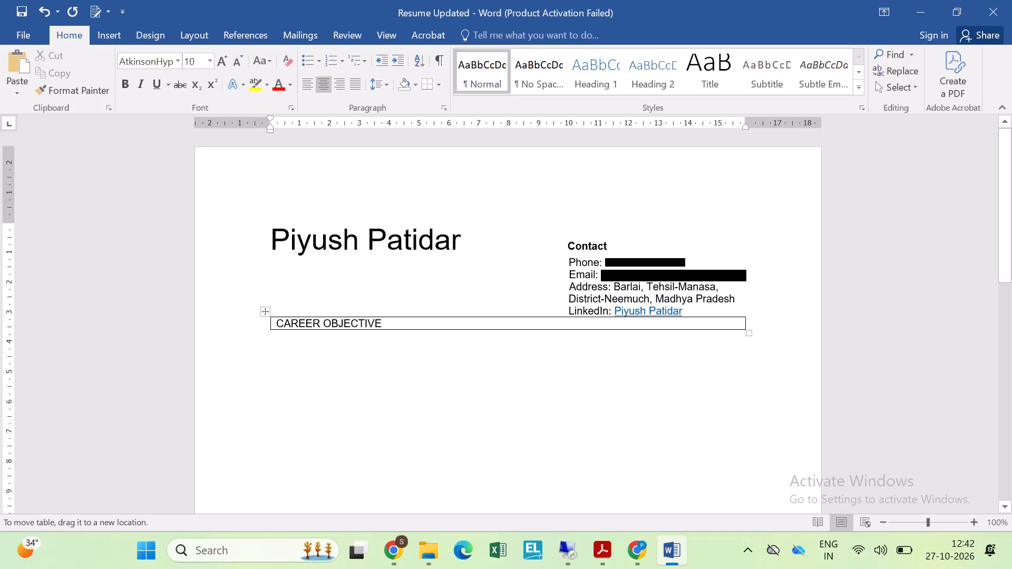
drag(265, 313, 264, 340)
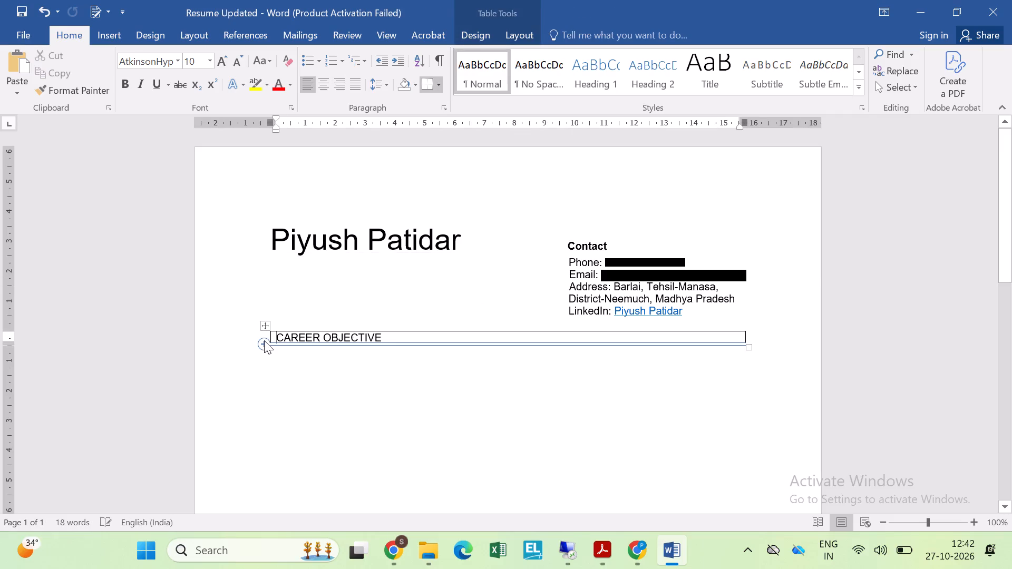
click(290, 296)
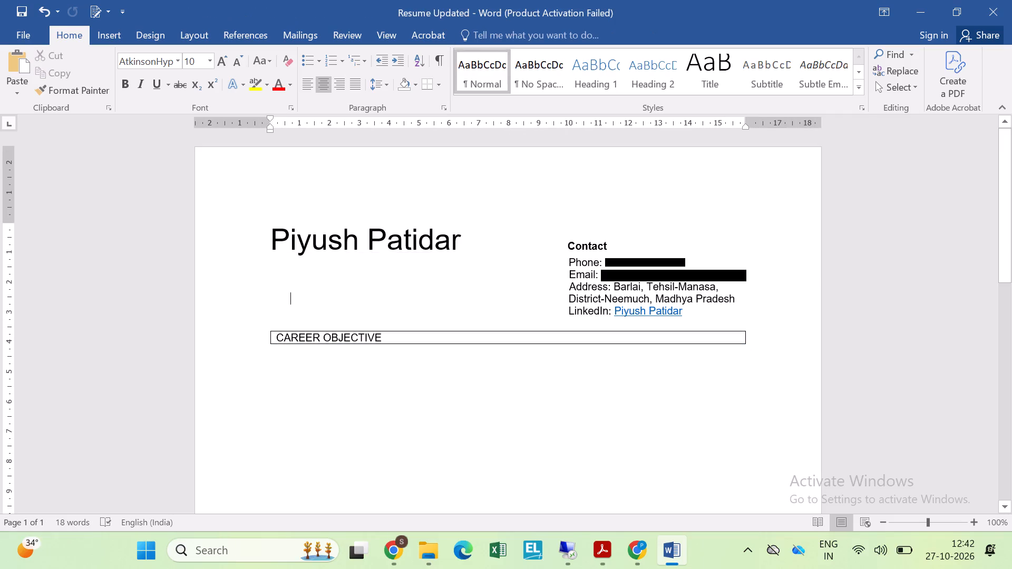
drag(266, 324, 266, 325)
drag(266, 325, 267, 338)
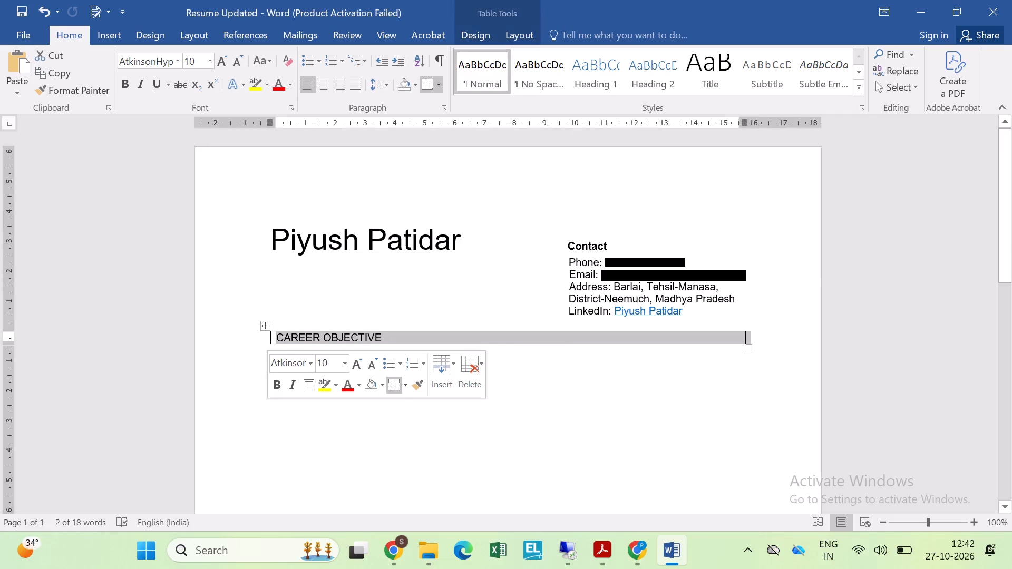
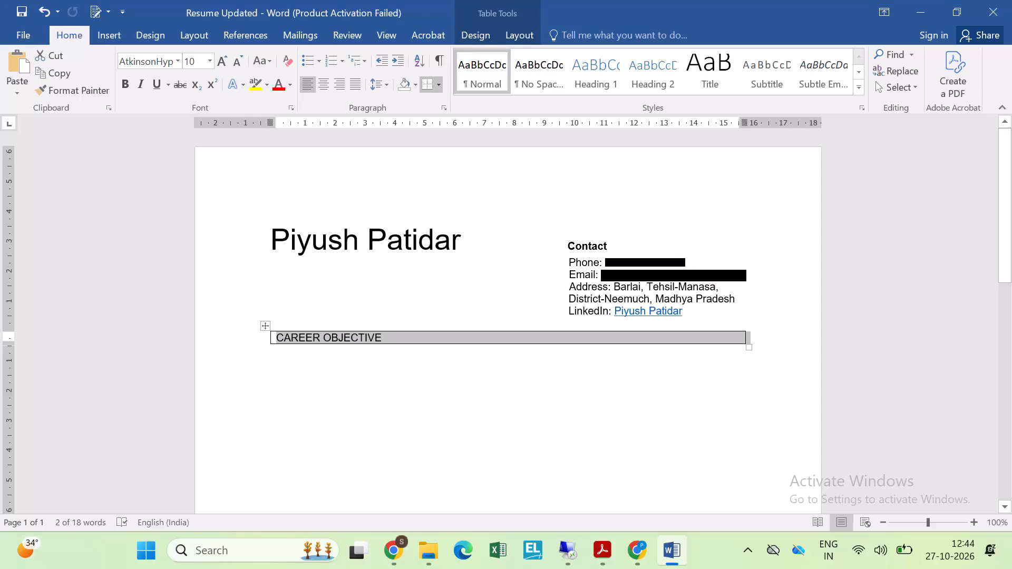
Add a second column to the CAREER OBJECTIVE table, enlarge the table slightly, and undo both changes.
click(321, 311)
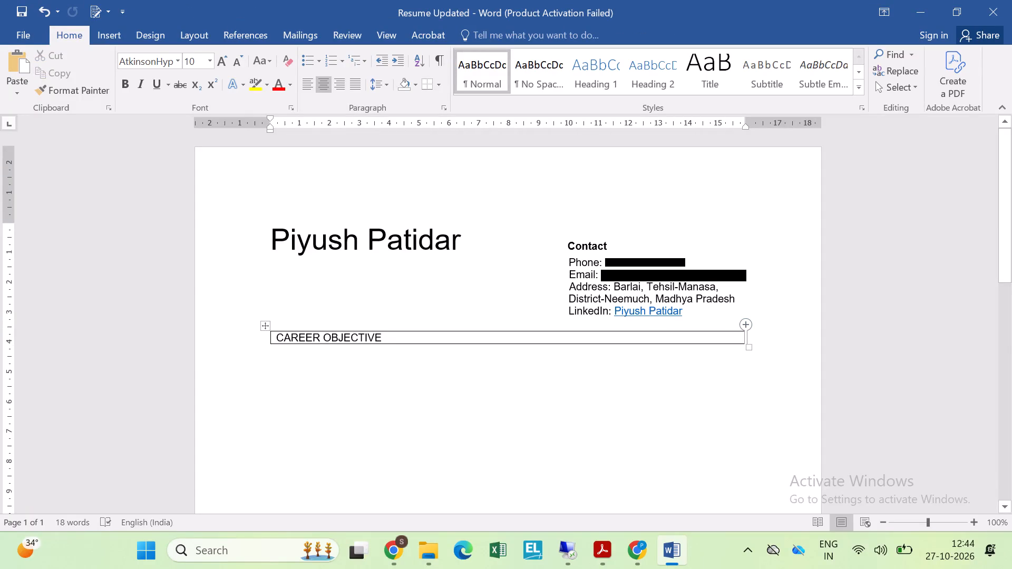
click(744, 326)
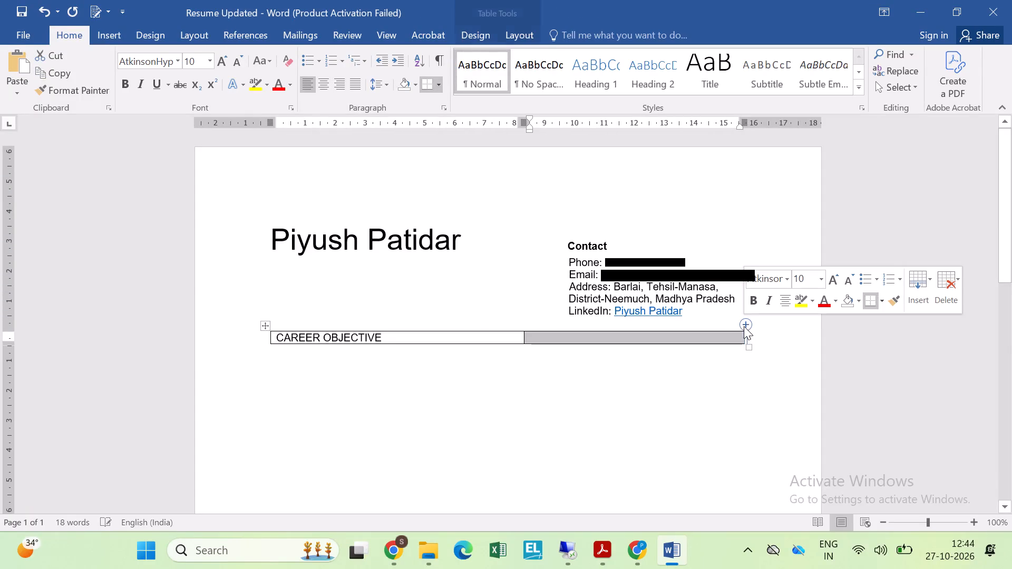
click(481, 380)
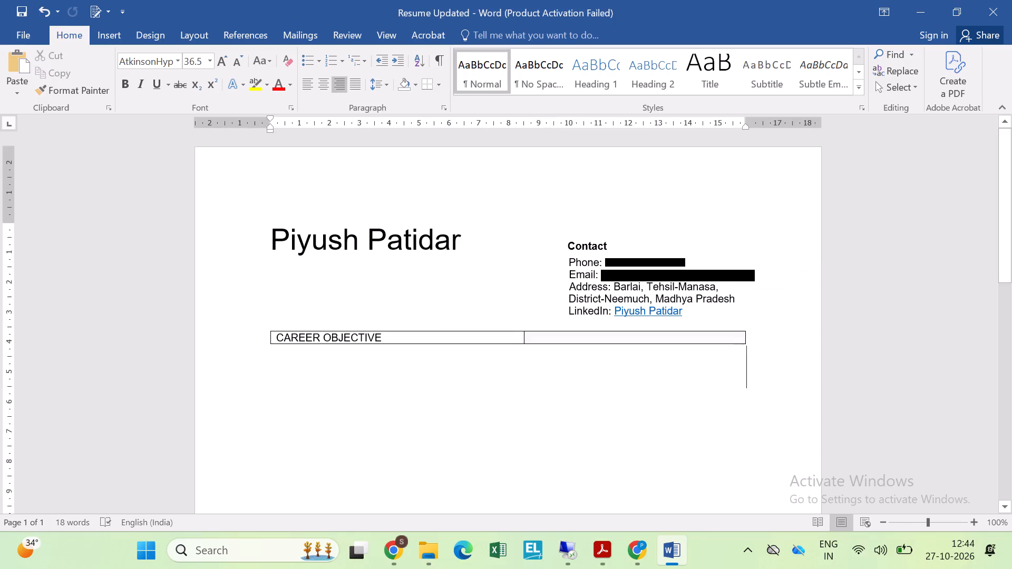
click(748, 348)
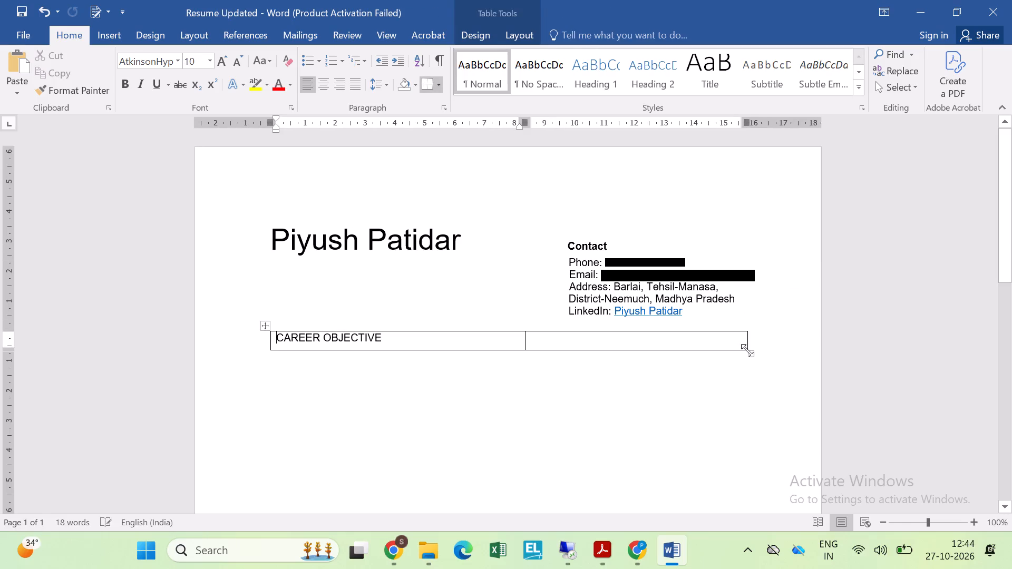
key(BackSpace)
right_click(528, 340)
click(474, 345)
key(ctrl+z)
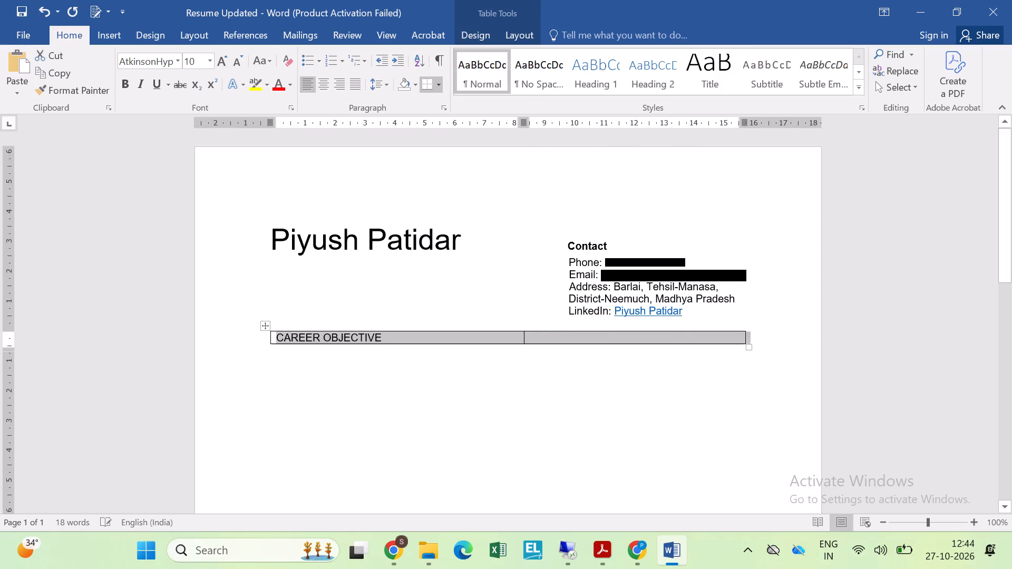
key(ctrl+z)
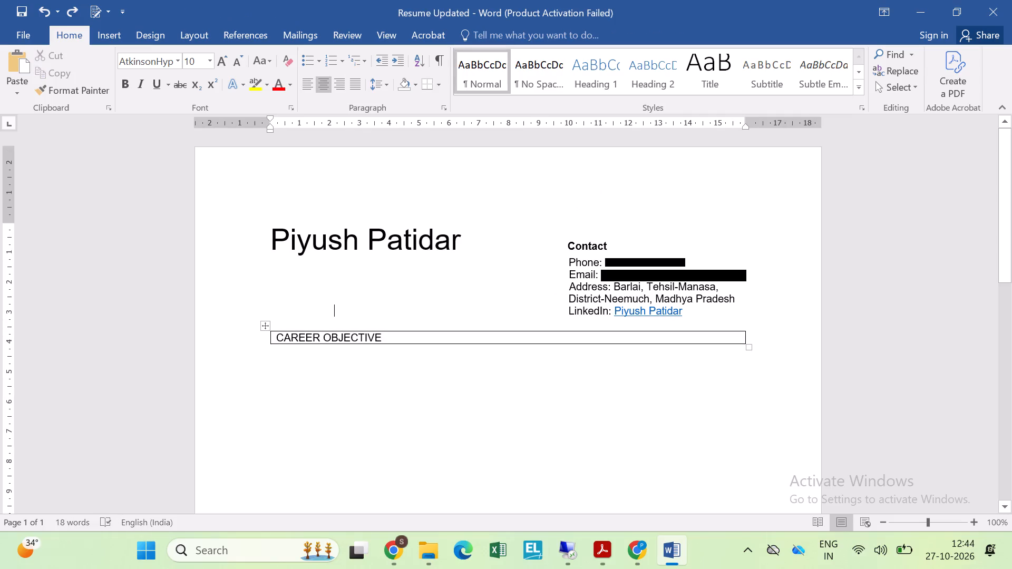
Increase the height of the CAREER OBJECTIVE row slightly by lowering the table's bottom border.
click(439, 338)
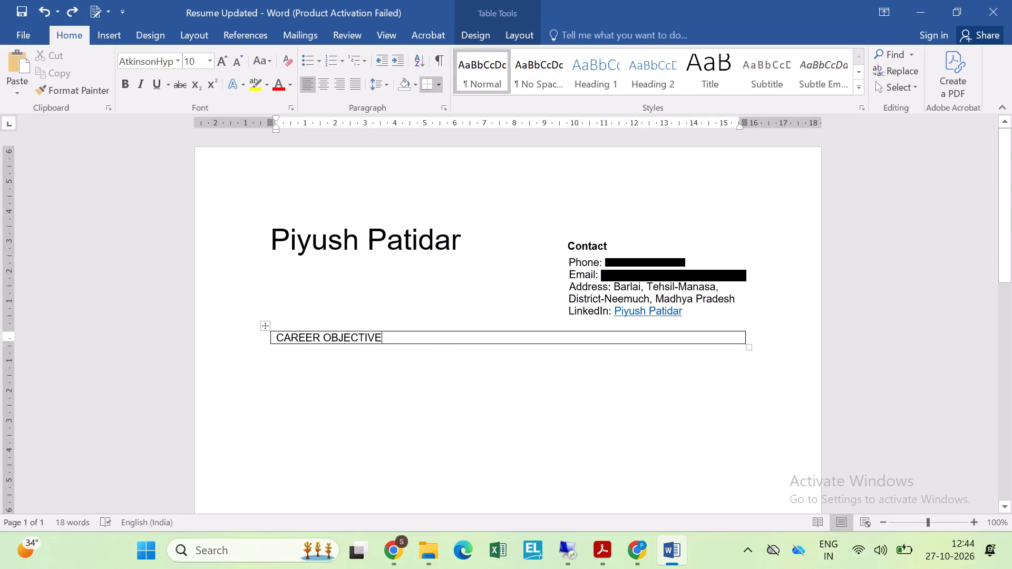
drag(740, 343, 739, 352)
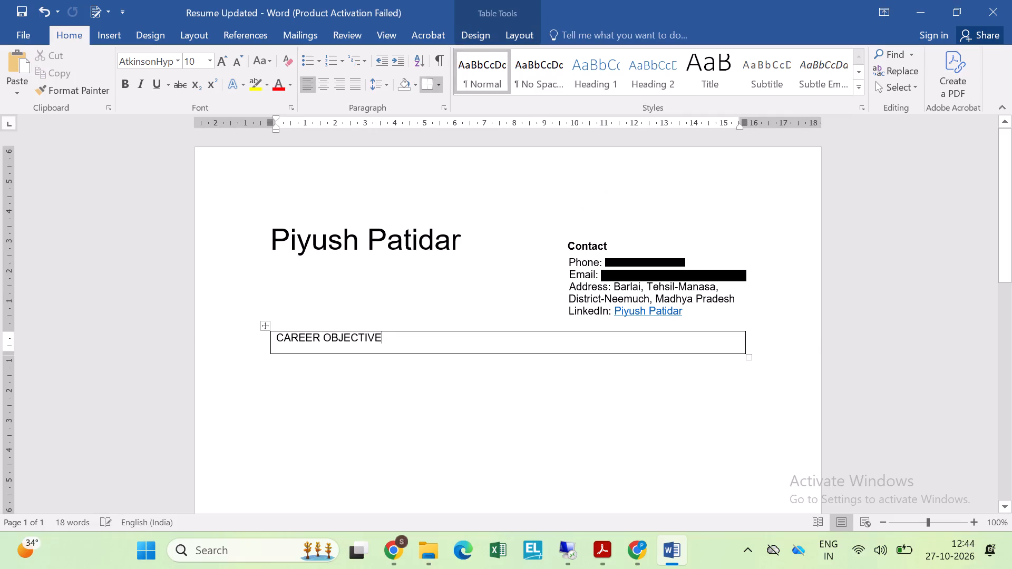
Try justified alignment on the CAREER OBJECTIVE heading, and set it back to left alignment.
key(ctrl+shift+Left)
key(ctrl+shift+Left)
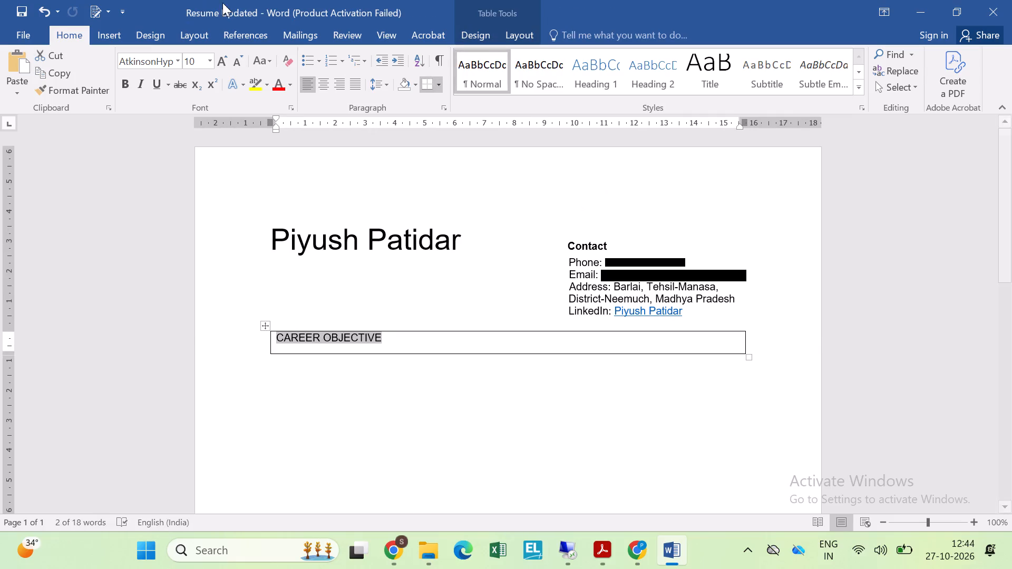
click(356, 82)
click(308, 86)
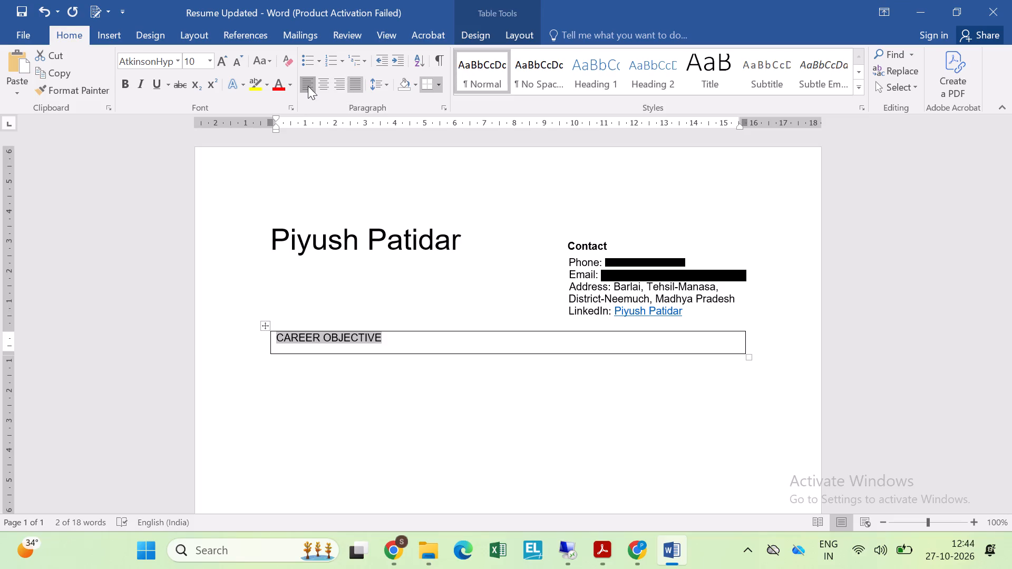
Place the insertion point on the empty line directly beneath the CAREER OBJECTIVE table.
click(378, 406)
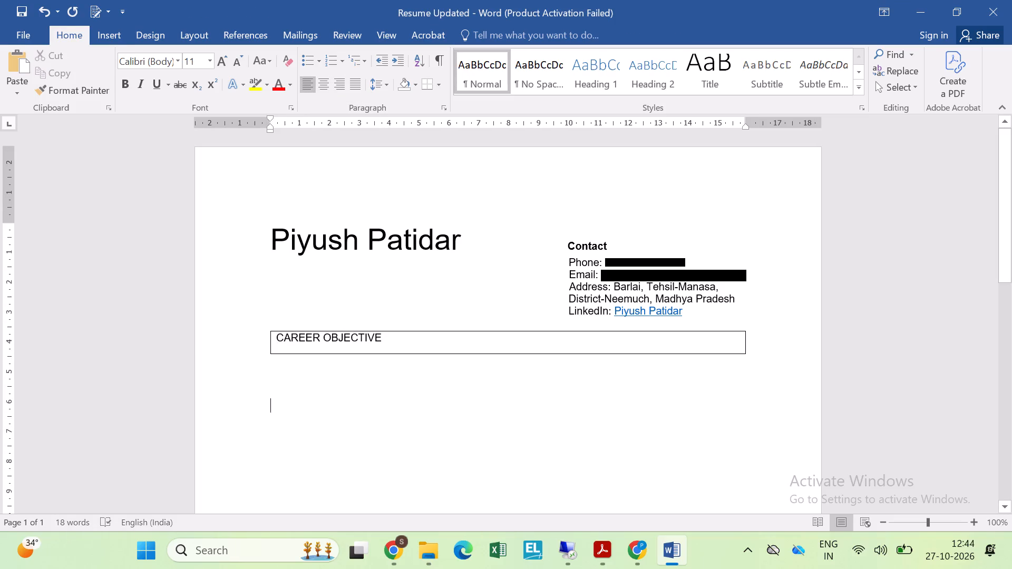
key(BackSpace)
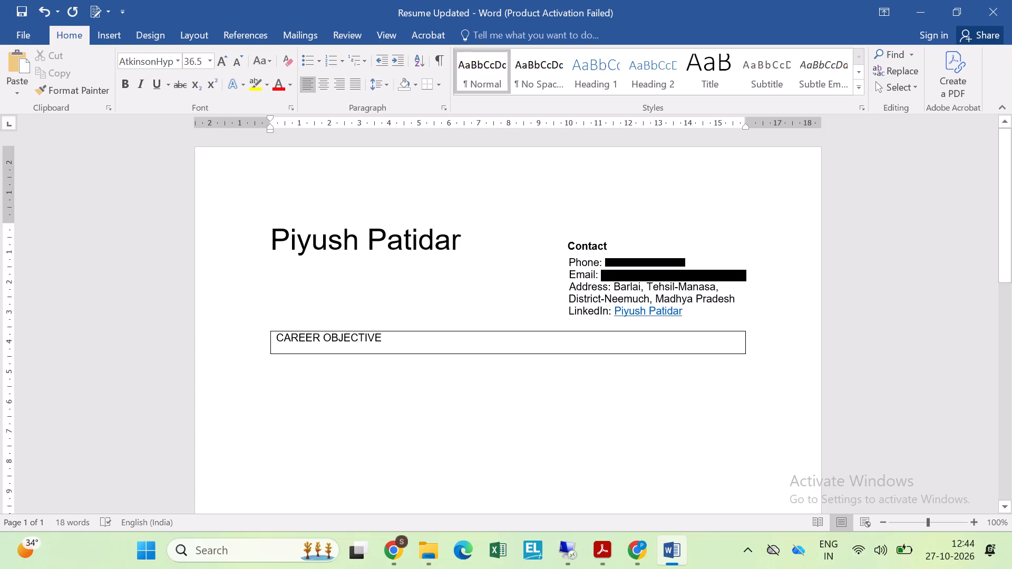
click(329, 352)
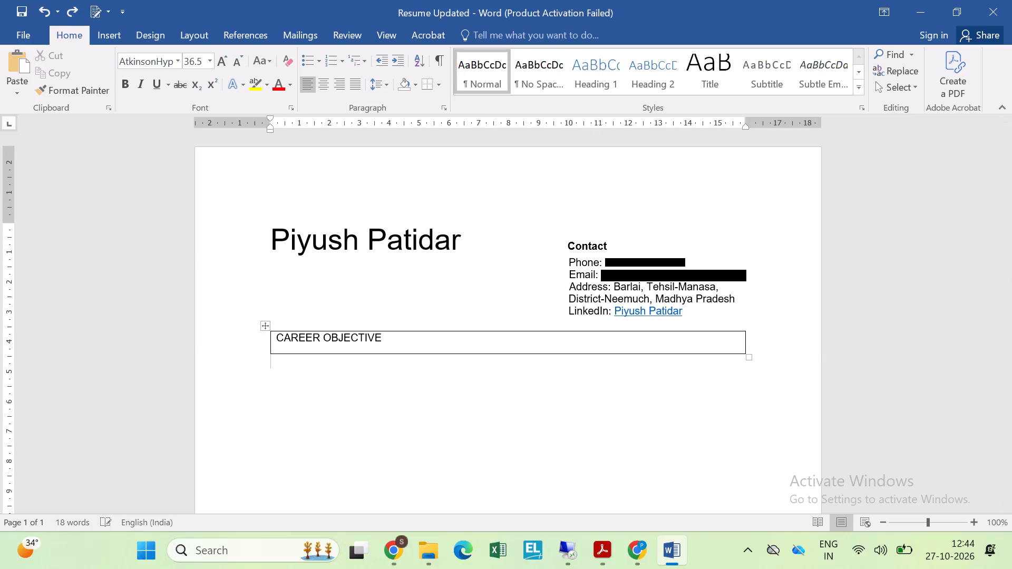
click(300, 384)
key(Down)
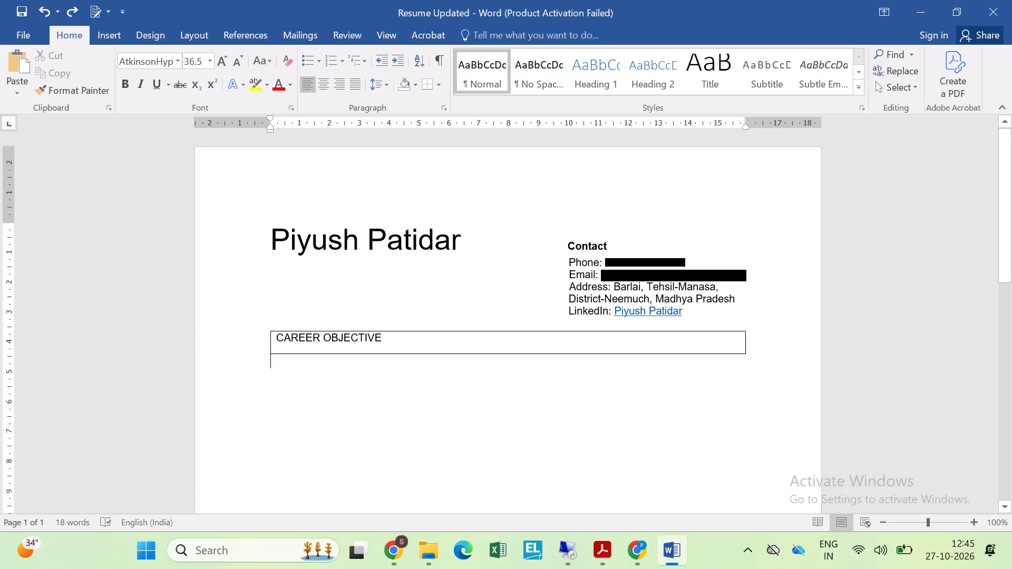
Switch to Adobe Acrobat and look at the other candidate's open CV before returning to the existing resume PDF.
key(alt+Tab)
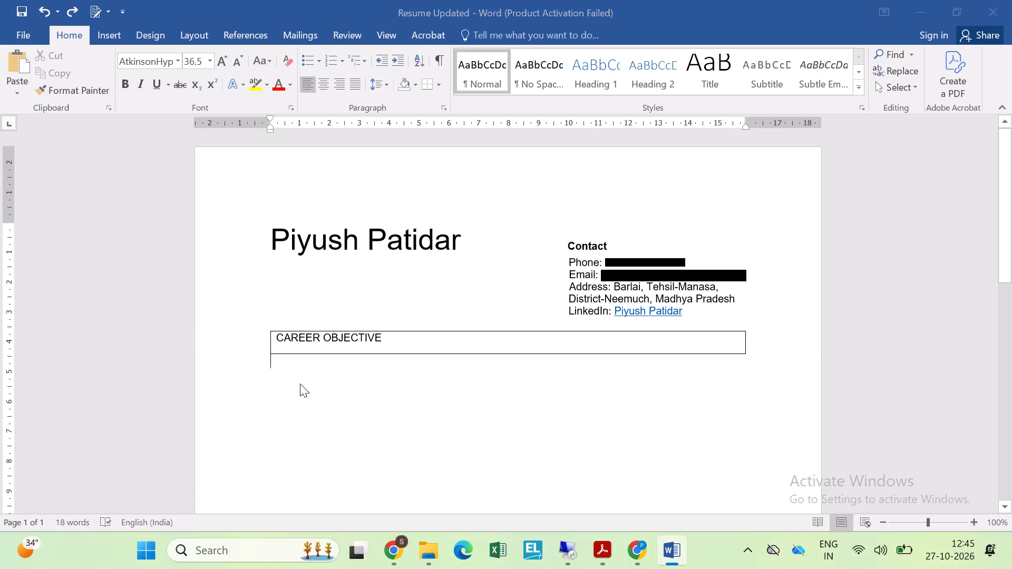
key(alt+Tab)
key(alt+Tab)
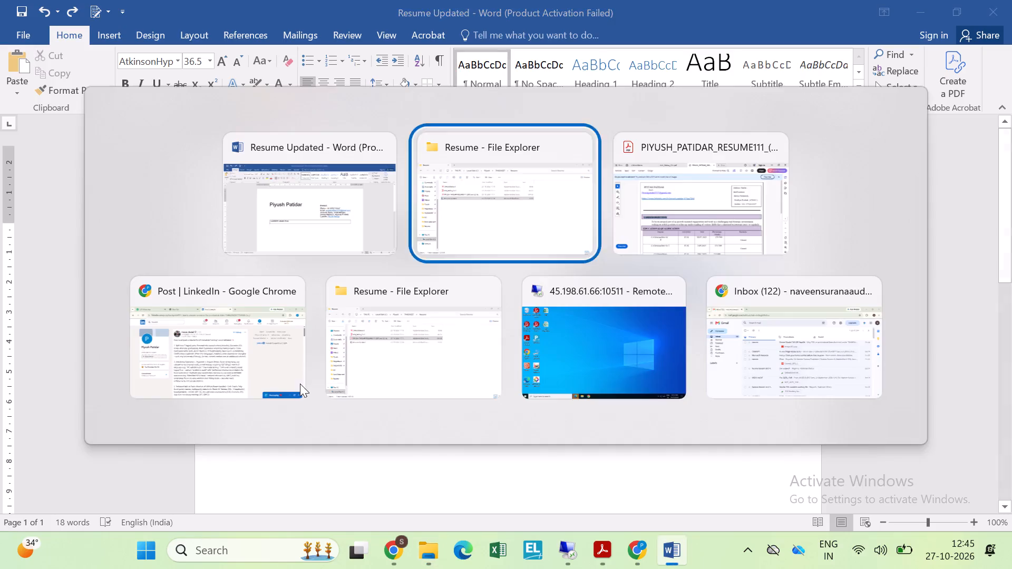
key(alt+Right)
scroll(300, 384, down, 2)
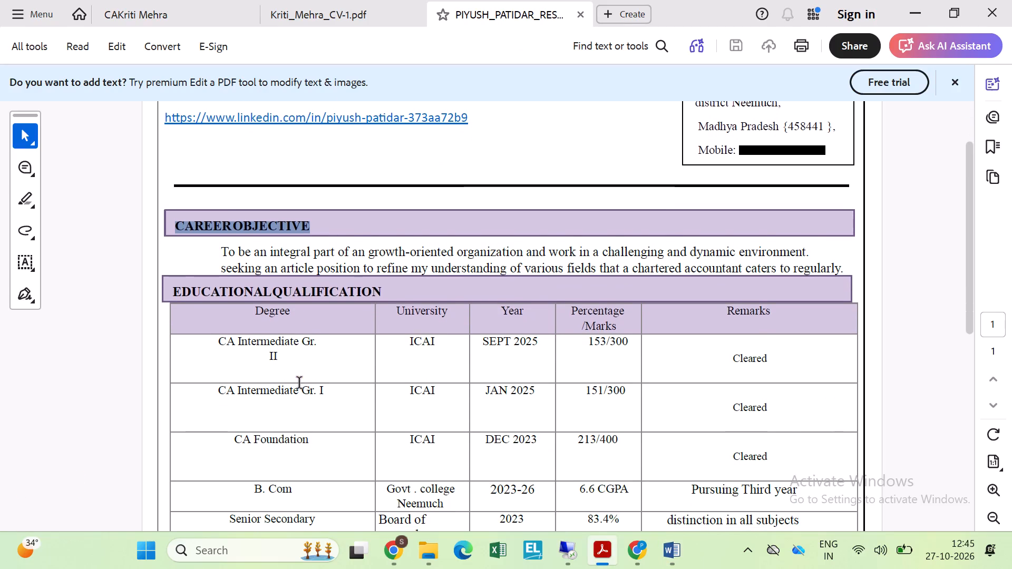
click(329, 12)
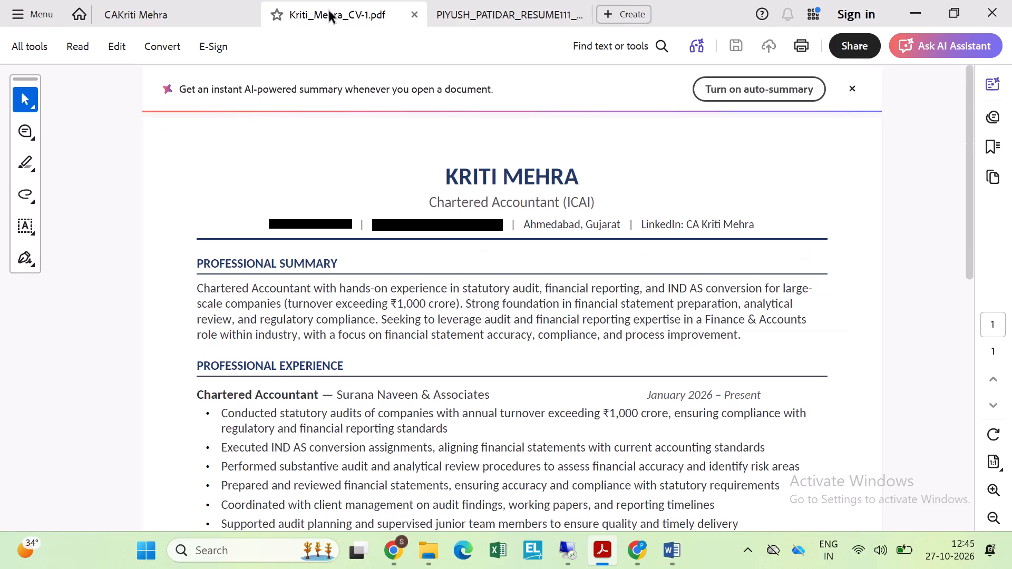
click(505, 3)
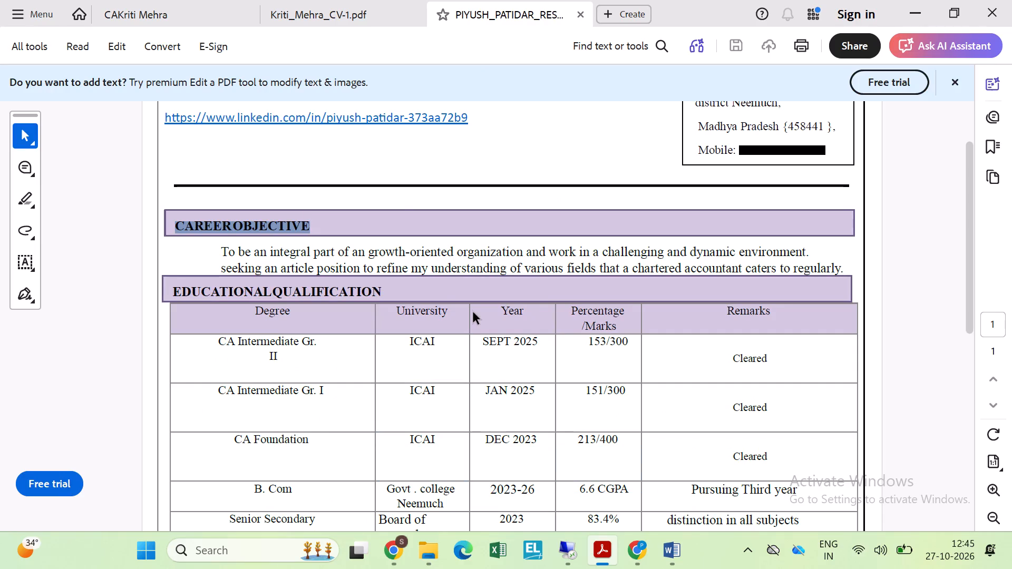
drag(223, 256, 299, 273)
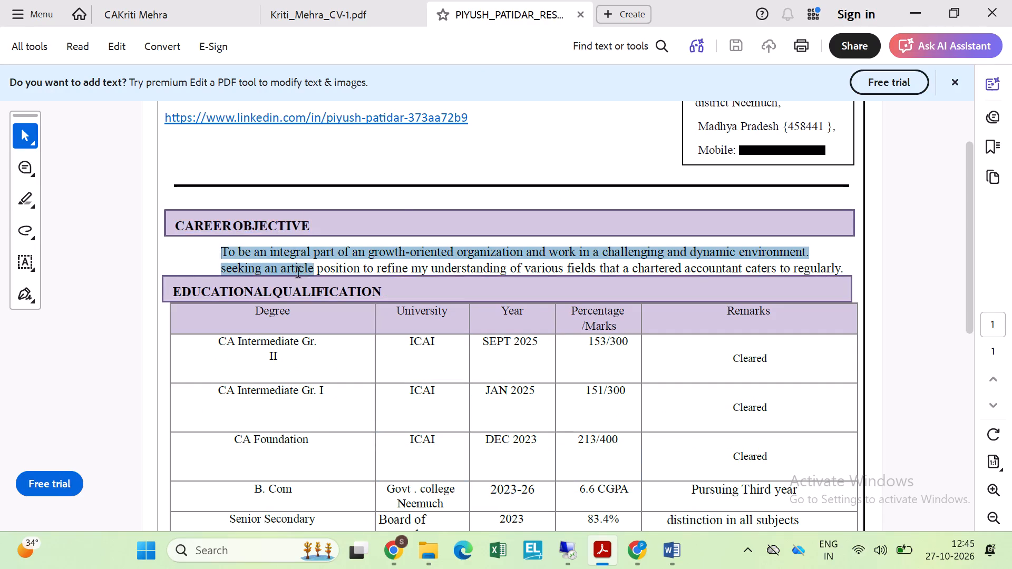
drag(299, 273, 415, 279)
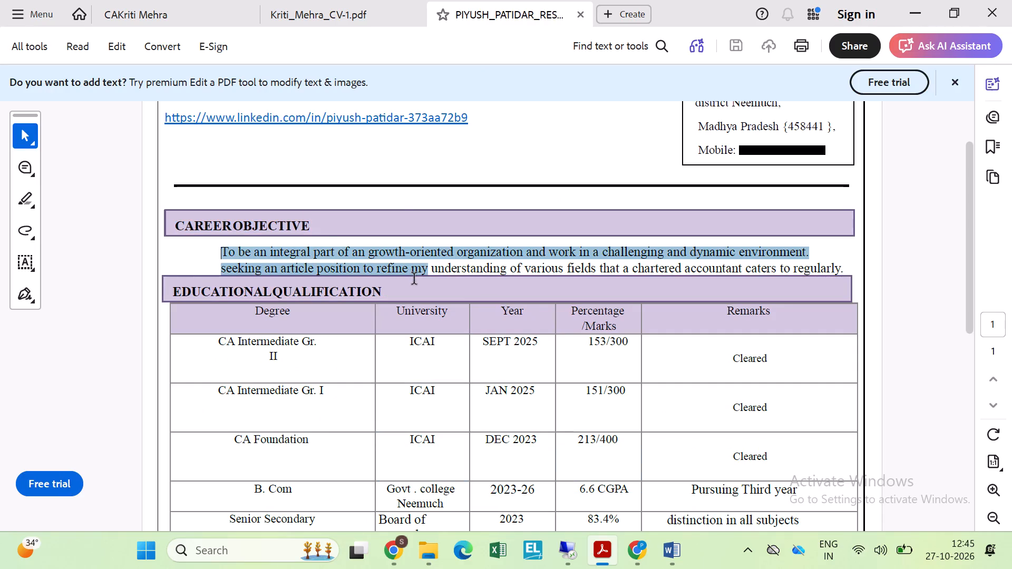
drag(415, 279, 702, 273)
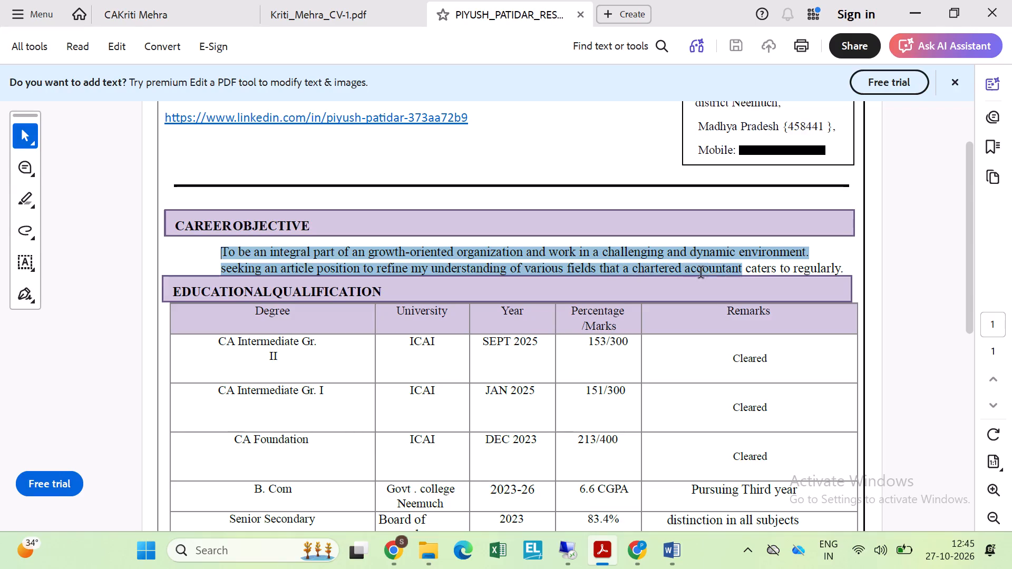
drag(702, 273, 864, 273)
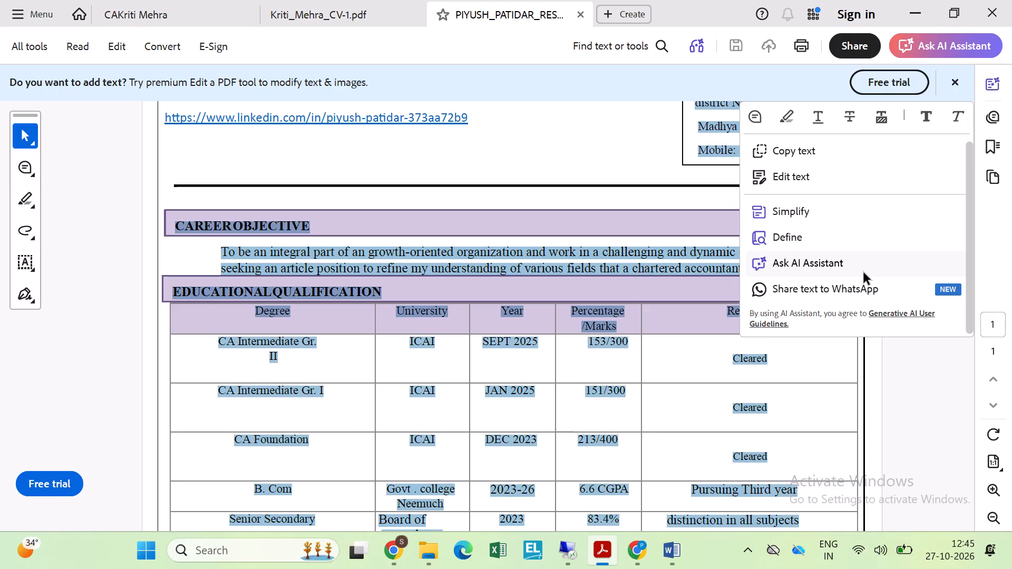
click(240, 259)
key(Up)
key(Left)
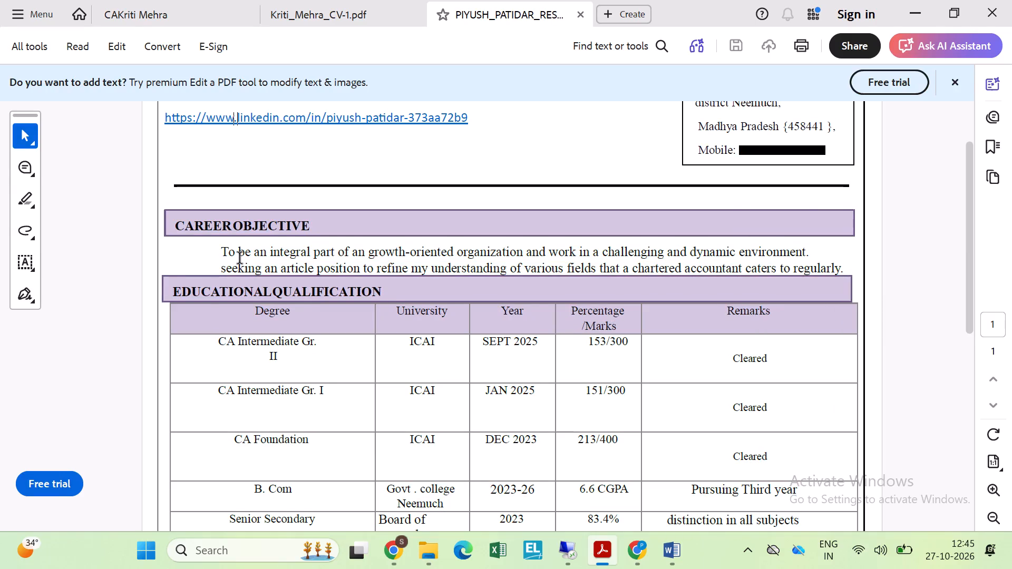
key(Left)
Copy the two-line career objective paragraph, from "To be an integral part" through "regularly.", in the existing resume PDF.
click(222, 249)
key(ctrl+shift+Down)
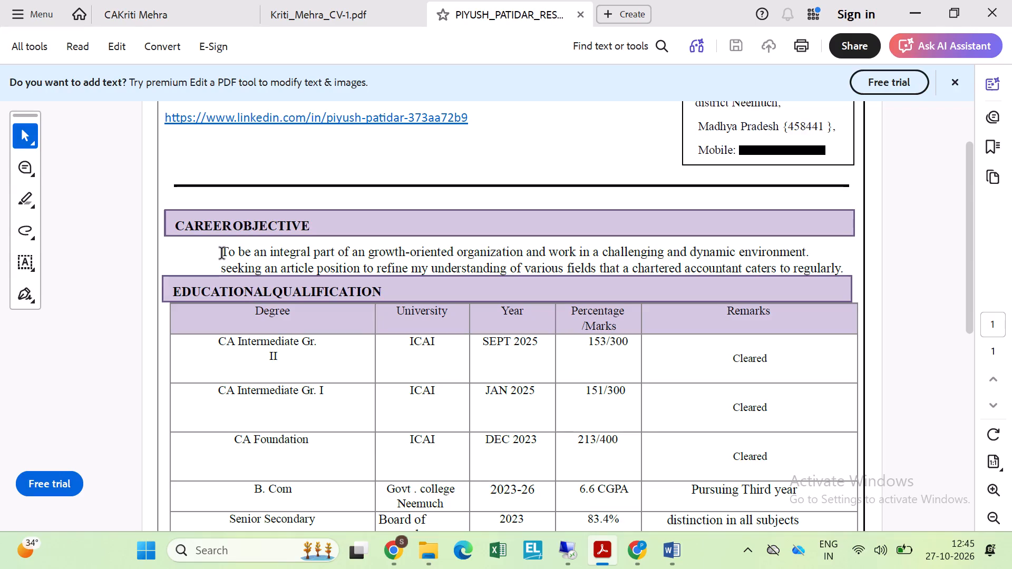
key(shift+Right)
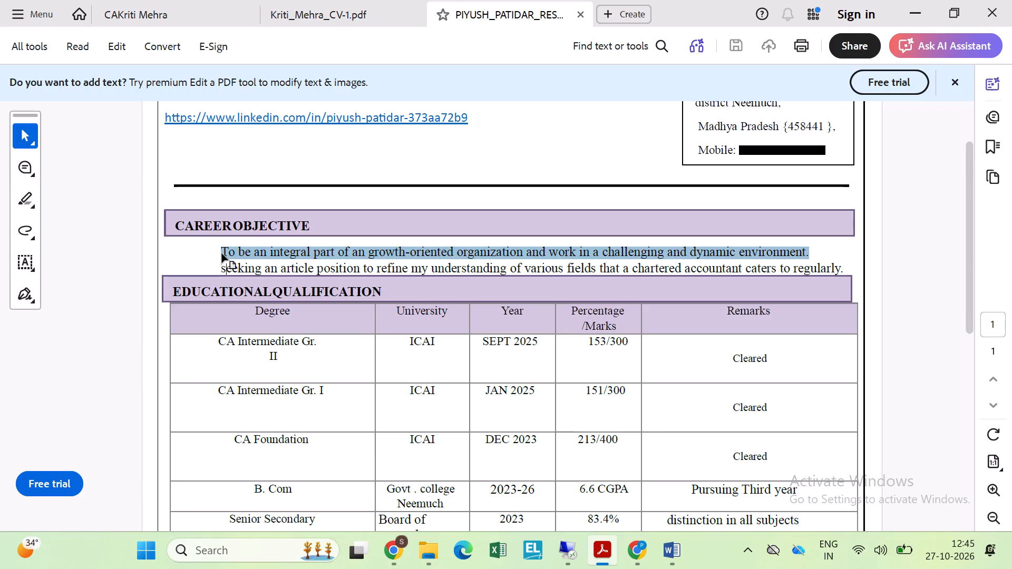
key(shift+Down)
key(shift+Right)
key(shift+Up)
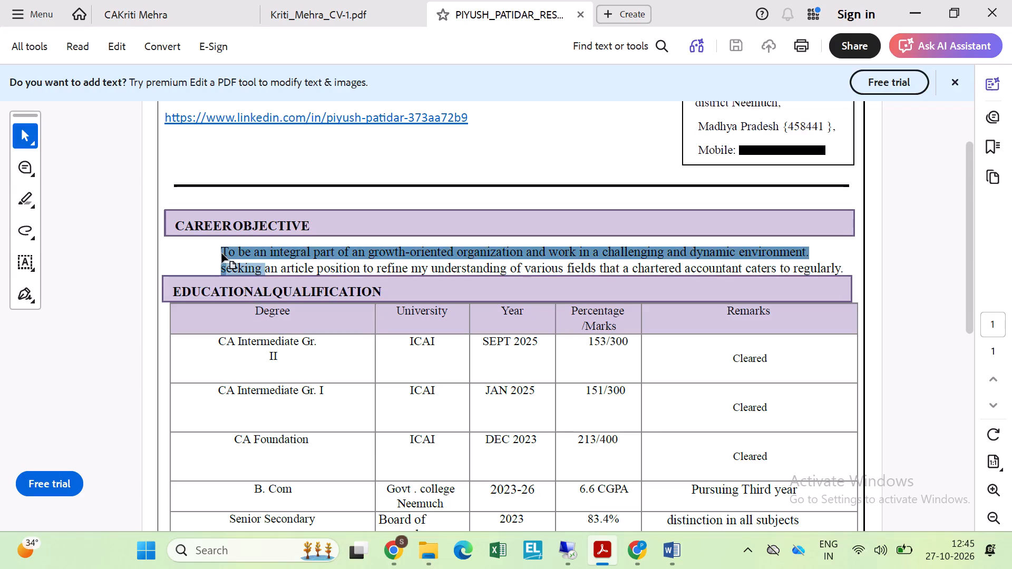
key(shift+Right)
key(ctrl+shift+Right)
key(ctrl+shift+Right)
key(ctrl+shift+Right)
key(ctrl+shift+Right)
key(ctrl+shift+Right)
key(ctrl+shift+Right)
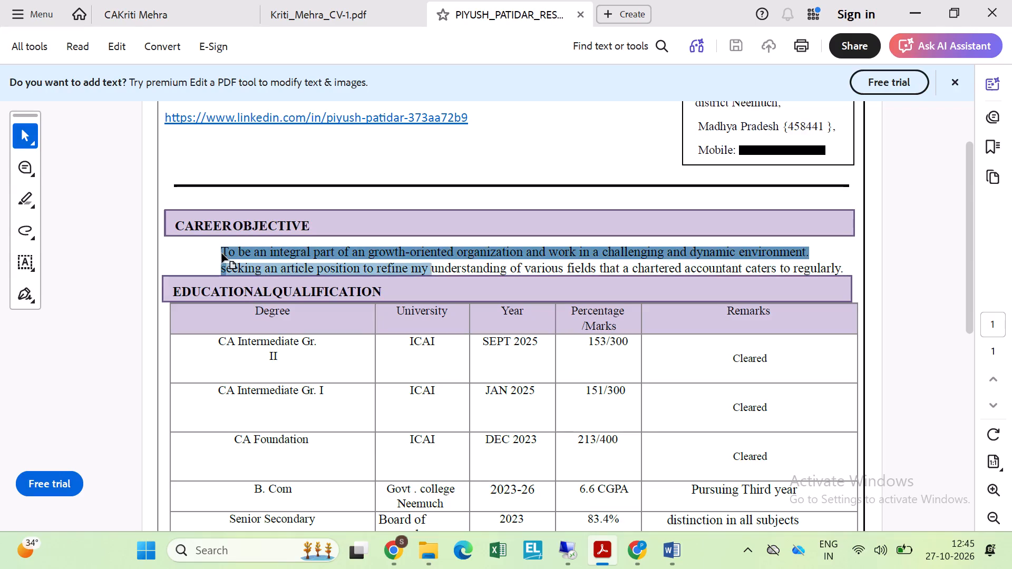
key(ctrl+shift+Right)
key(ctrl+shift+Right)
key(ctrl+shift+Right)
key(ctrl+shift+Right)
key(ctrl+shift+Right)
key(ctrl+shift+Right)
key(ctrl+shift+Right)
key(ctrl+shift+Right)
key(ctrl+shift+Right)
key(ctrl+shift+Right)
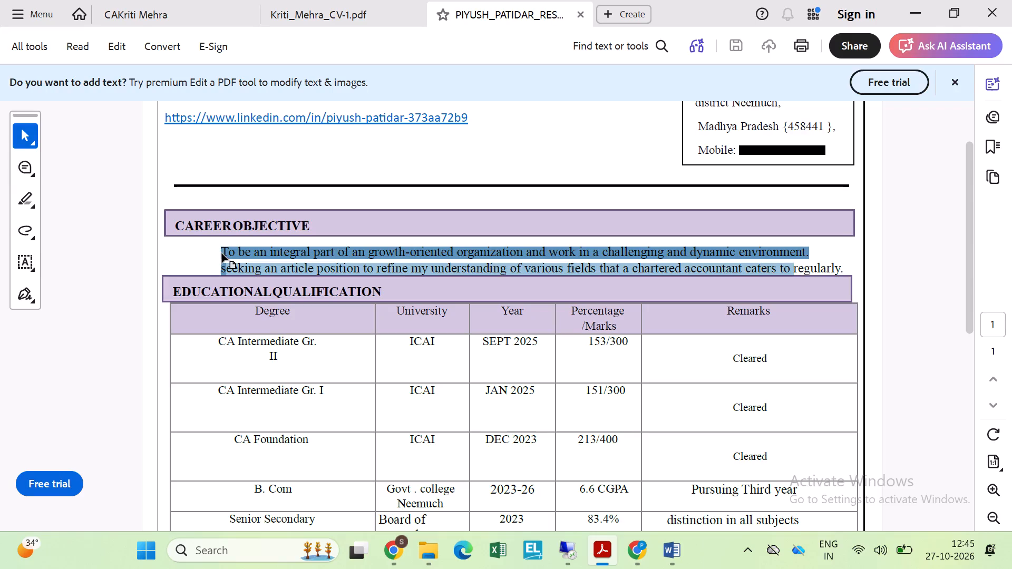
key(ctrl+shift+Right)
key(ctrl+shift+Right)
key(ctrl+shift+Left)
key(ctrl+c)
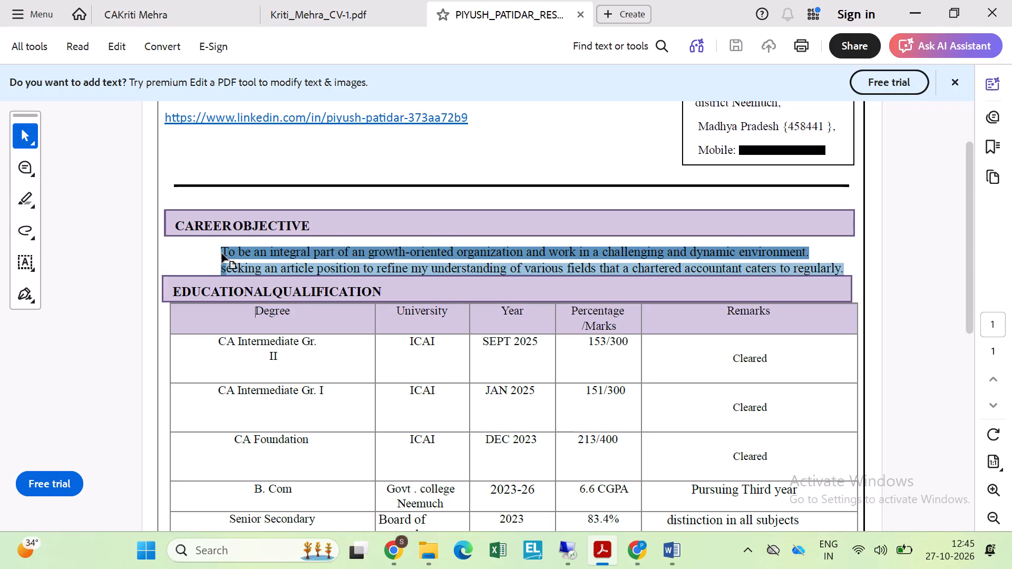
Paste the copied paragraph beneath the CAREER OBJECTIVE table in the Word document, and go to the blank line above it.
key(alt+Tab)
key(ctrl+v)
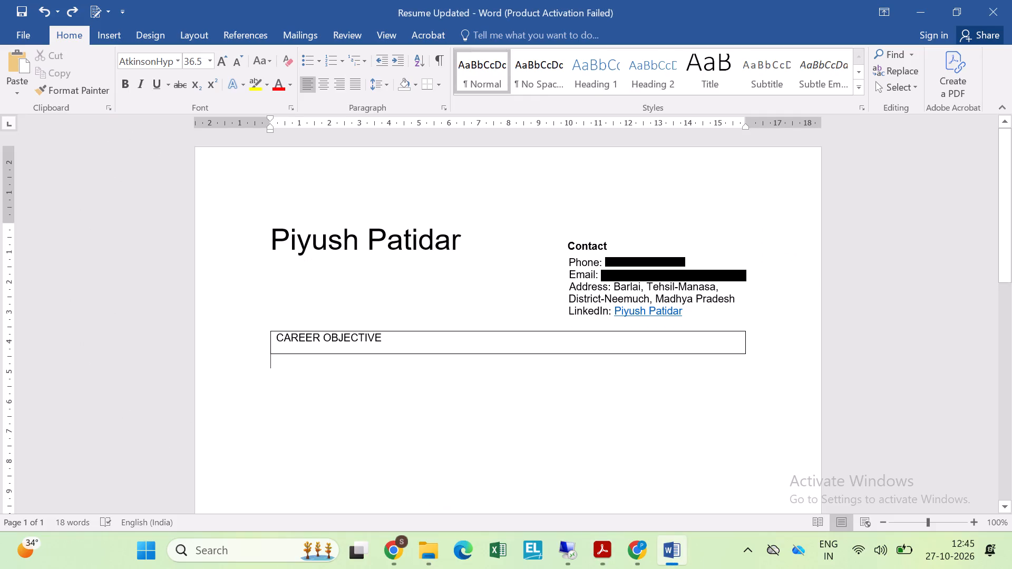
key(Up)
key(Up)
key(Up)
key(Up)
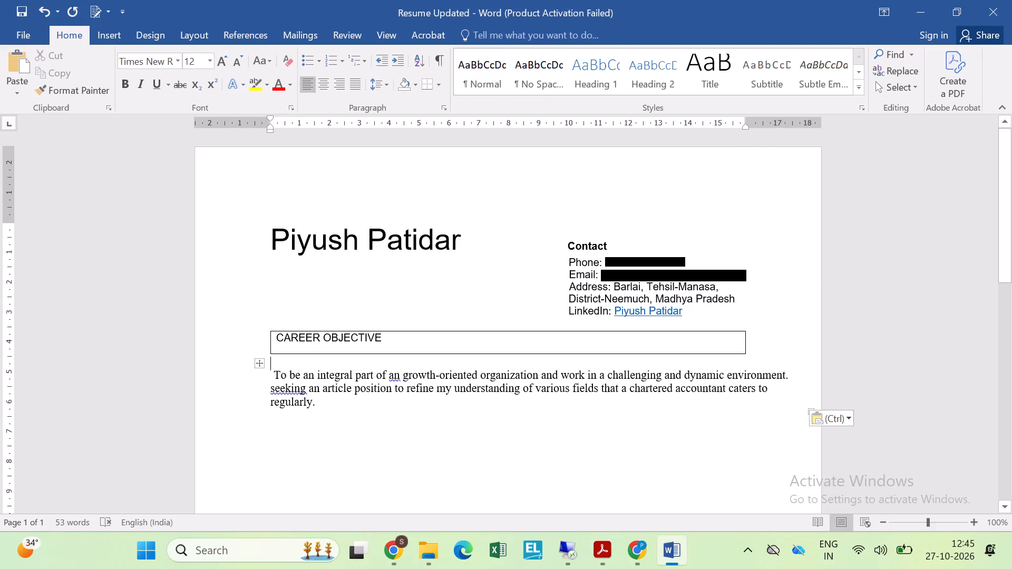
Delete the extra space before "To be an integral part" at the start of the career objective paragraph.
key(Right)
key(Down)
key(Up)
key(Right)
key(BackSpace)
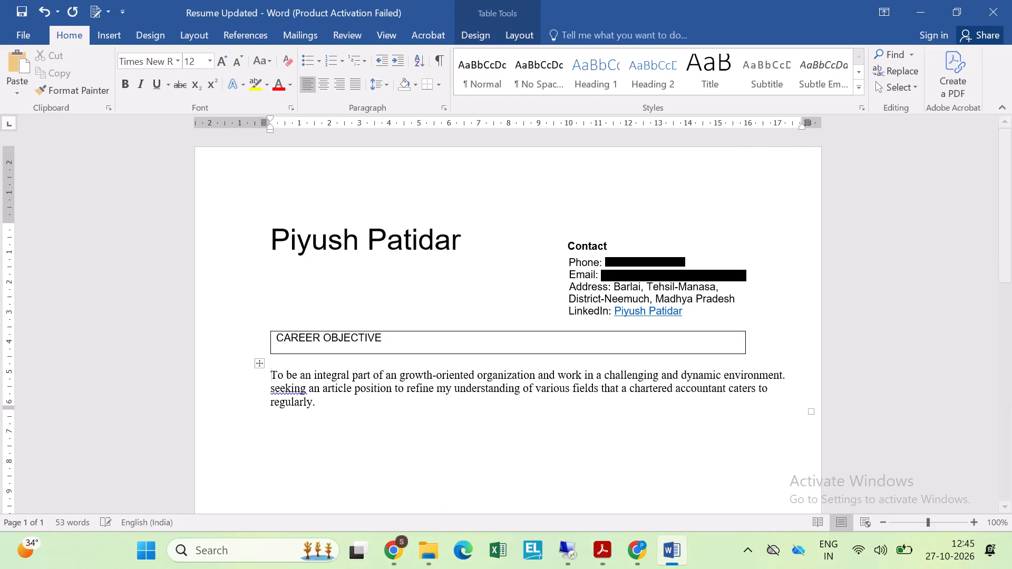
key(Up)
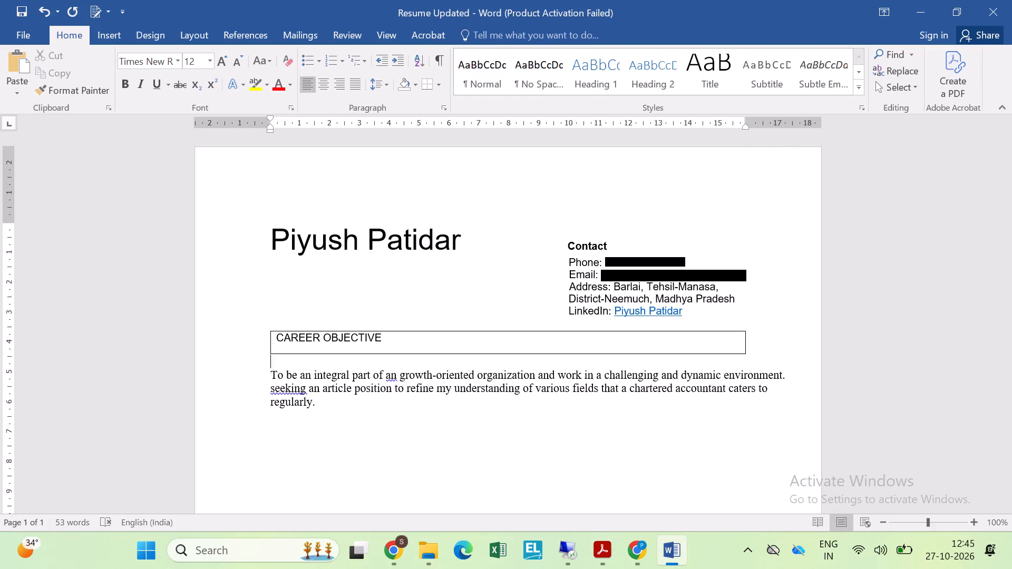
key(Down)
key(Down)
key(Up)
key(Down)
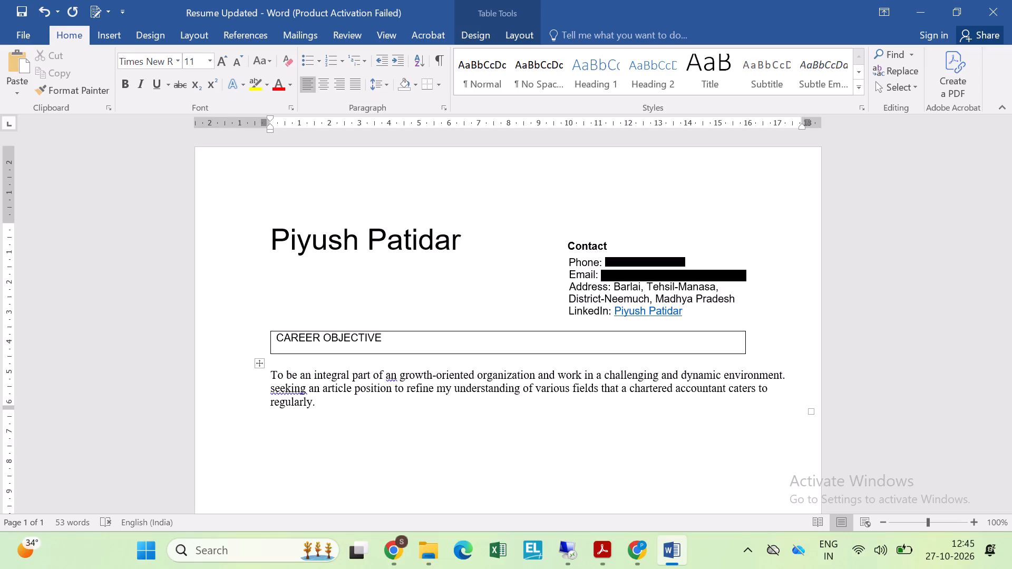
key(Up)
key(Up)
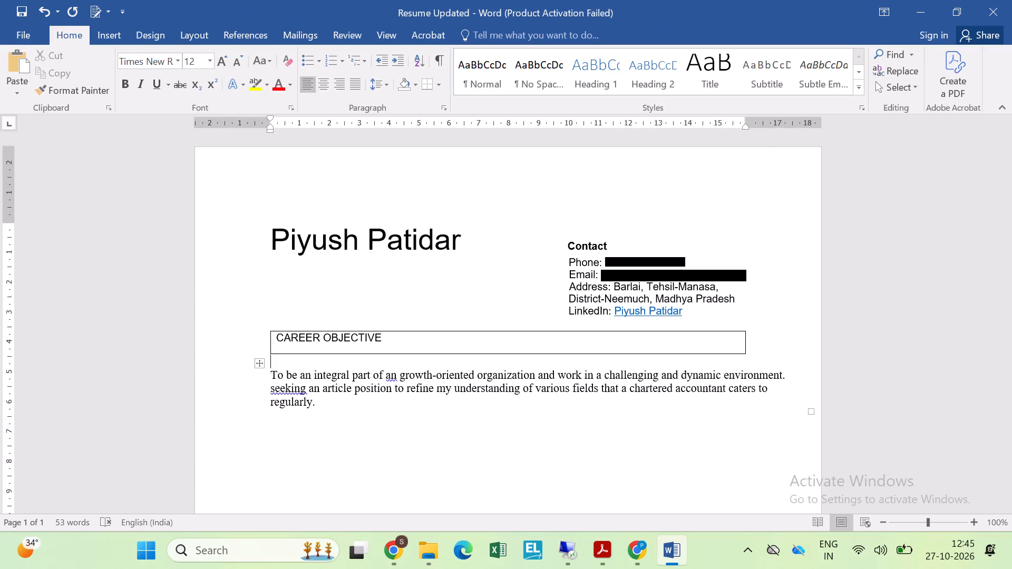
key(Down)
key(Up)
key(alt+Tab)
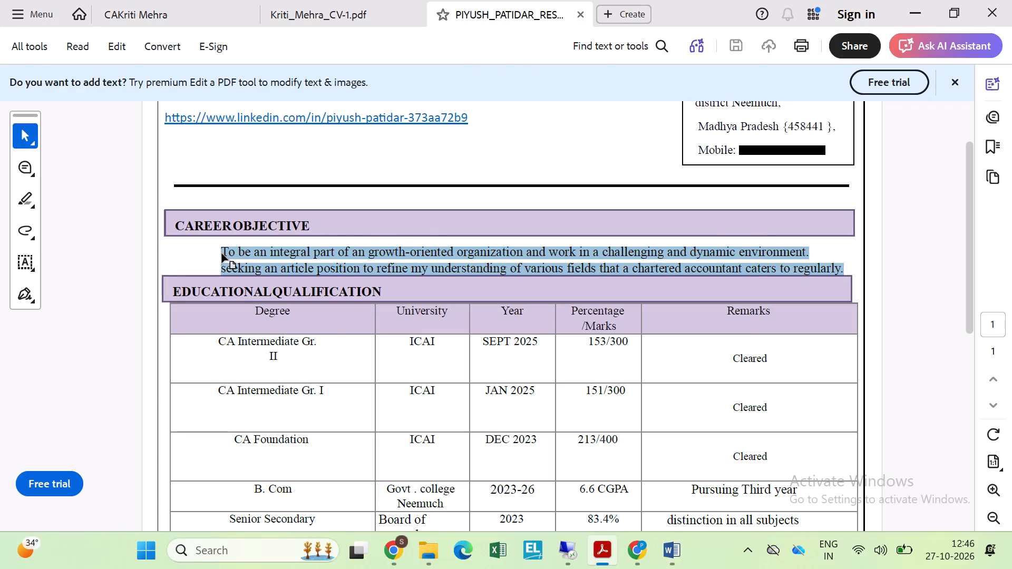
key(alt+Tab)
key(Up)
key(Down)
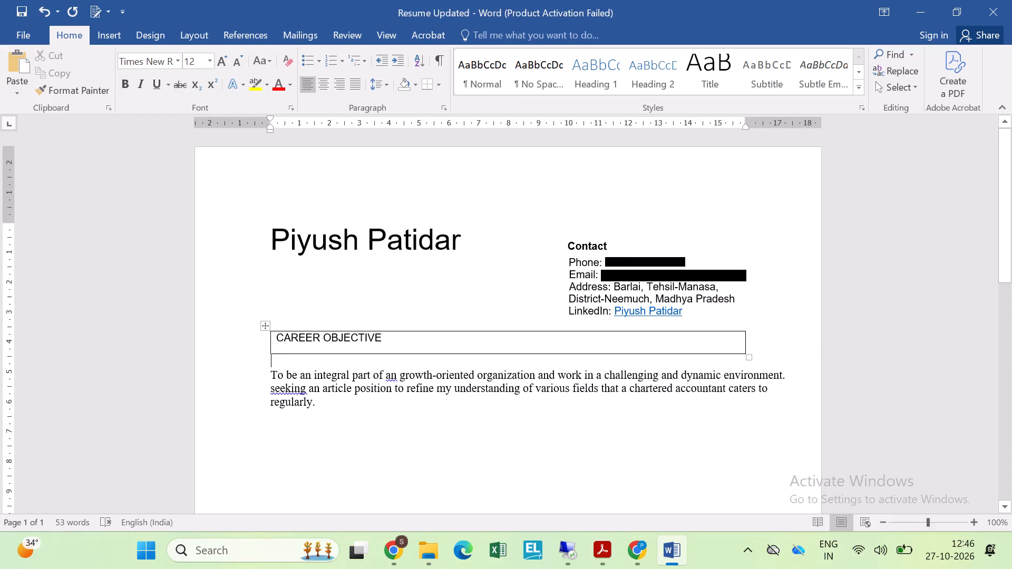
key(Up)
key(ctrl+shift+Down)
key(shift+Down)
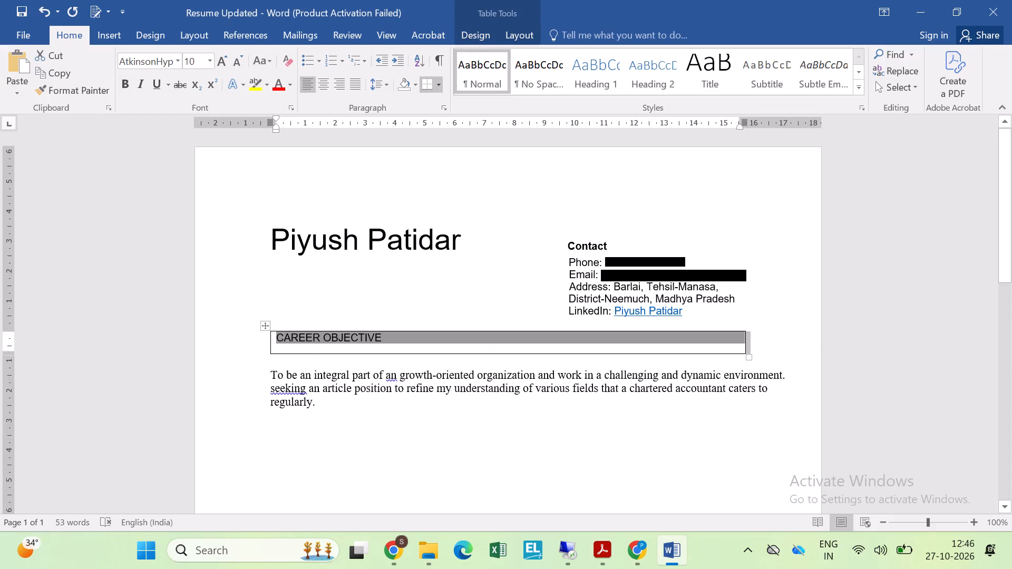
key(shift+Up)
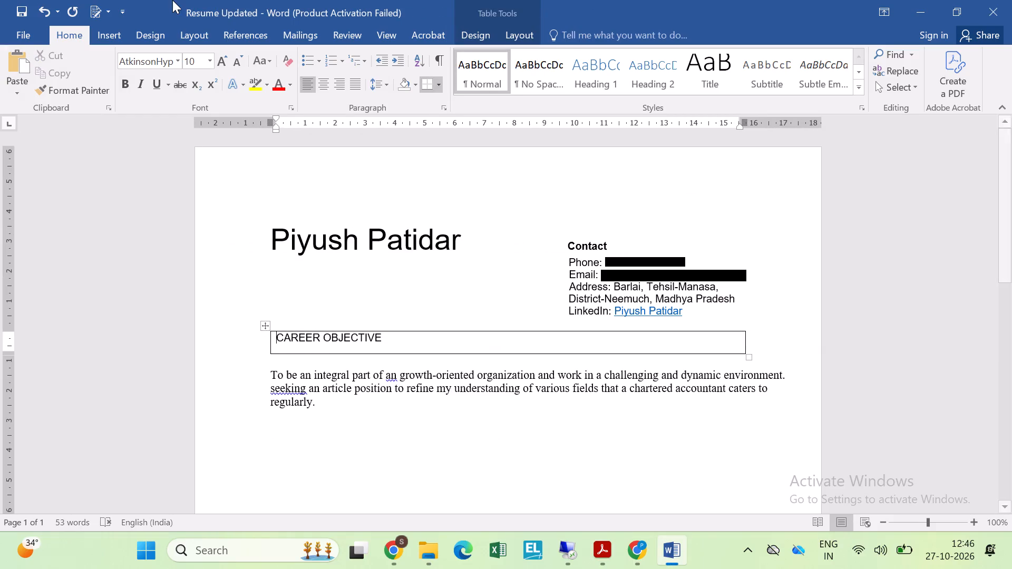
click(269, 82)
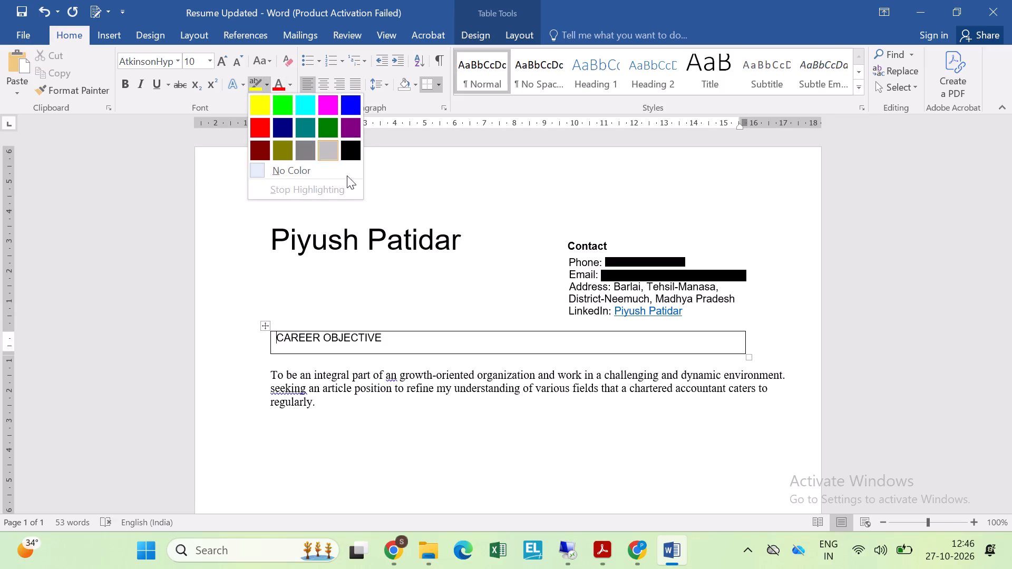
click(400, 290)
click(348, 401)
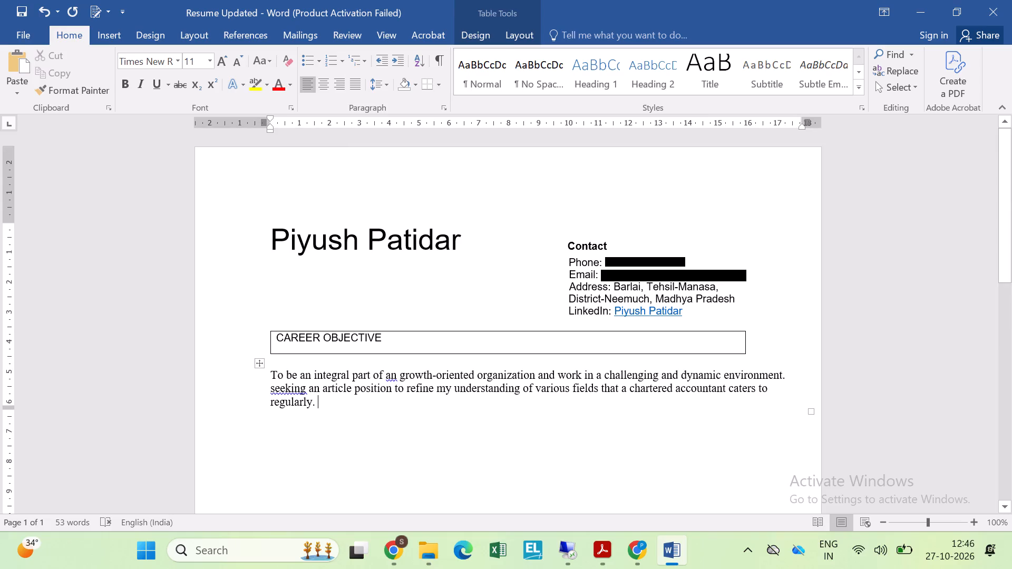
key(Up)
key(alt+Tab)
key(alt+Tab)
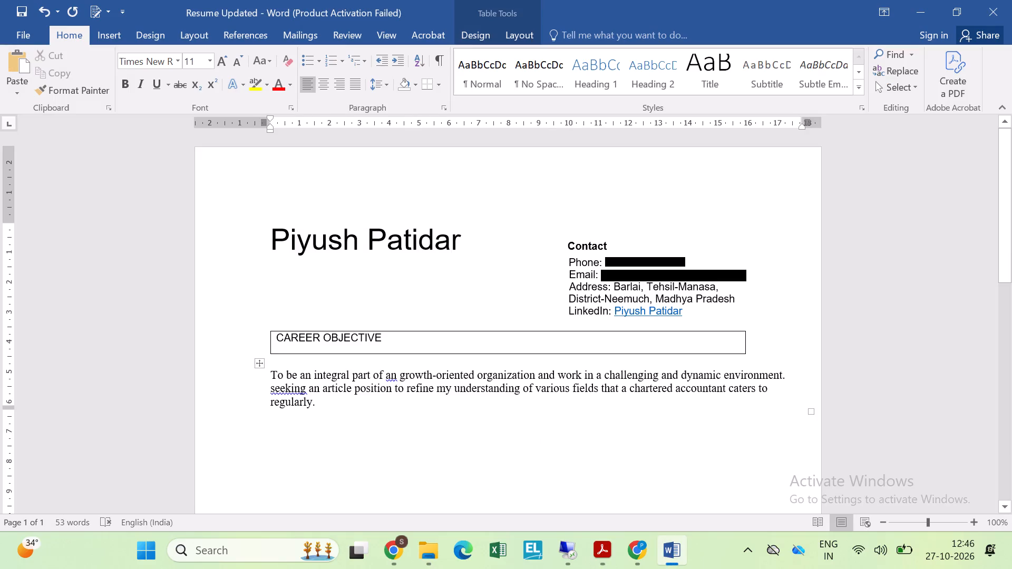
Make the CAREER OBJECTIVE heading text in the boxed table bold.
click(276, 338)
drag(276, 338, 380, 348)
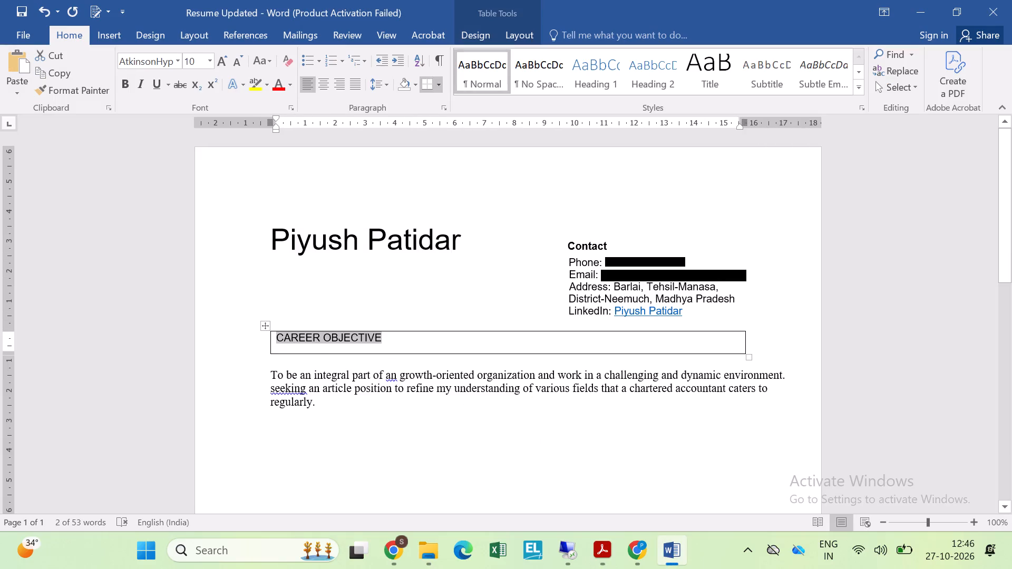
key(ctrl+b)
click(297, 369)
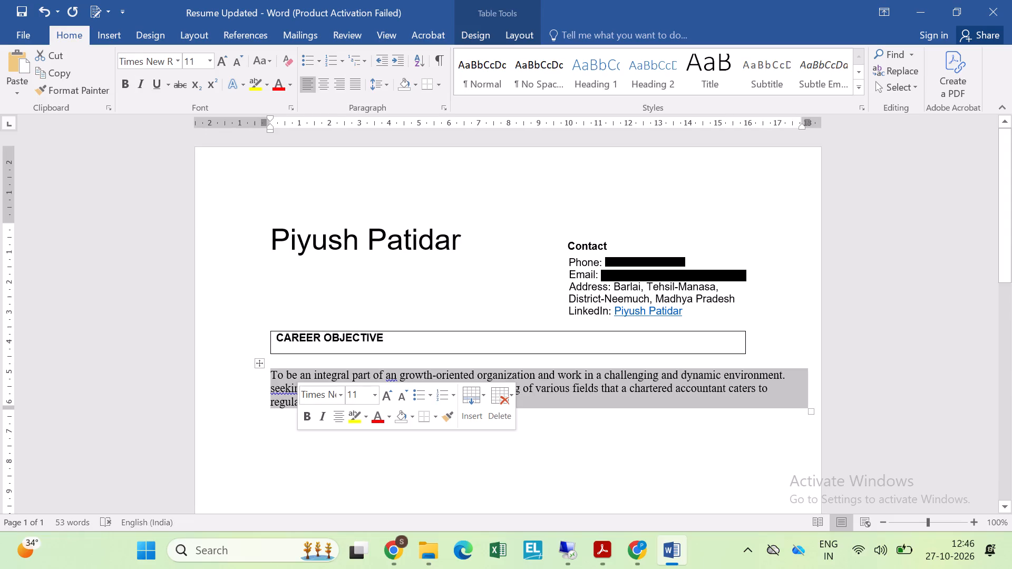
key(Down)
key(Up)
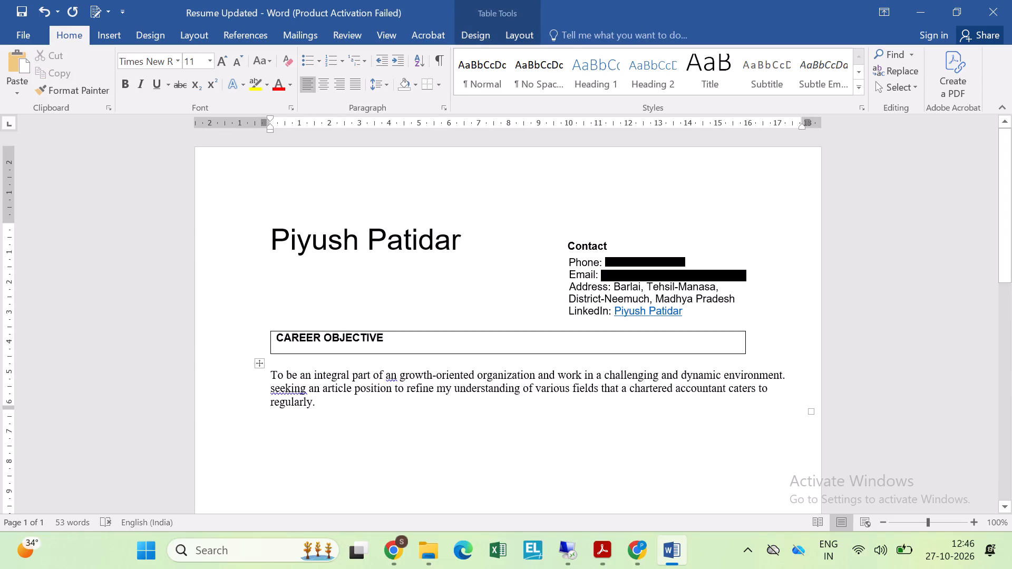
Set the font of the CAREER OBJECTIVE heading to Times New Roman.
click(293, 337)
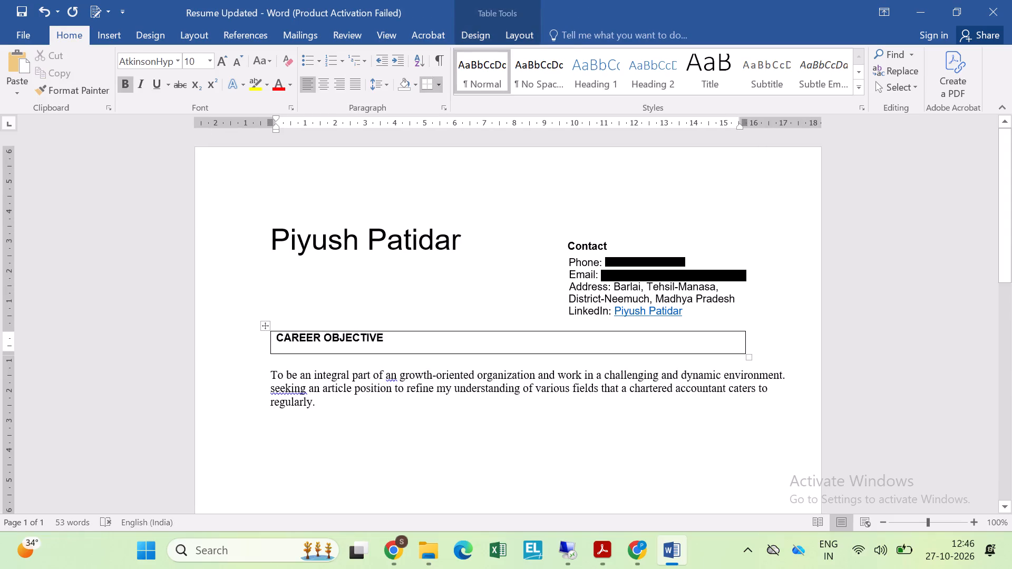
click(279, 385)
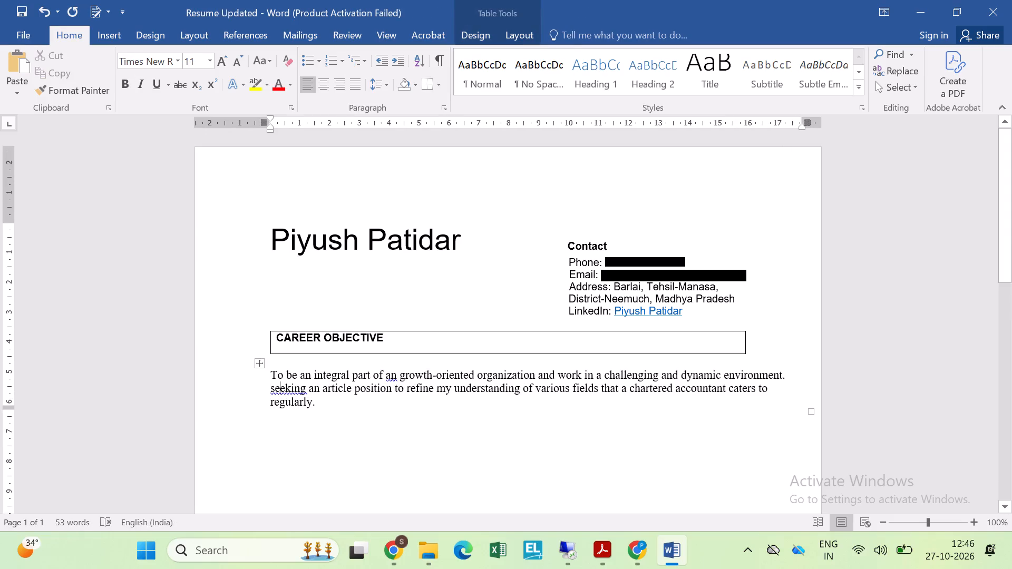
drag(277, 340, 366, 336)
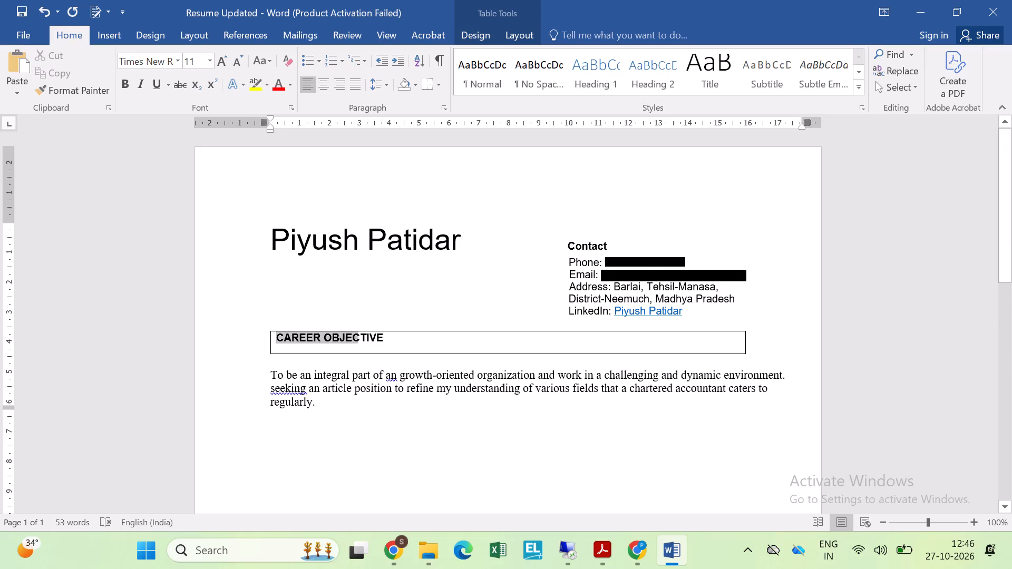
drag(366, 336, 384, 337)
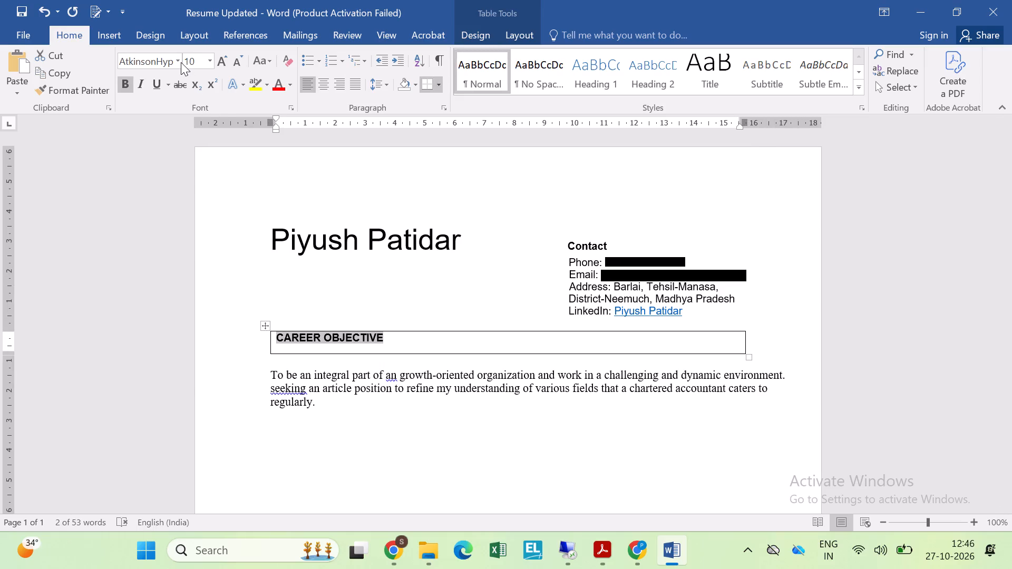
click(181, 62)
text(TI)
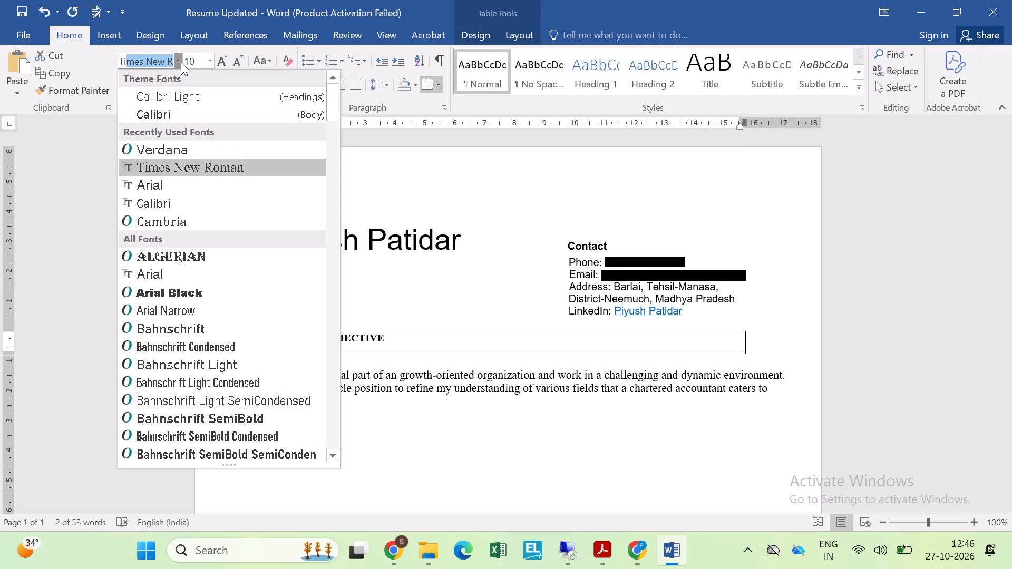
key(Return)
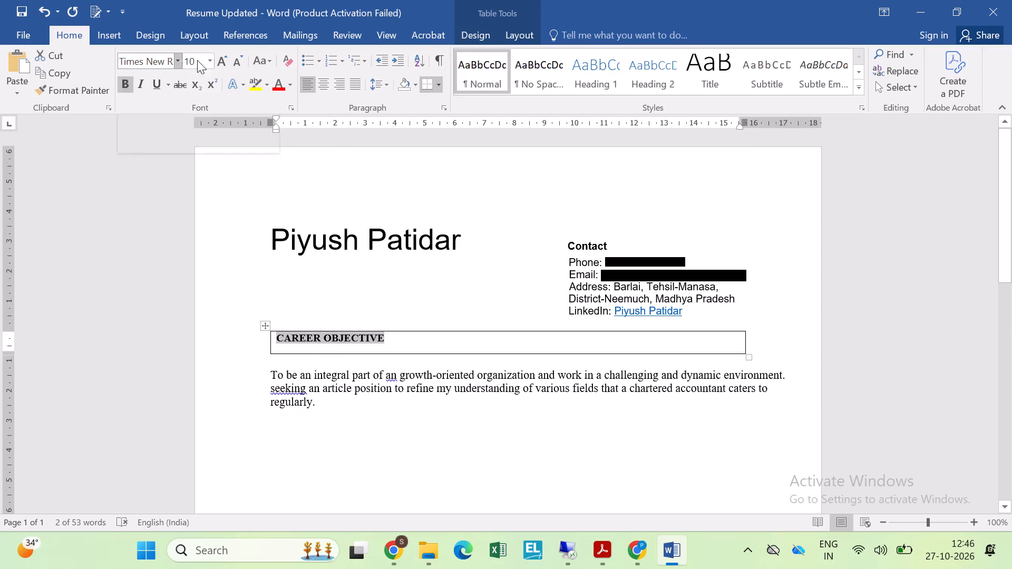
Set the font of the candidate's large name at the top of the resume to Times New Roman.
drag(274, 237, 426, 231)
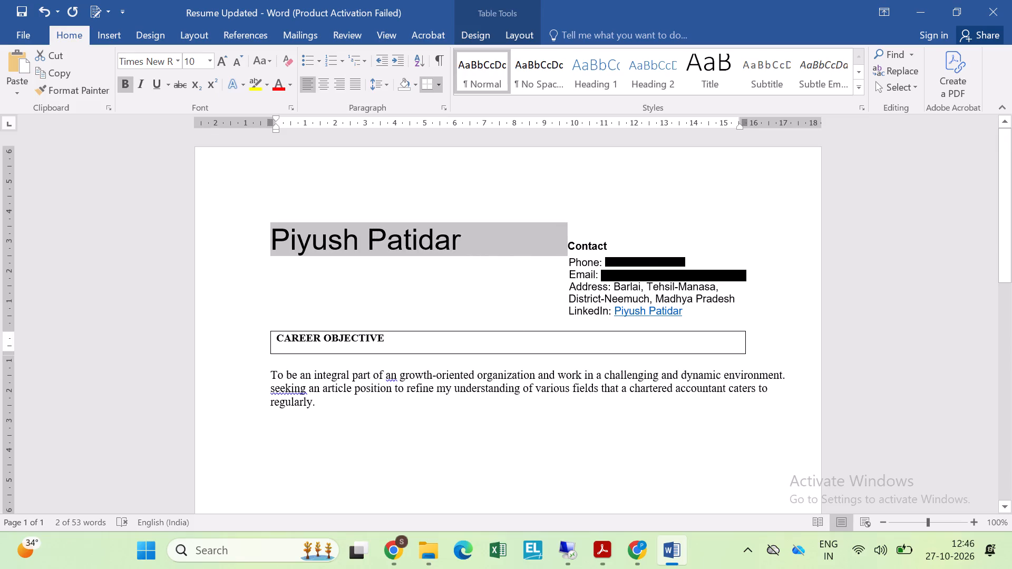
drag(426, 231, 460, 238)
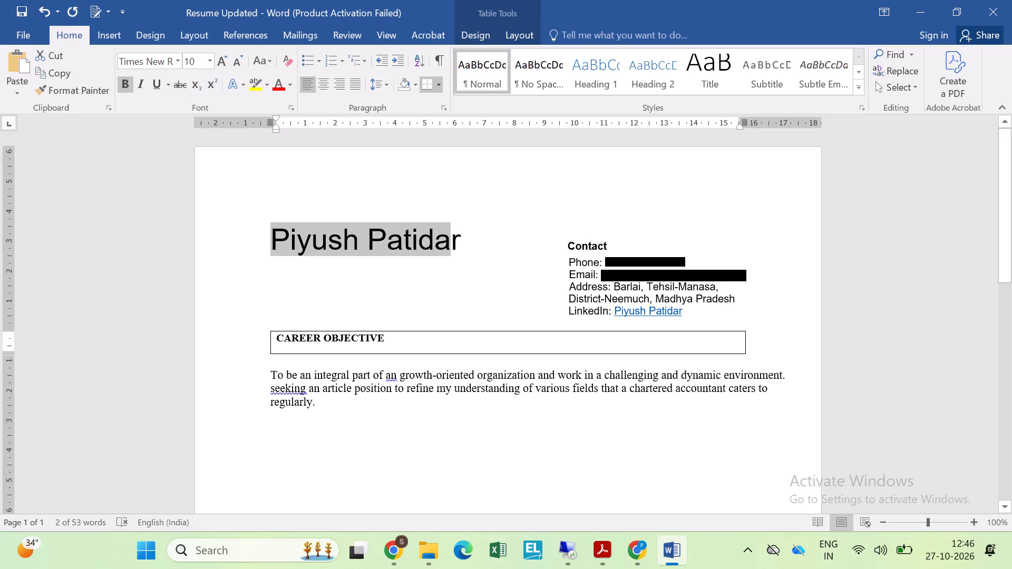
drag(460, 238, 458, 243)
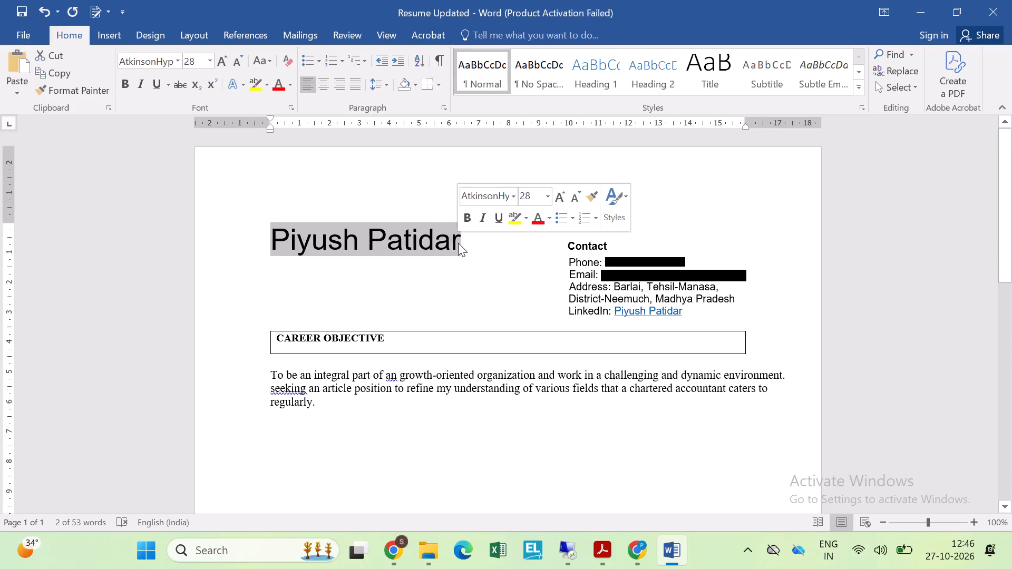
text(TI)
key(Escape)
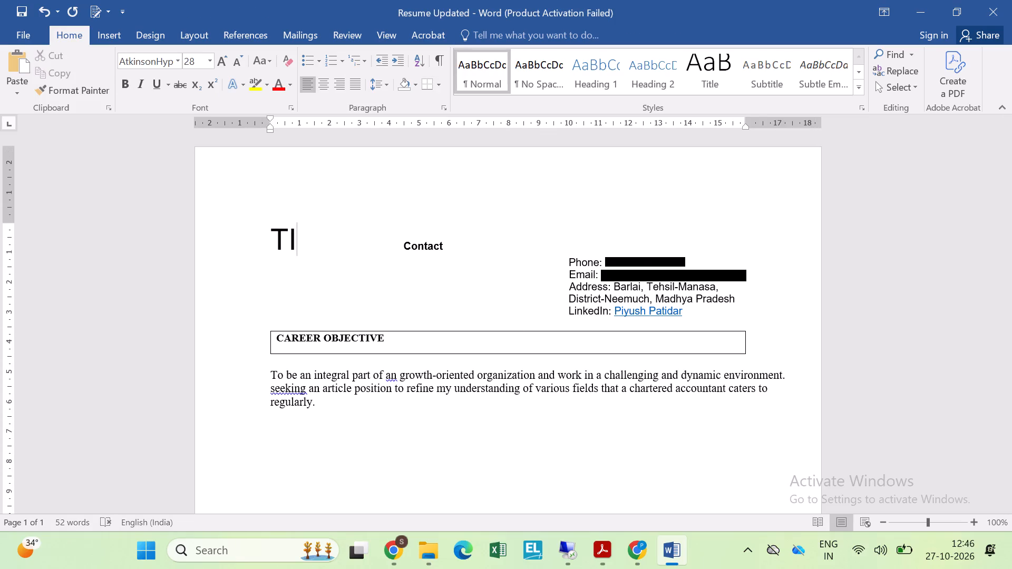
key(Escape)
key(ctrl+z)
key(ctrl+z)
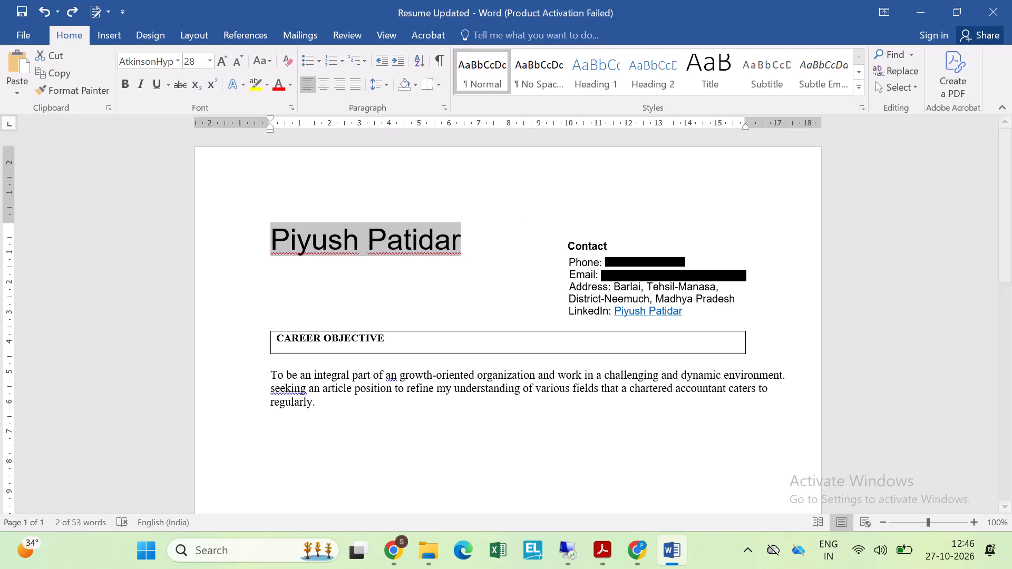
click(181, 61)
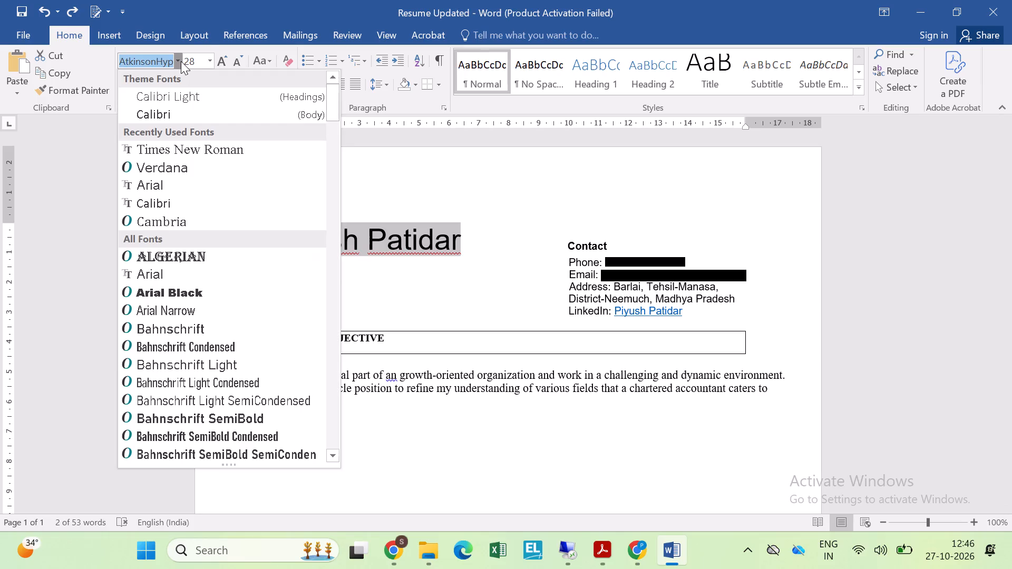
text(TI)
key(Return)
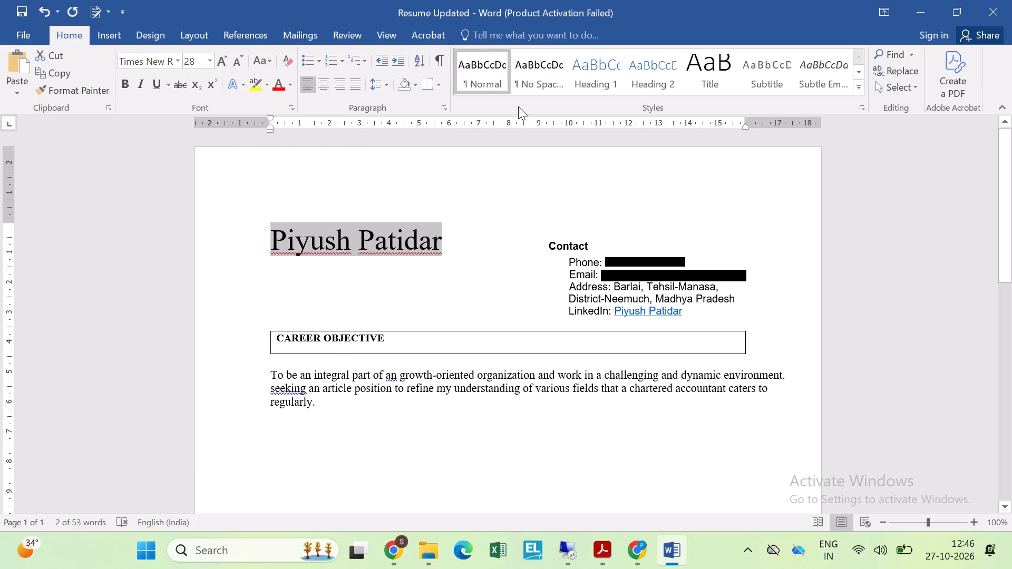
Insert two spaces before the Contact heading to shift it back in line with the contact details below.
click(559, 247)
key(Left)
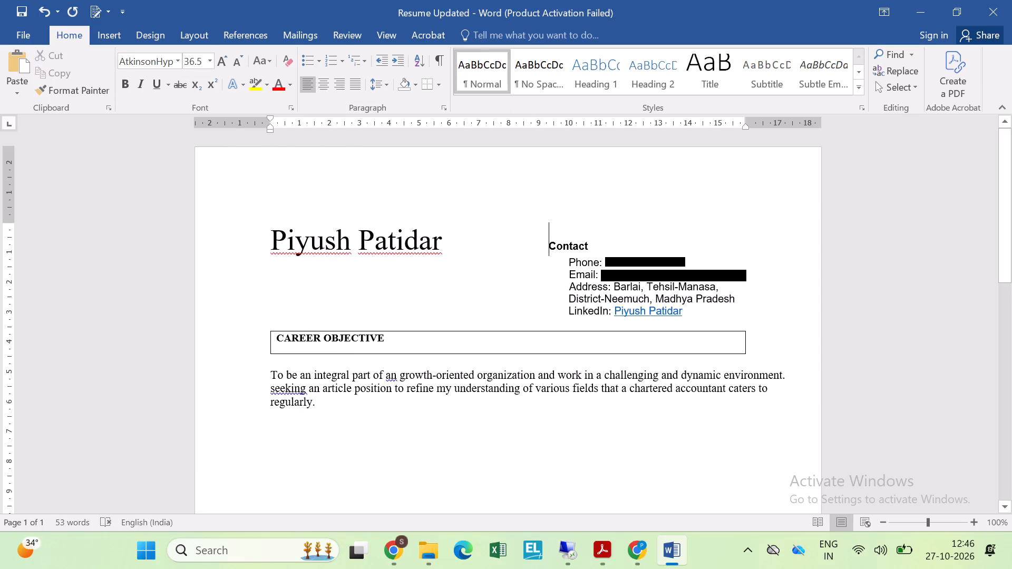
key(space)
key(space)
Delete one of the spaces just before the Contact heading.
key(shift+Down)
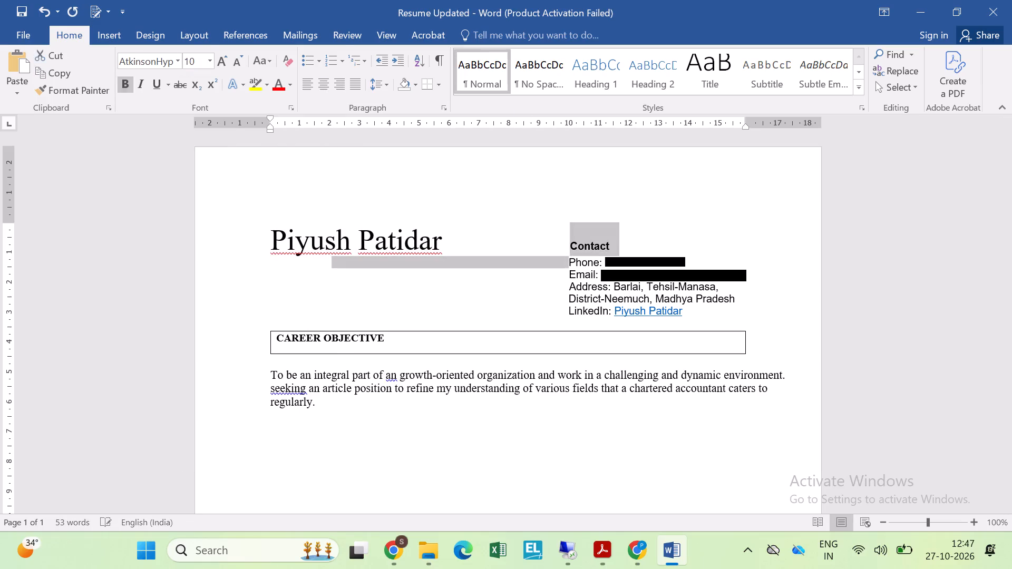
key(shift+Down)
key(shift+Down)
key(Right)
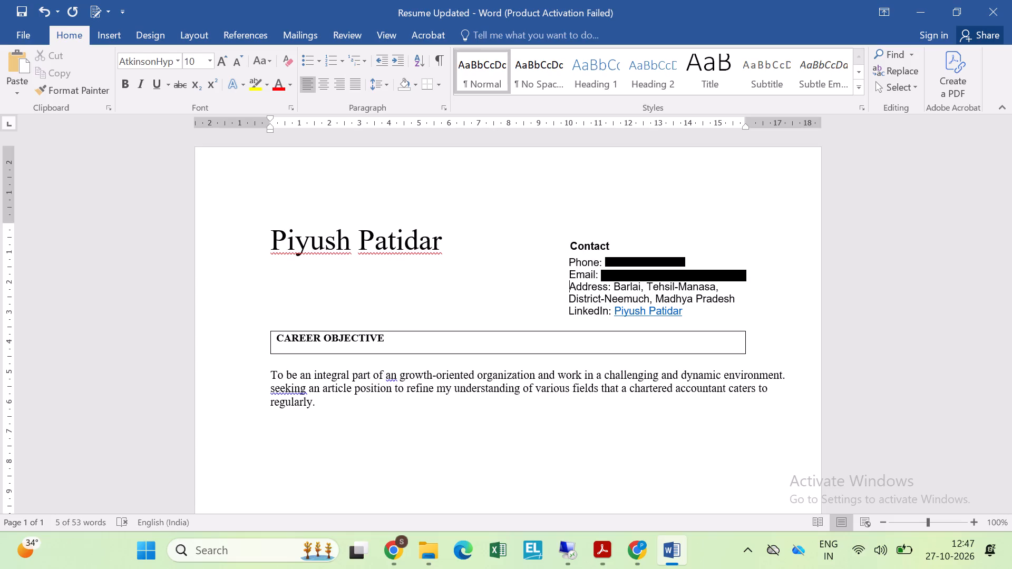
key(Up)
key(Up)
key(Up)
key(Up)
key(Down)
key(Up)
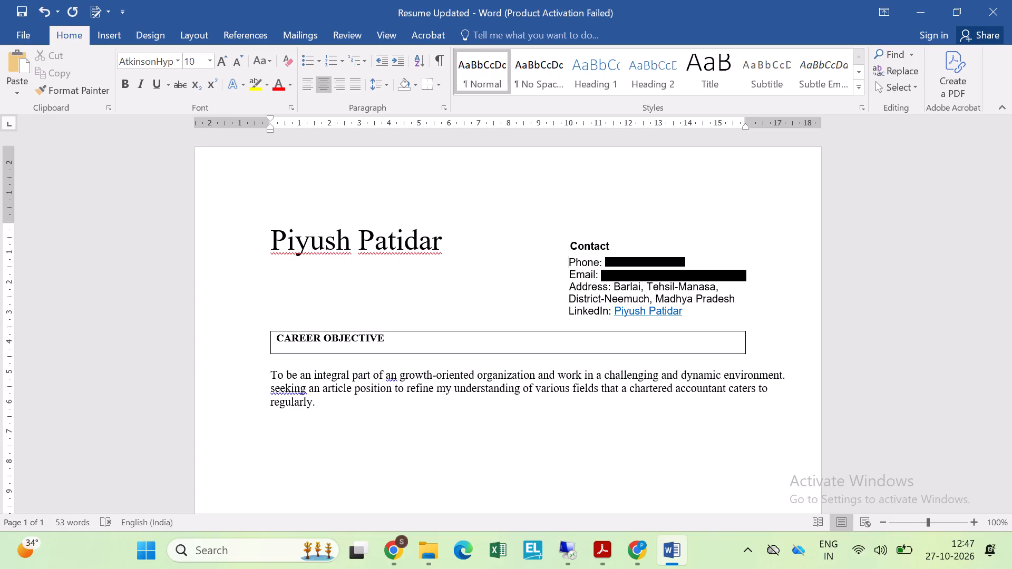
key(BackSpace)
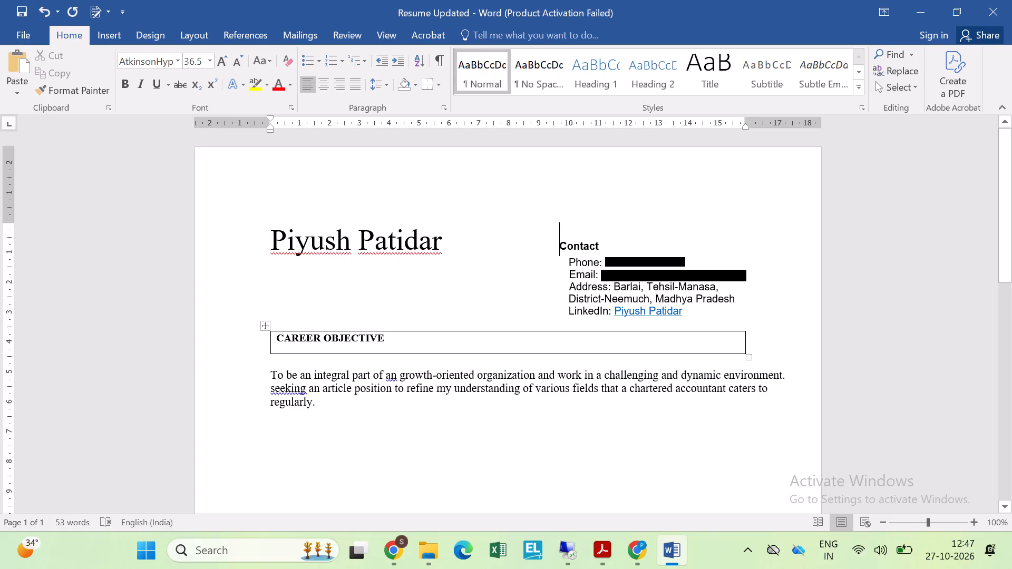
Set the font of the Contact heading and the contact details beneath it to Times New Roman.
key(shift+Down)
key(shift+Down)
key(shift+Down)
key(shift+Down)
key(shift+Down)
key(shift+Down)
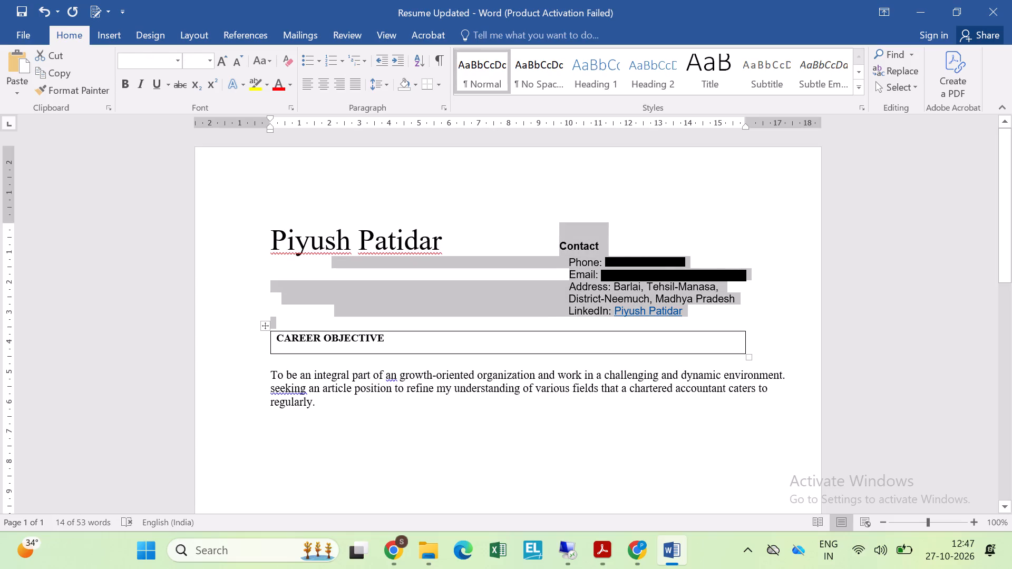
click(180, 61)
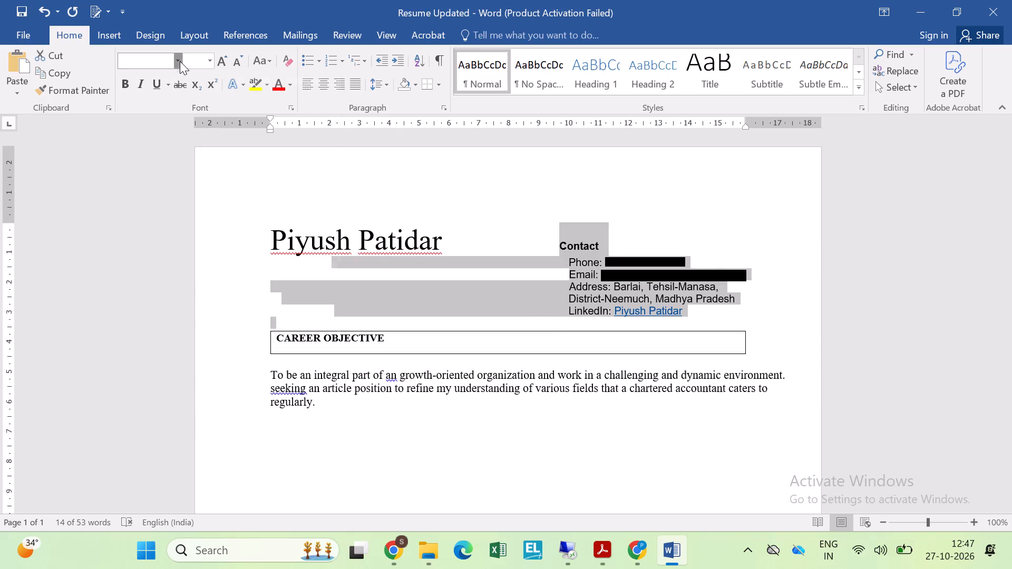
key(t)
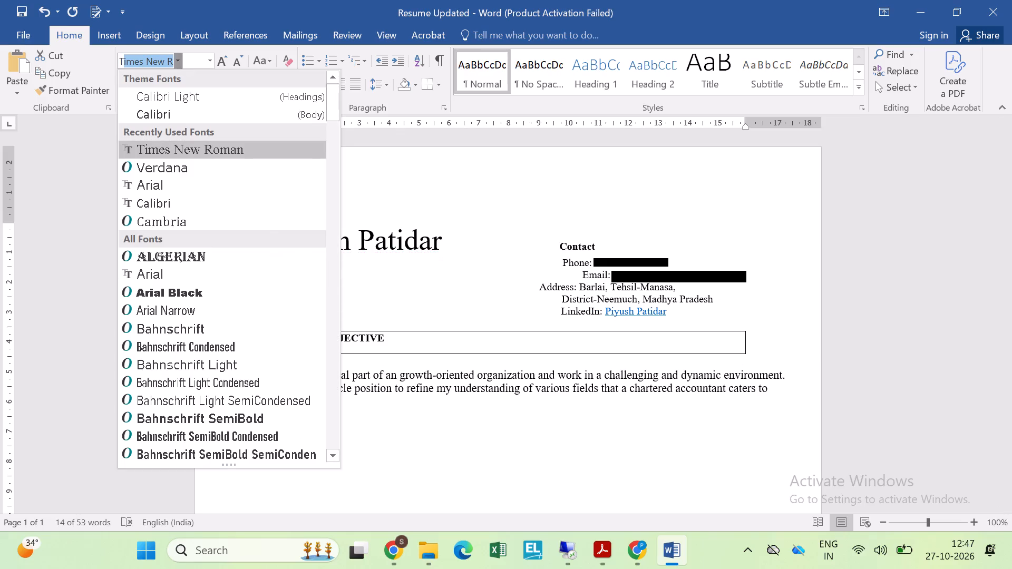
key(Return)
key(Right)
key(Right)
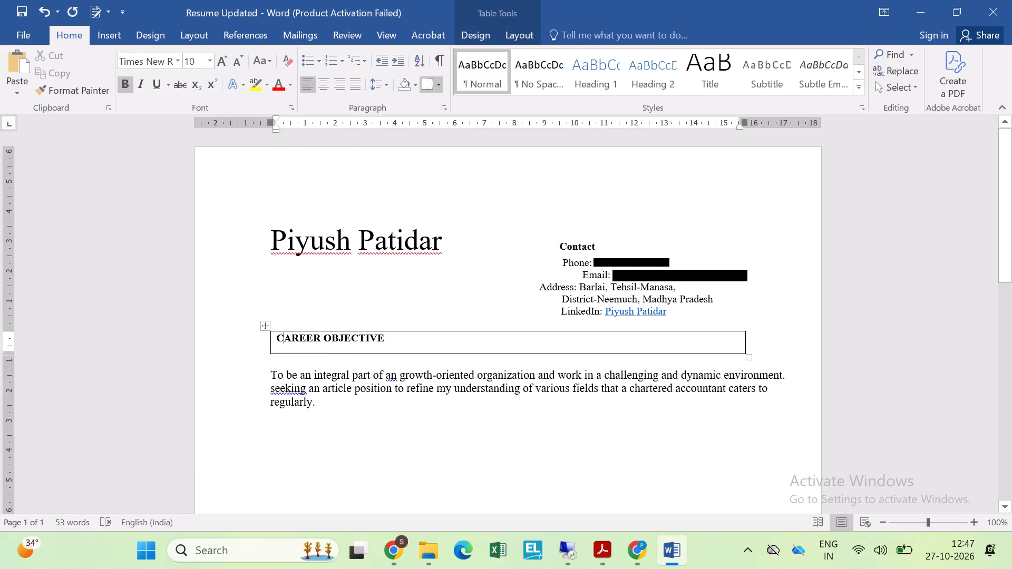
Insert one space before the Contact heading.
click(559, 244)
key(space)
Insert spaces before the Phone line to bring its start close to that of the Email line below.
key(Down)
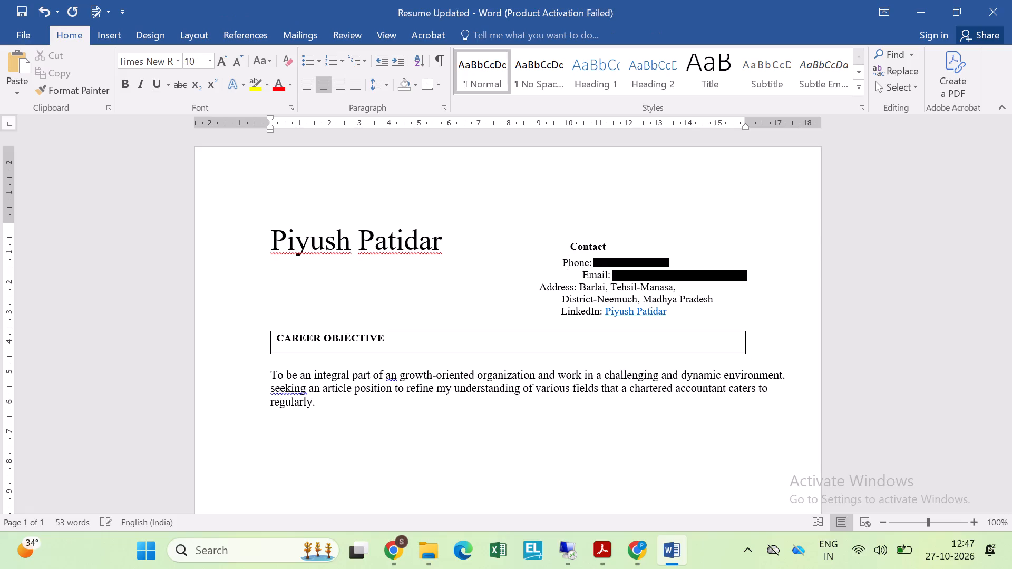
key(Left)
key(space)
key(space)
key(space)
key(space)
key(space)
key(space)
key(space)
key(space)
key(space)
key(space)
key(space)
key(space)
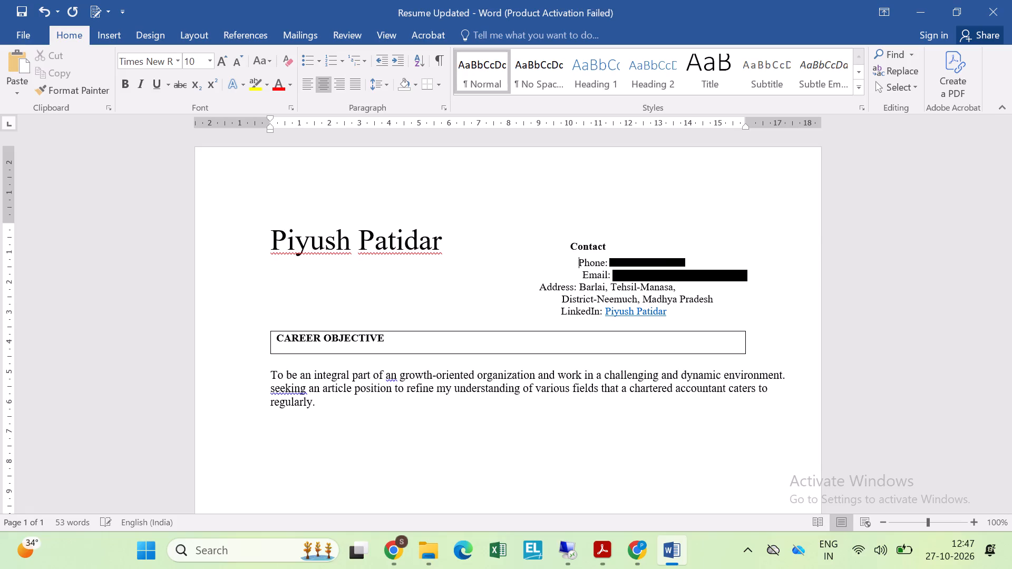
key(space)
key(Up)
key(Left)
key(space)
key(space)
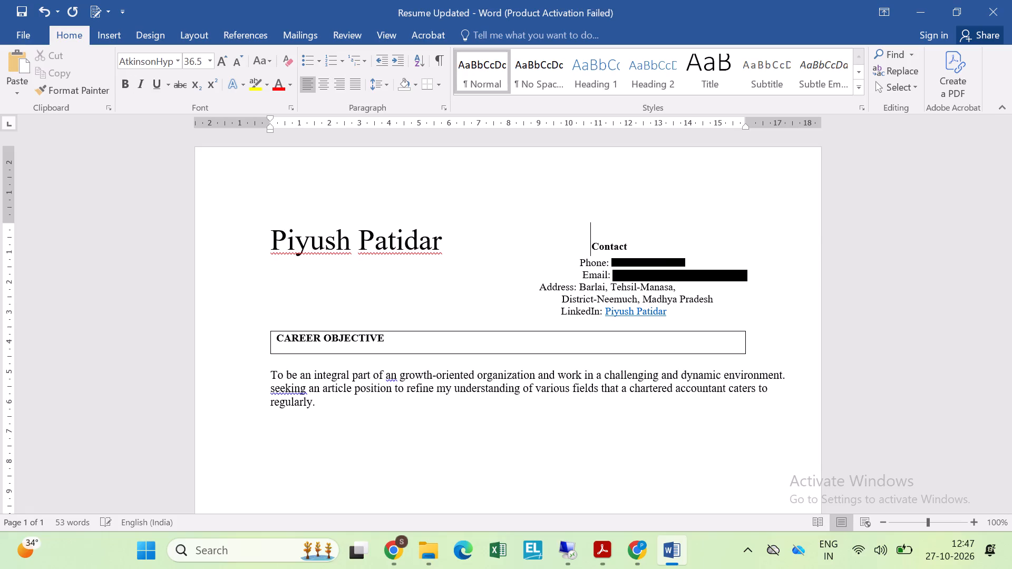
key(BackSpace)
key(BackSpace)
Insert one more space before the Contact heading to align it with the start of the Phone line.
key(Down)
key(Right)
key(Right)
key(Right)
key(Right)
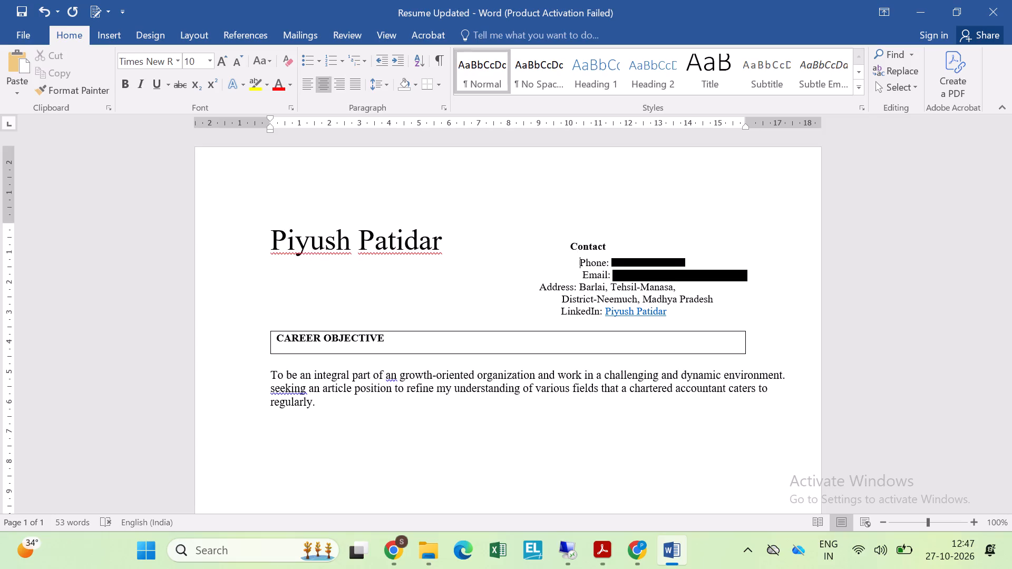
key(Up)
key(Left)
key(space)
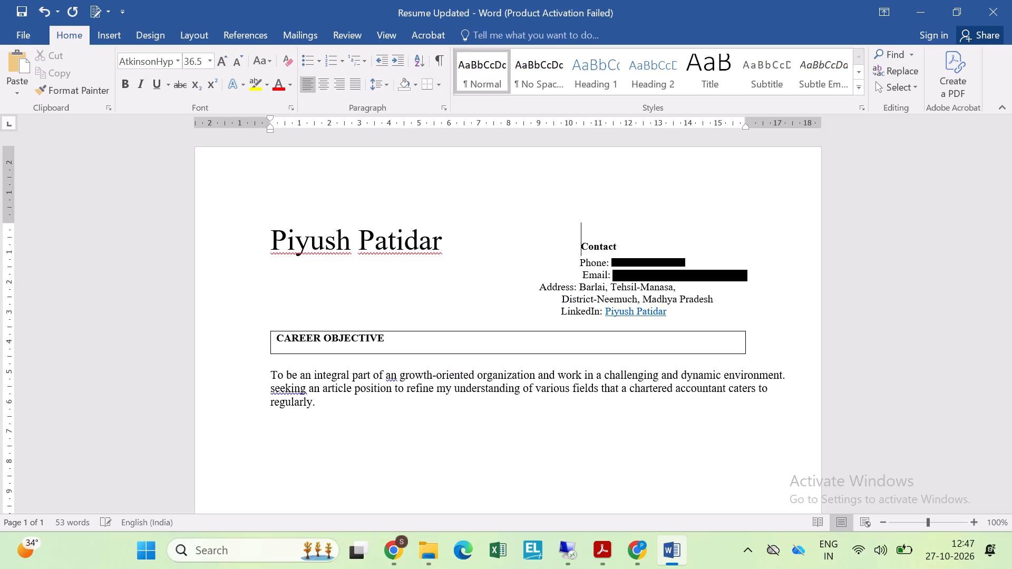
Insert spaces before the first Address line to align it with the Contact heading and Email line.
key(Down)
key(Down)
key(Up)
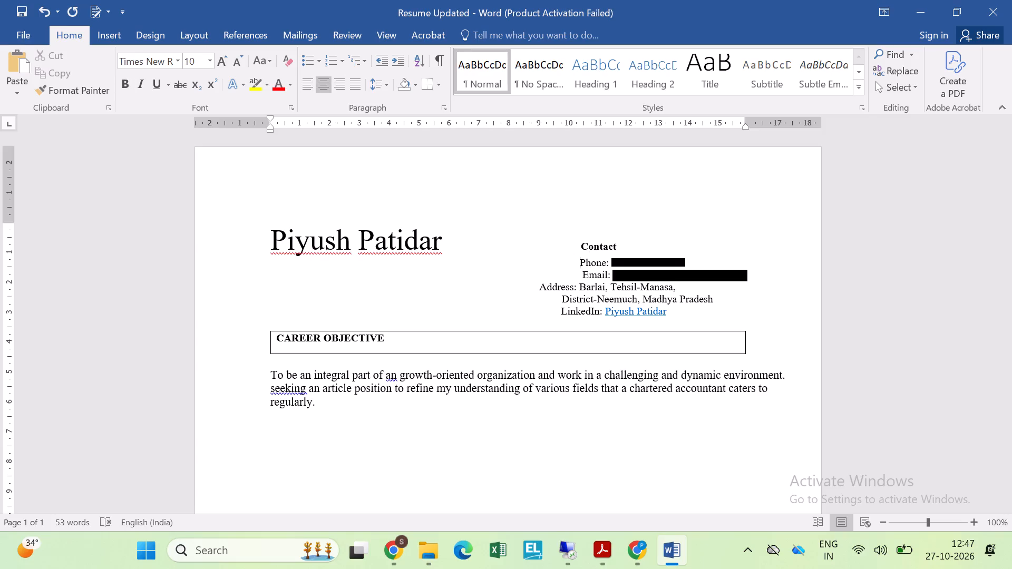
key(Down)
key(Down)
key(Left)
key(Left)
key(Left)
key(Left)
key(Left)
key(Left)
key(Left)
key(Left)
key(Left)
key(Left)
key(Left)
key(Left)
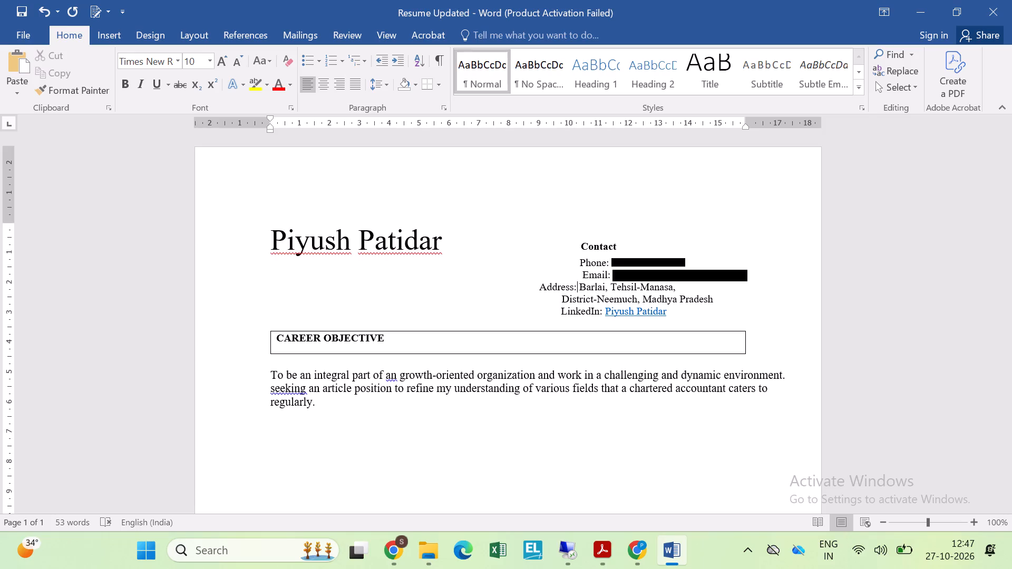
key(Right)
key(Right)
key(Right)
key(space)
key(space)
key(space)
key(space)
key(space)
key(space)
key(space)
key(space)
key(space)
key(space)
key(space)
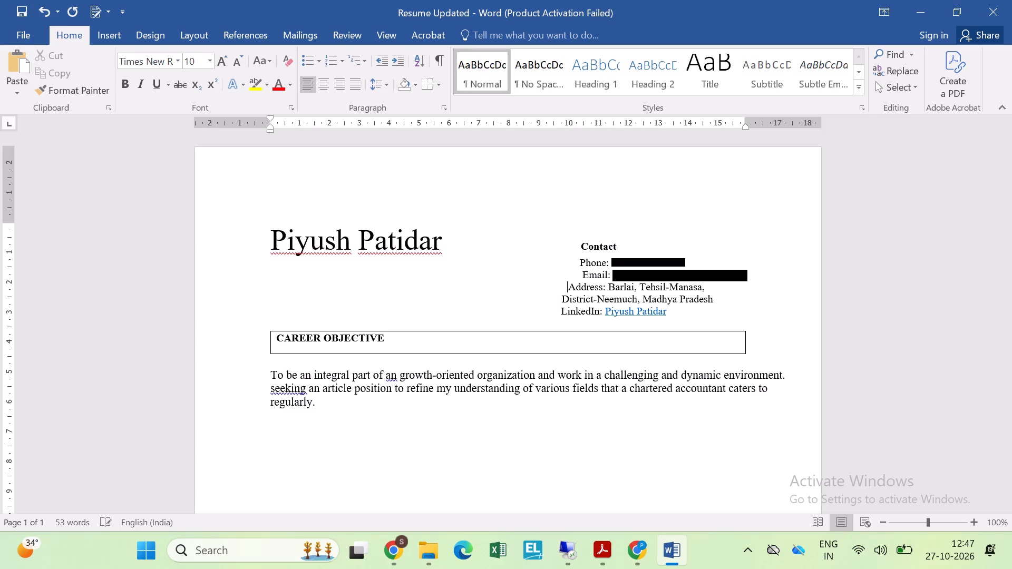
key(space)
key(space)
key(space)
key(space)
key(space)
key(space)
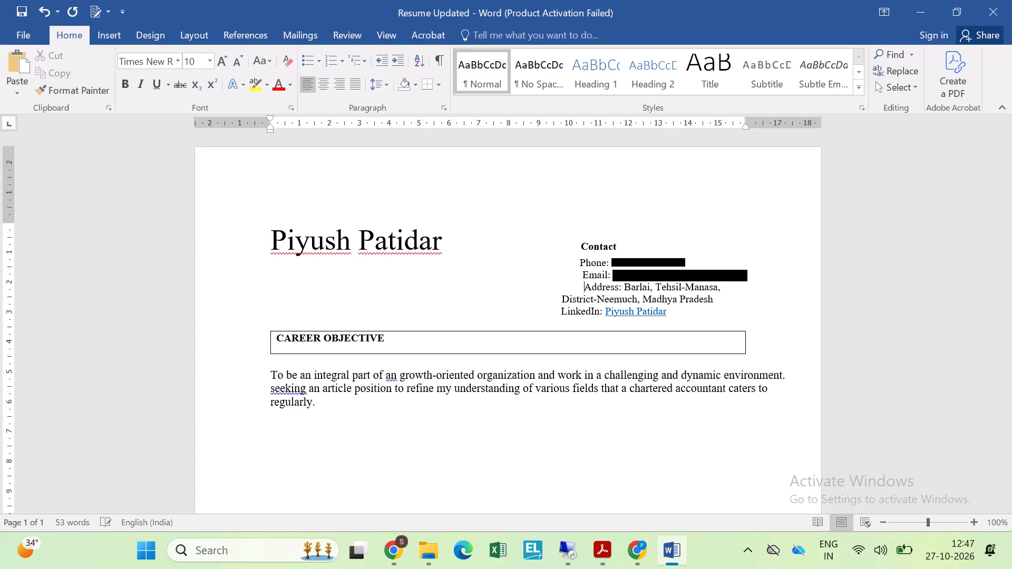
key(backslash)
key(BackSpace)
key(BackSpace)
Insert spaces before the second address line to align it with the Address line above.
key(Down)
key(Left)
key(Left)
key(Left)
key(Left)
key(Left)
key(Left)
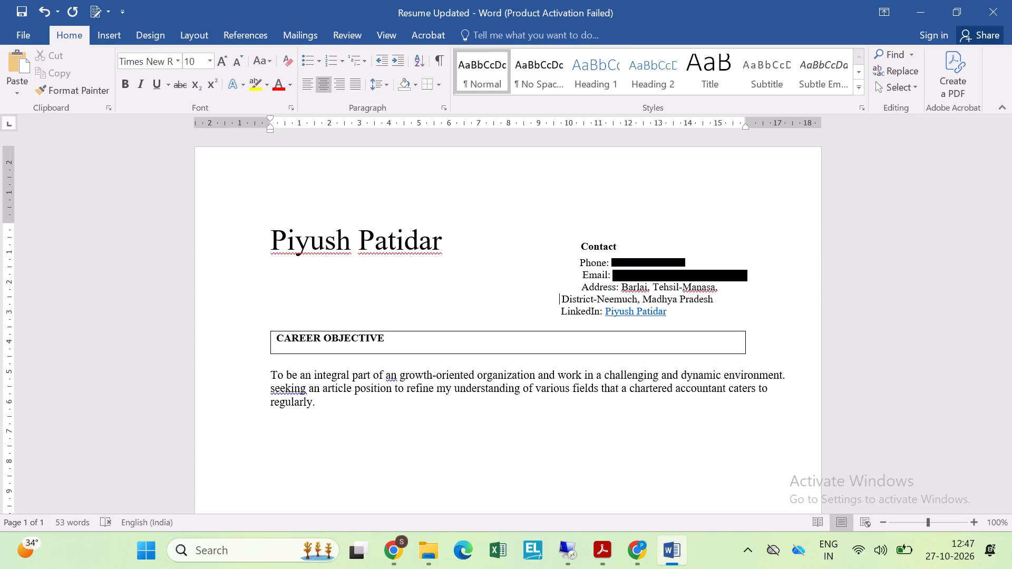
key(Right)
key(space)
key(Down)
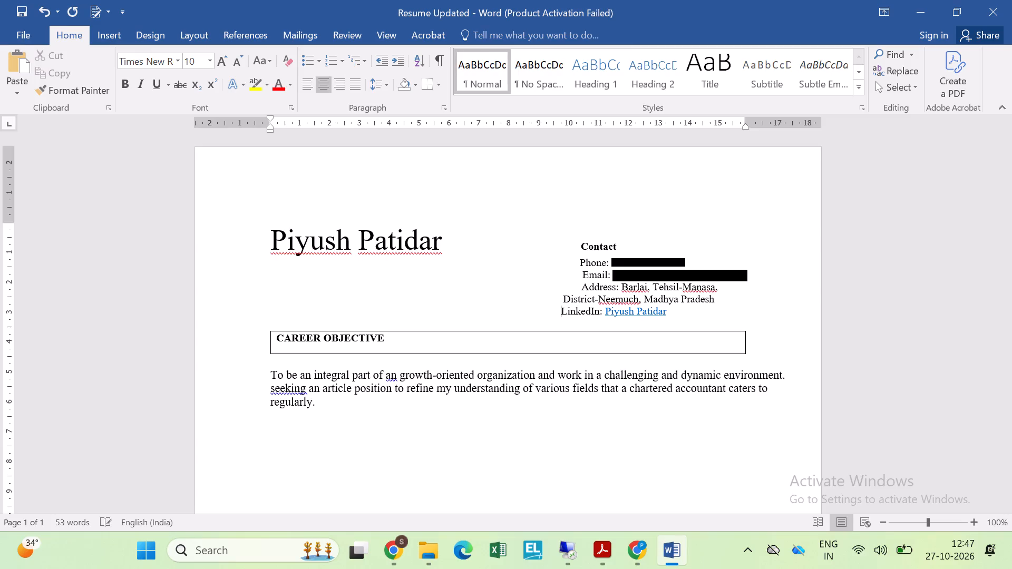
key(Up)
key(space)
key(space)
key(space)
key(space)
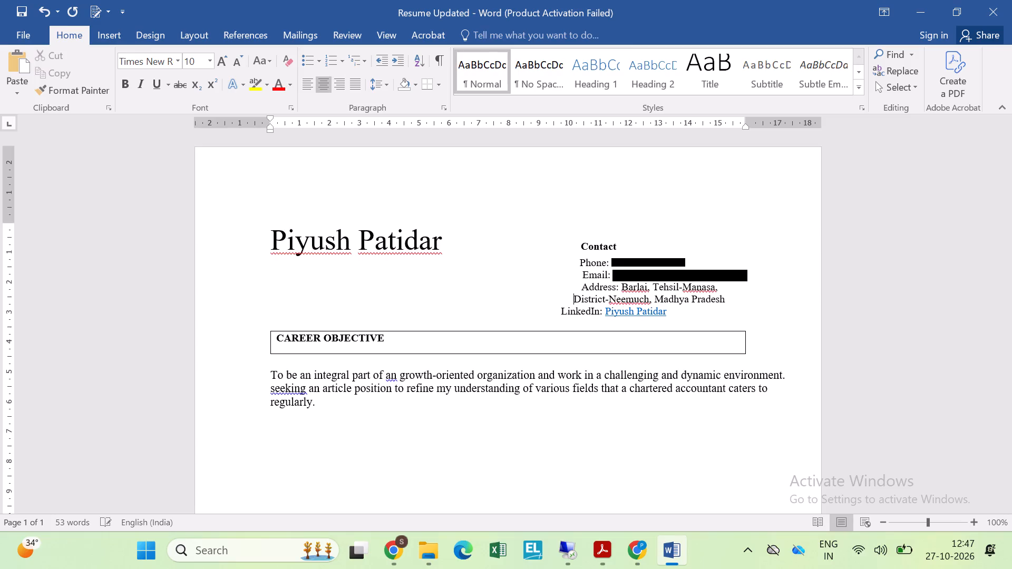
key(space)
key(space)
key(space)
key(space)
key(space)
key(space)
Insert spaces before the LinkedIn line to align it with the address lines above.
key(Down)
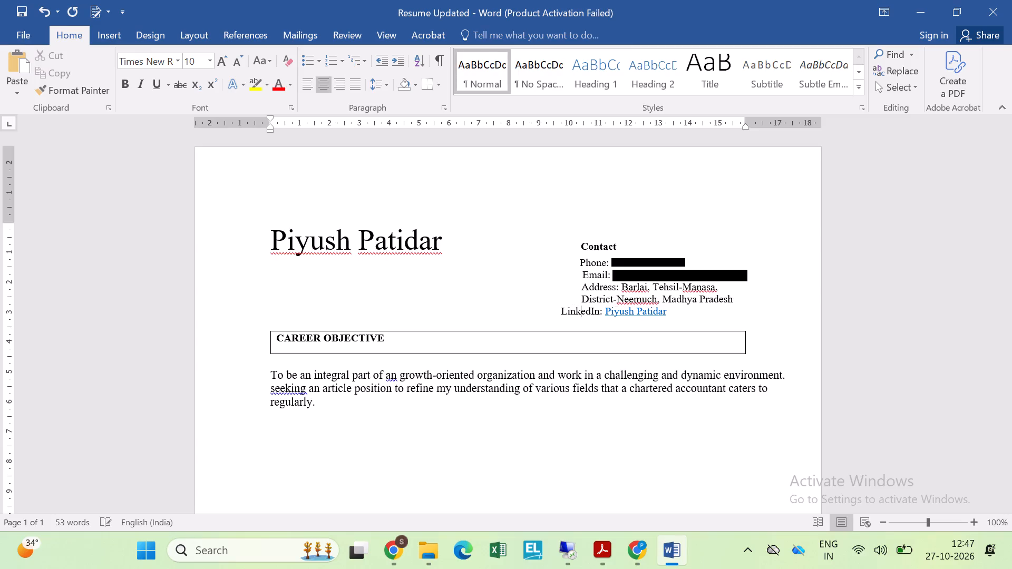
key(Left)
key(Left)
key(Left)
key(Left)
key(Left)
key(Right)
key(space)
key(space)
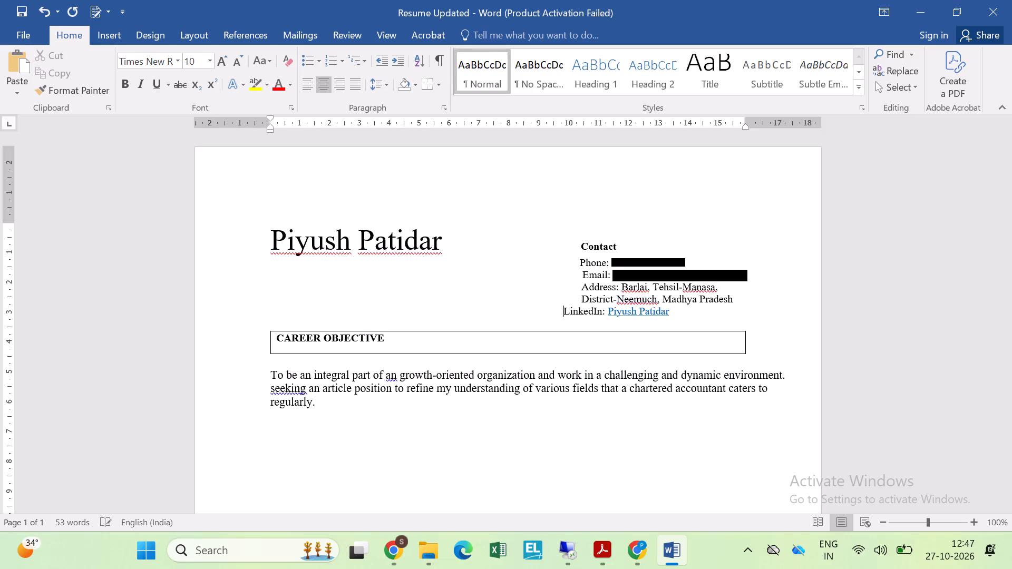
key(space)
key(space)
key(space)
key(space)
key(space)
key(space)
key(space)
key(space)
key(space)
key(space)
key(space)
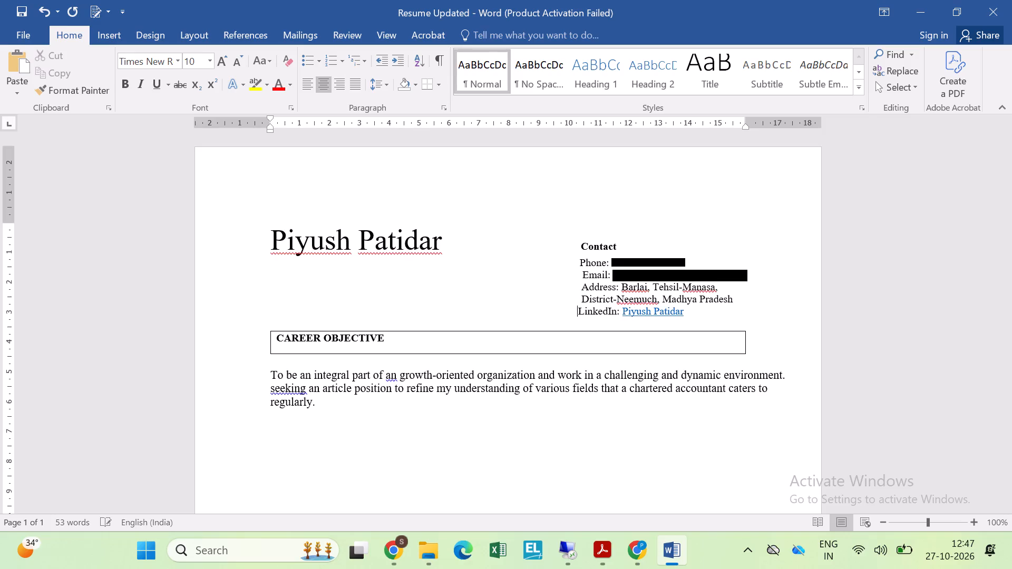
key(space)
key(space)
key(space)
Save the resume document.
key(Up)
key(Up)
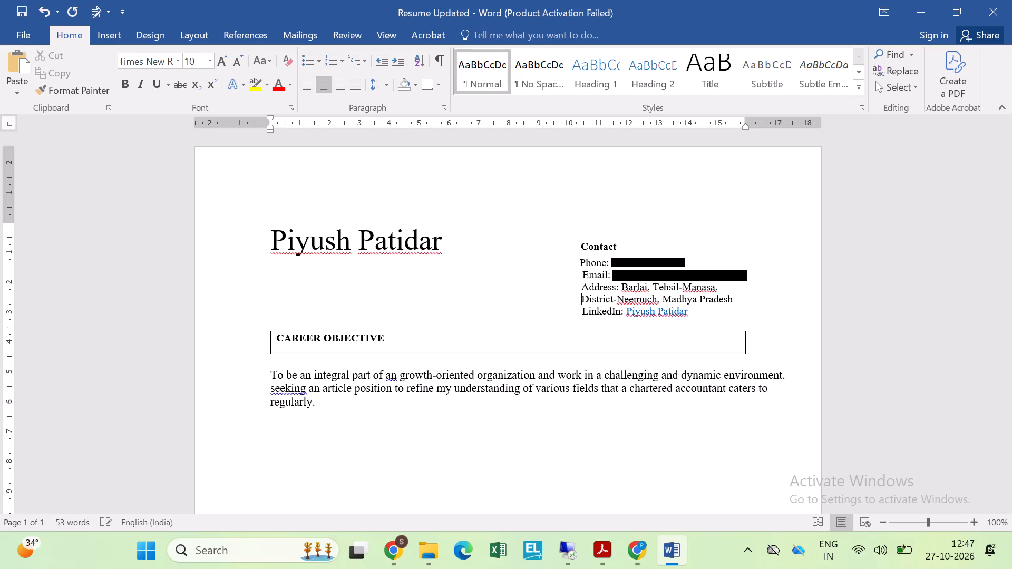
key(Up)
key(Up)
key(Up)
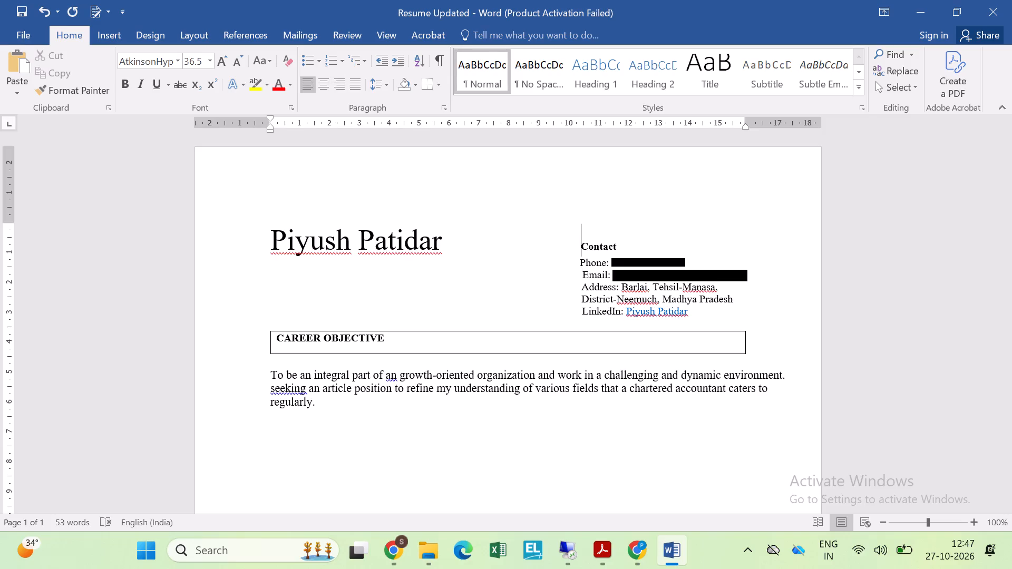
key(Down)
key(ctrl+s)
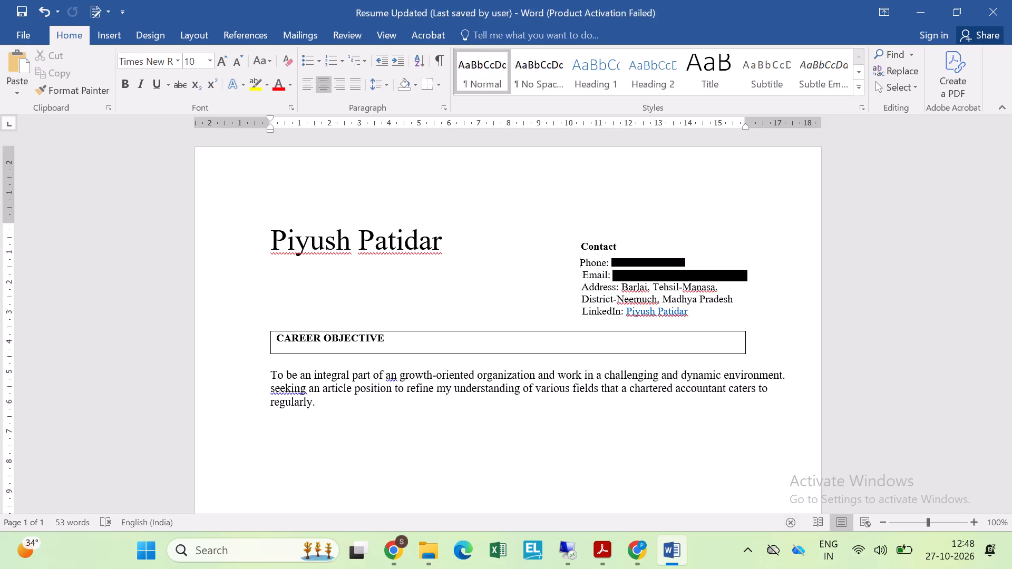
key(ctrl+s)
Replace the leading spacing of the Email line with spaces that align it with the Phone line under Contact.
key(Down)
key(BackSpace)
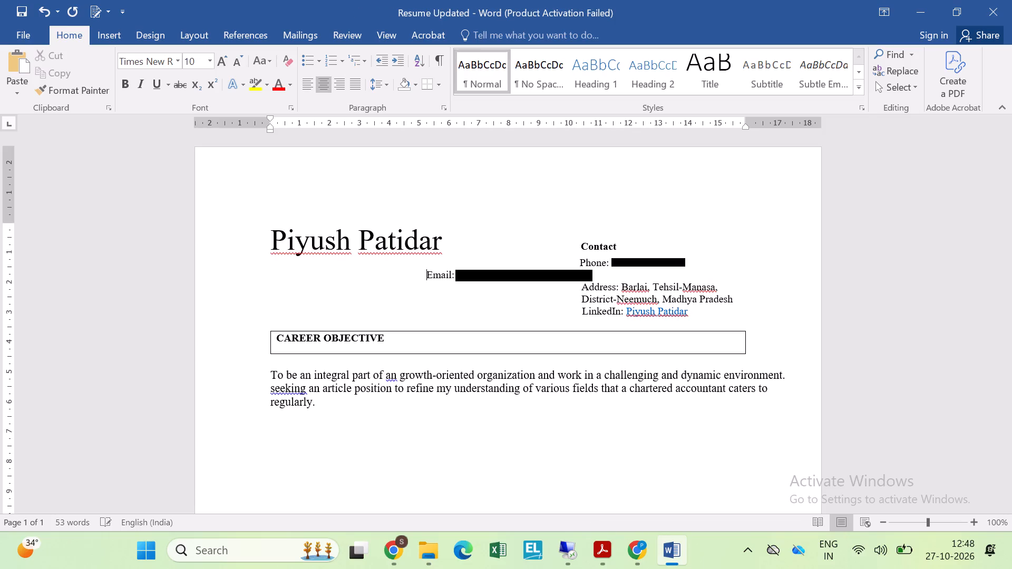
key(space)
key(space)
key(space)
key(space)
key(space)
key(space)
key(space)
key(space)
key(space)
key(space)
key(space)
key(space)
key(space)
key(space)
key(space)
key(space)
key(space)
key(space)
key(space)
key(space)
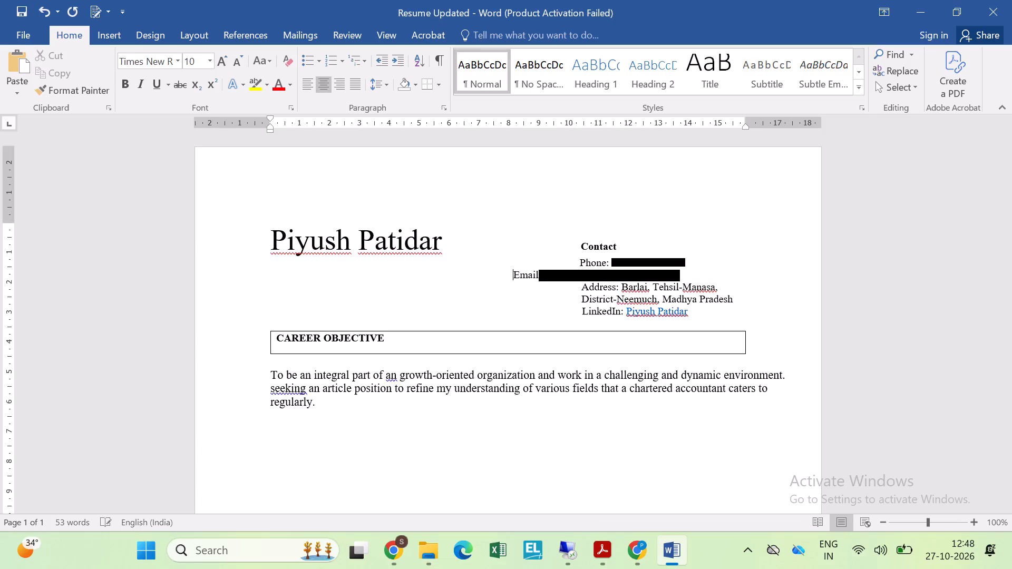
key(space)
key(space)
key(space)
key(space)
key(space)
key(space)
key(space)
key(space)
key(space)
key(space)
key(space)
key(space)
key(space)
key(space)
key(space)
key(space)
key(space)
key(space)
key(space)
key(space)
key(space)
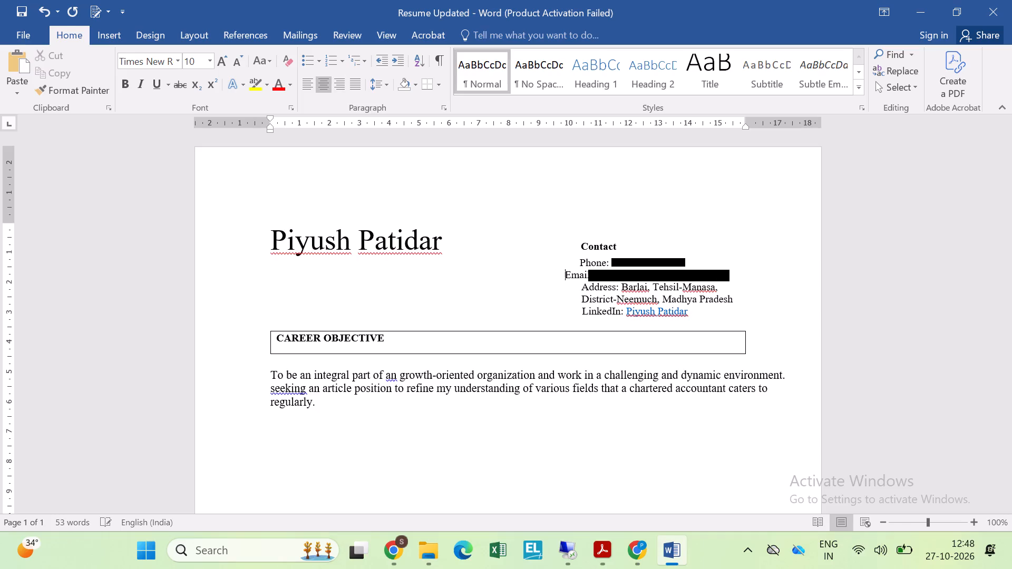
key(space)
key(space)
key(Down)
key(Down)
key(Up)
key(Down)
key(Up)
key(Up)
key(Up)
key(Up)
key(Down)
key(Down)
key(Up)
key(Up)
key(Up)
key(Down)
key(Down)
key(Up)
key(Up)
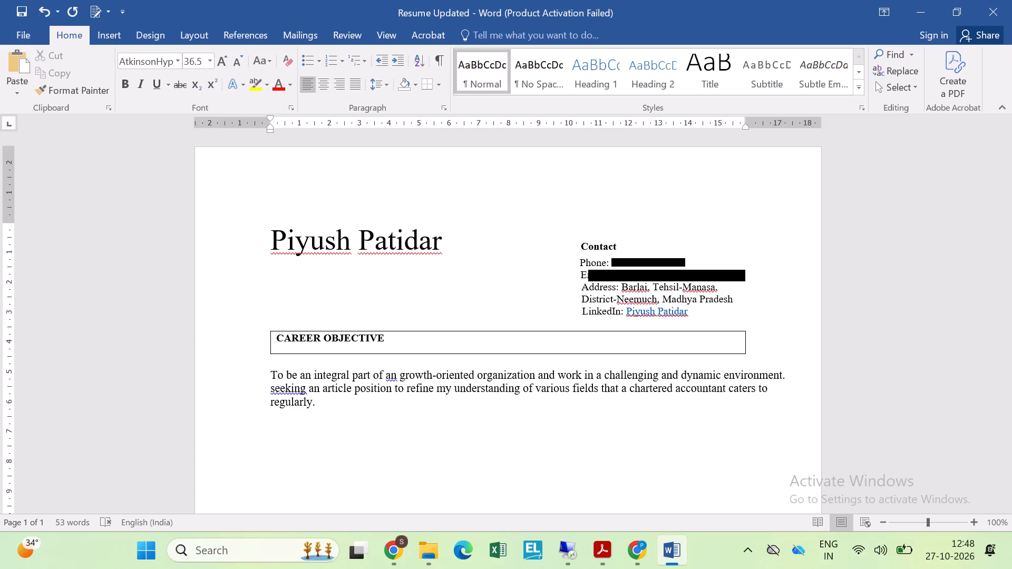
Save the resume document.
key(ctrl+s)
Apply the Times New Roman font to the Contact heading.
key(Down)
key(Up)
key(Down)
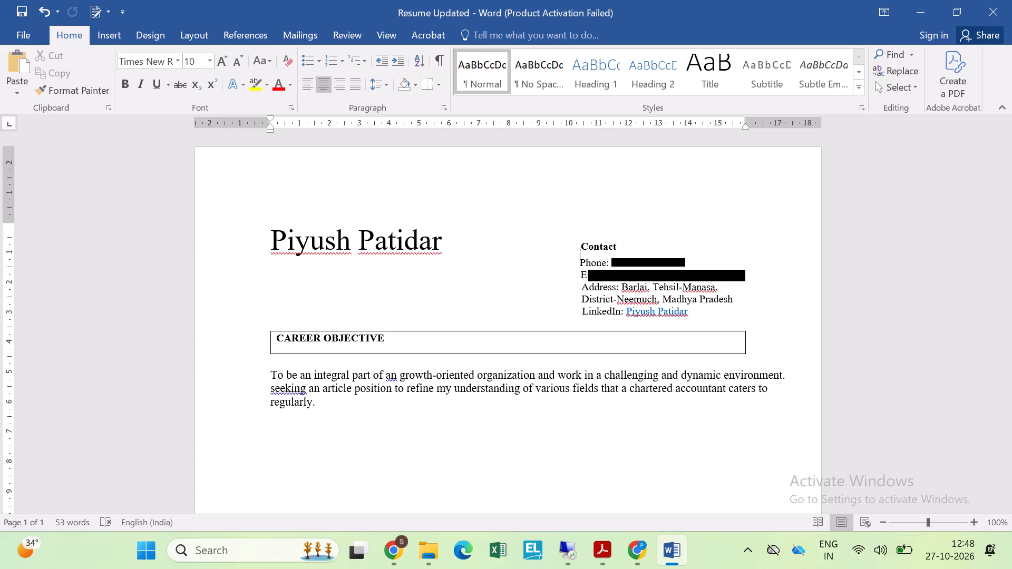
key(Up)
key(shift+Right)
key(shift+Right)
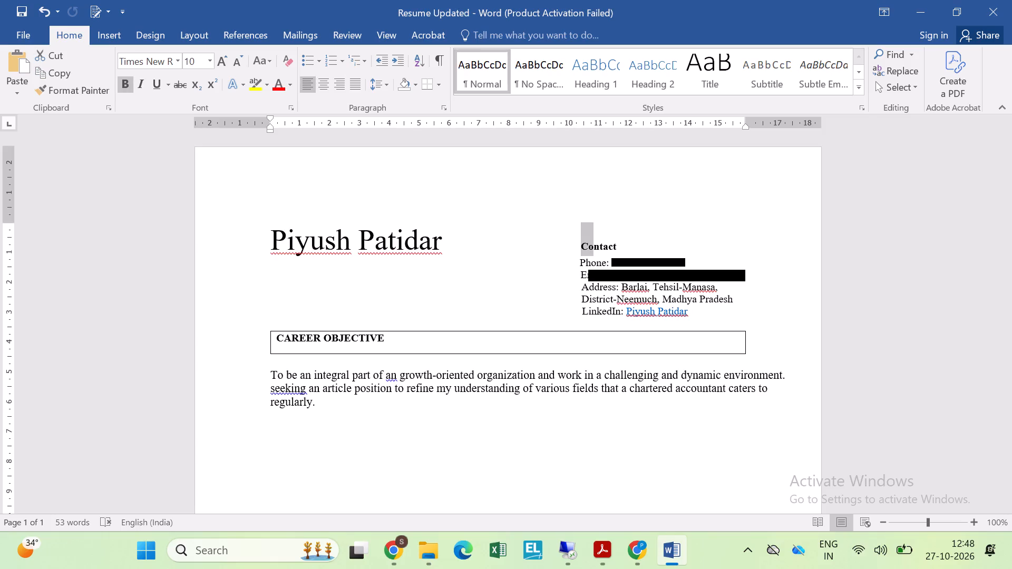
key(shift+Right)
key(shift+Right)
key(shift+Right)
key(shift+Right)
key(shift+Right)
text(TI)
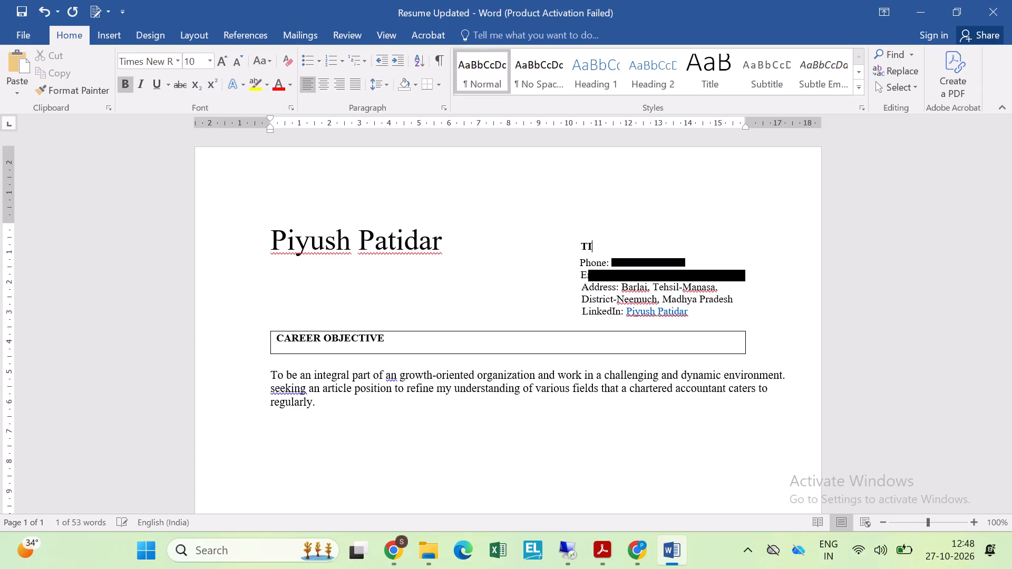
key(Escape)
key(ctrl+z)
key(ctrl+z)
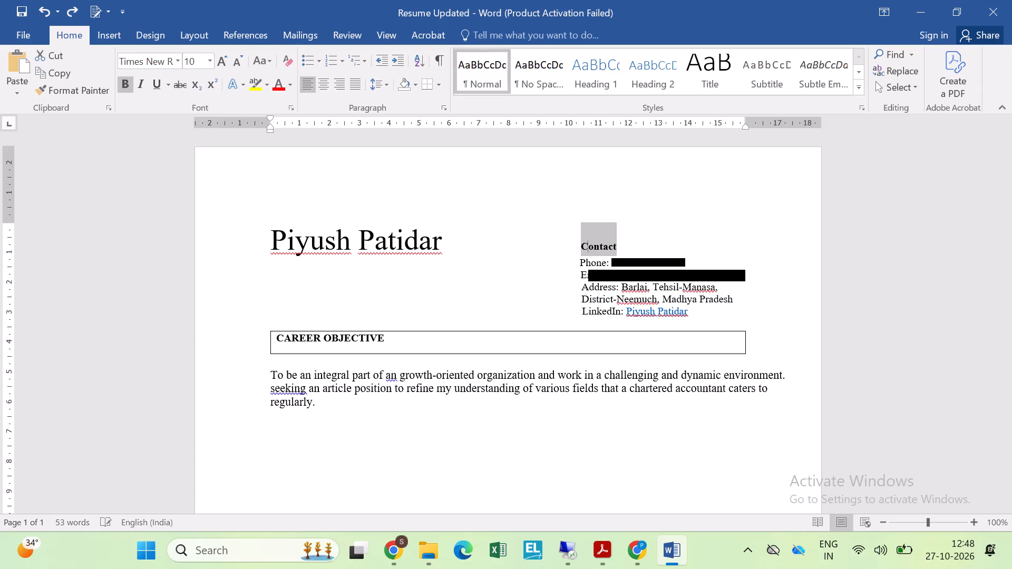
click(176, 62)
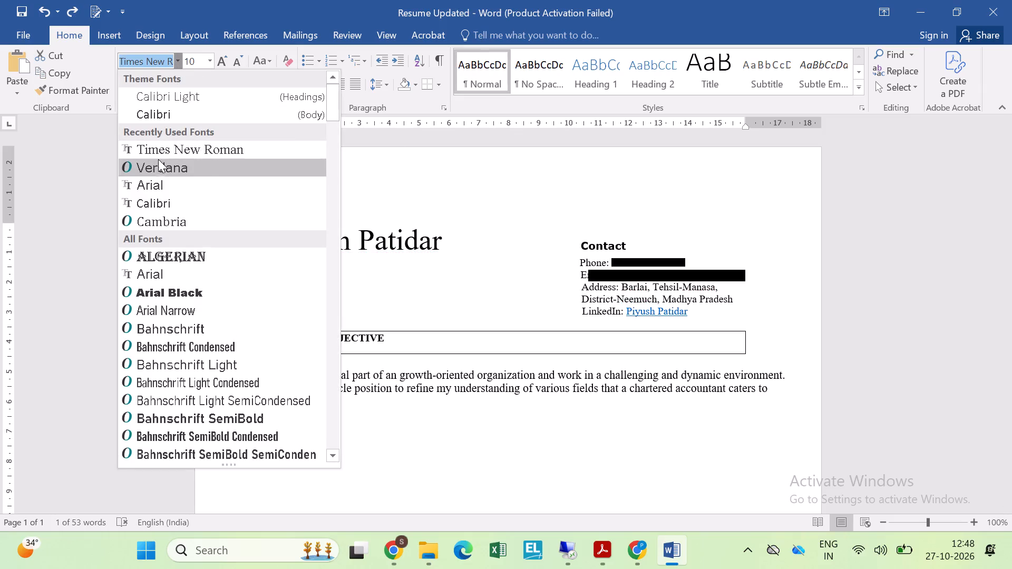
click(163, 151)
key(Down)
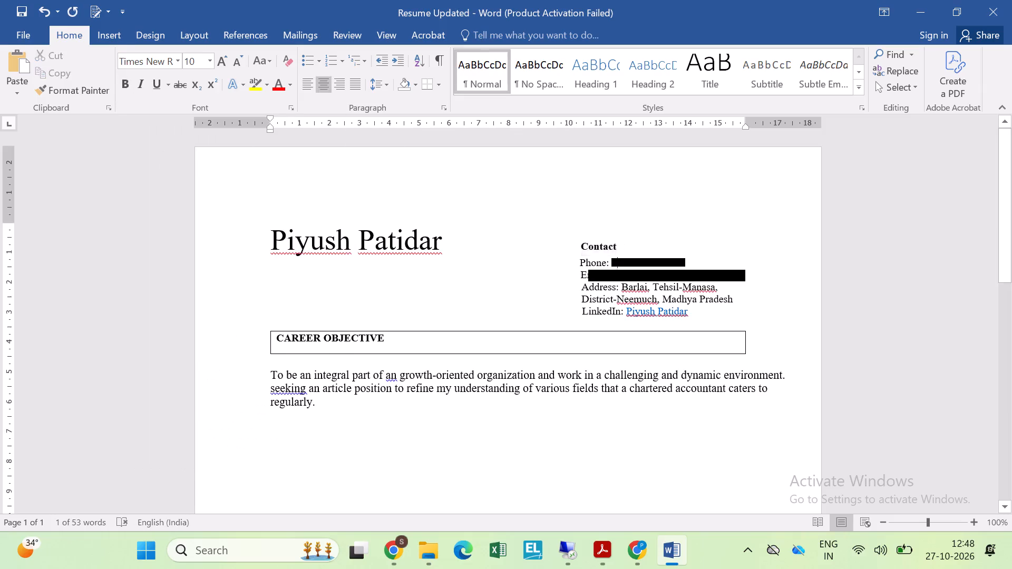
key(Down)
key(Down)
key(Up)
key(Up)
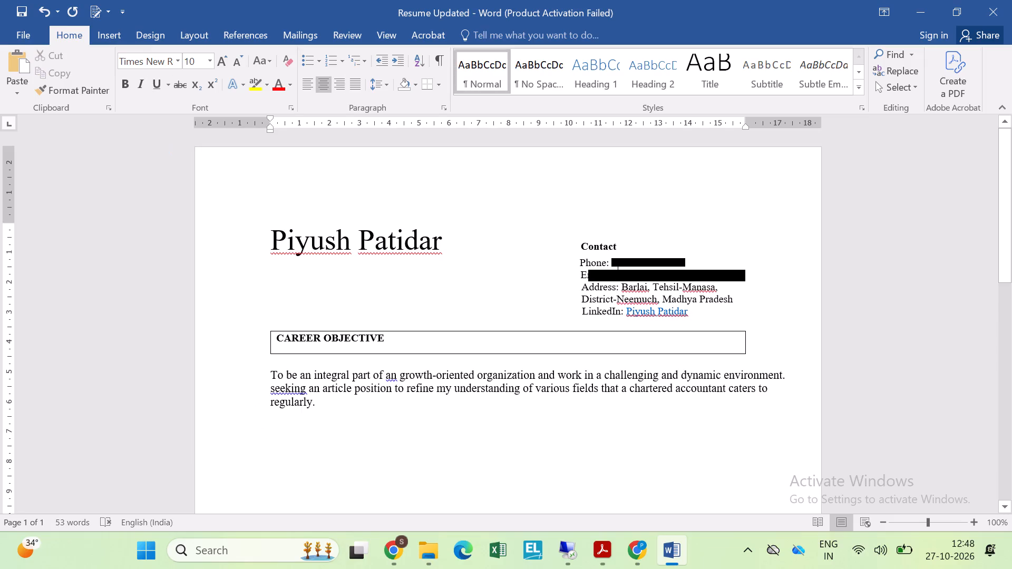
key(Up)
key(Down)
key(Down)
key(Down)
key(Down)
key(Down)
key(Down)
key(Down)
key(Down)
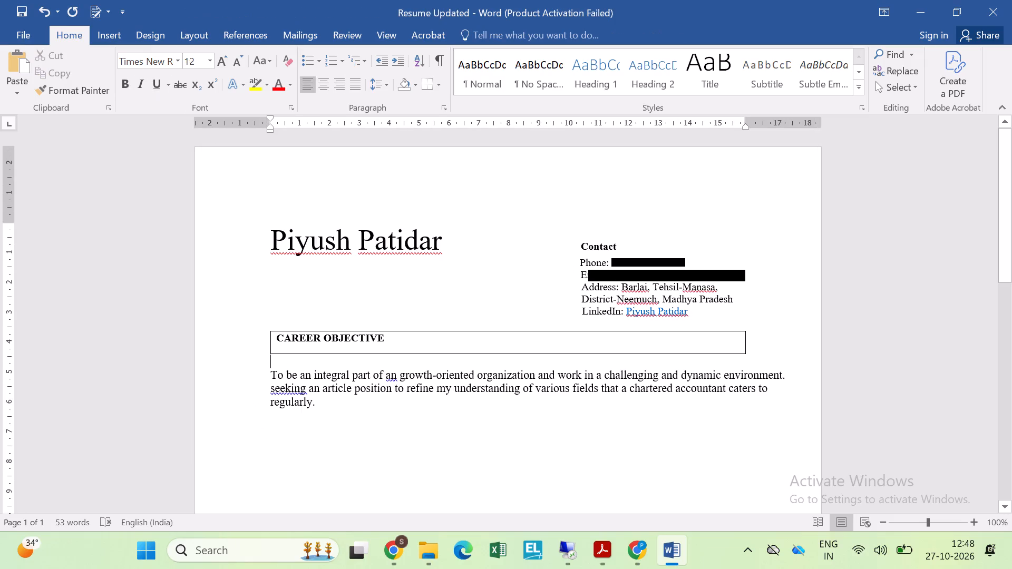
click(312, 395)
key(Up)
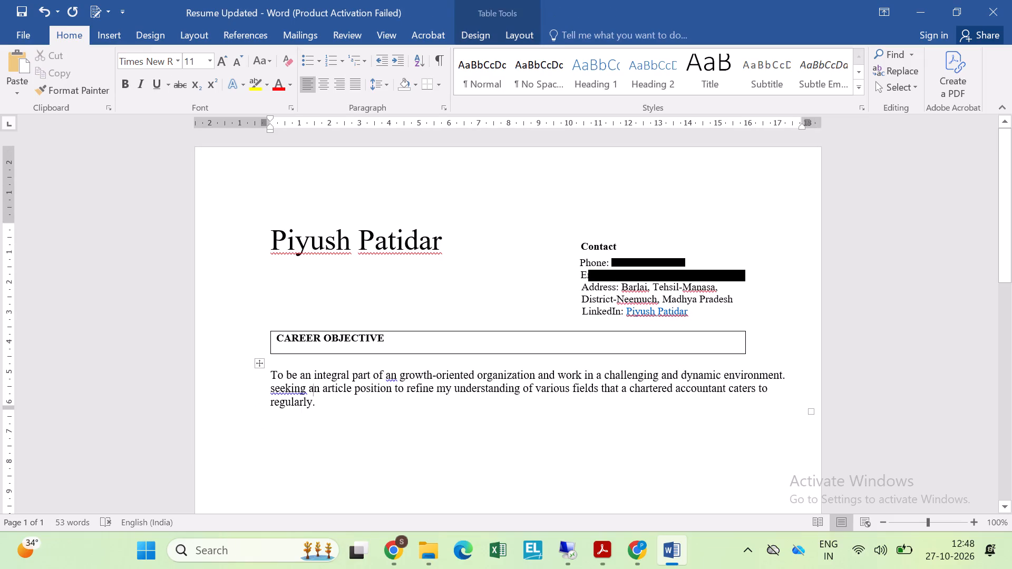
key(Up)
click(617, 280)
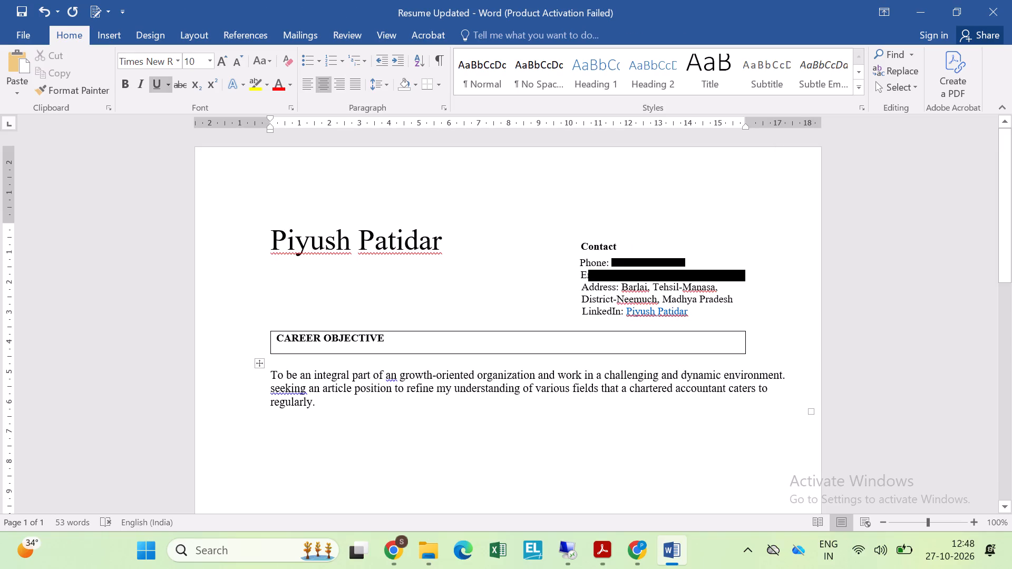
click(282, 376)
Save the resume document.
key(ctrl+s)
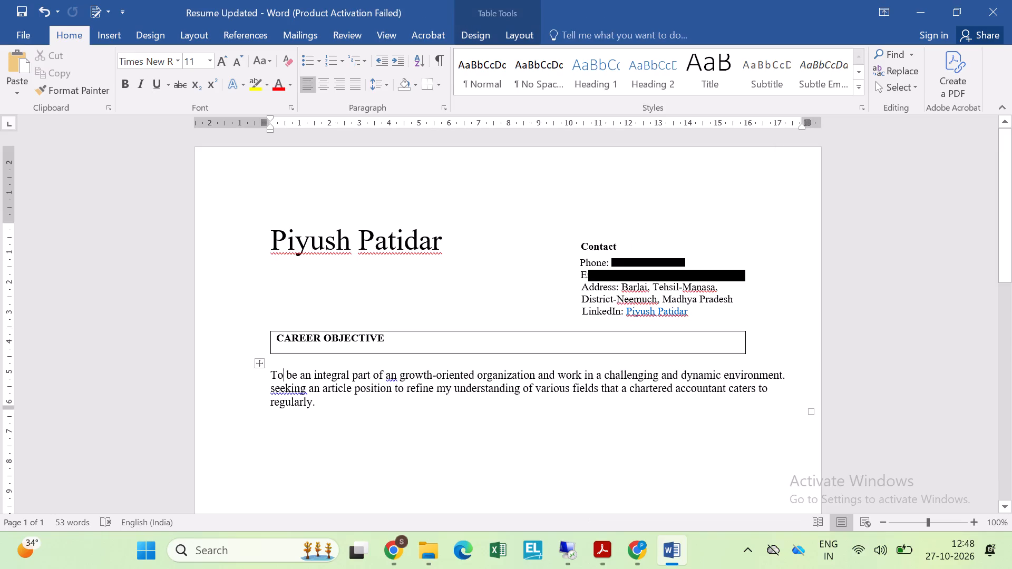
Add two blank lines after the career objective paragraph.
click(326, 406)
key(Return)
key(Return)
Switch to Adobe Acrobat and review the education, skills and achievements sections of the candidate's resume PDF.
key(alt+Tab)
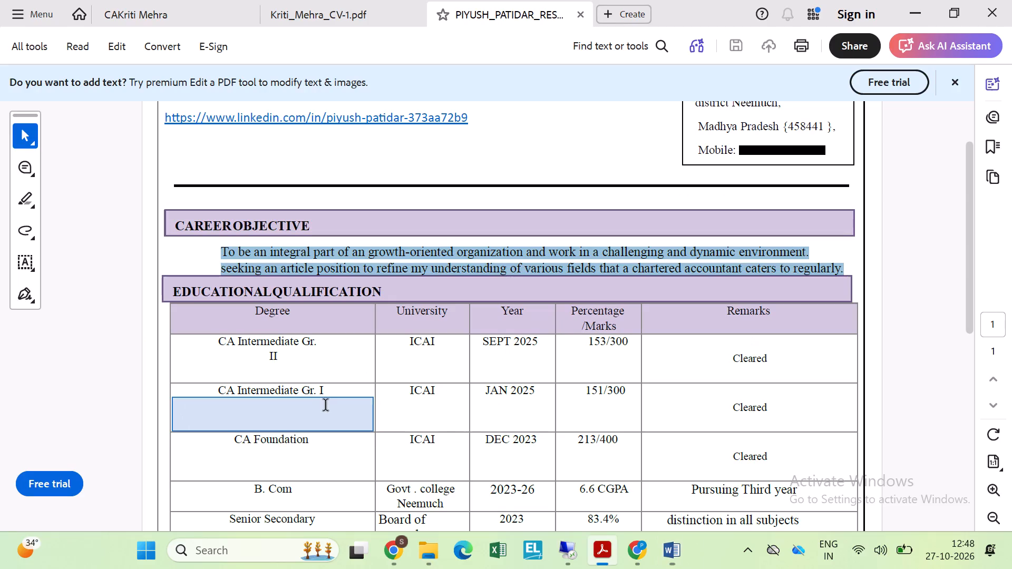
scroll(328, 362, down, 7)
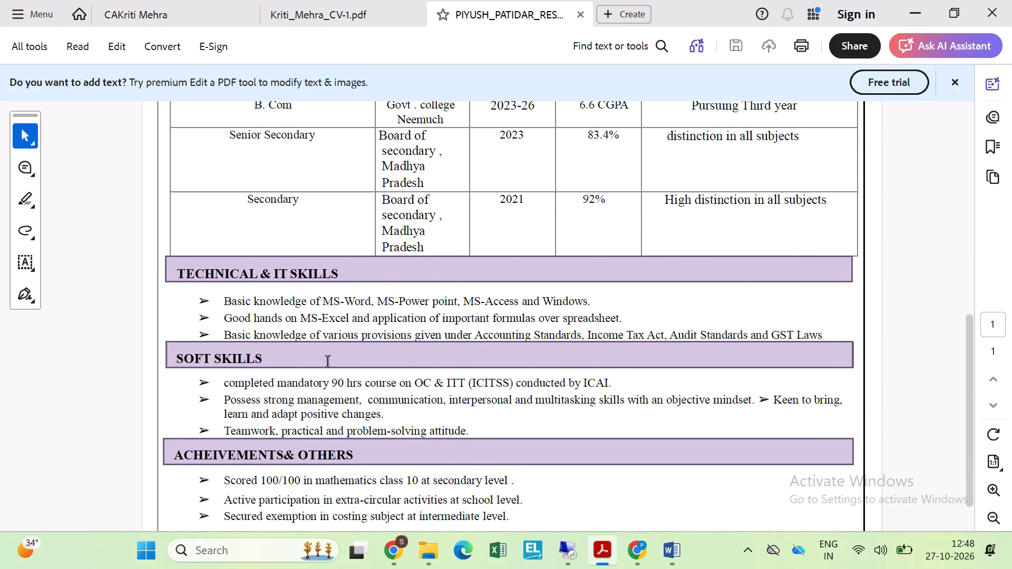
scroll(328, 362, down, 2)
click(194, 0)
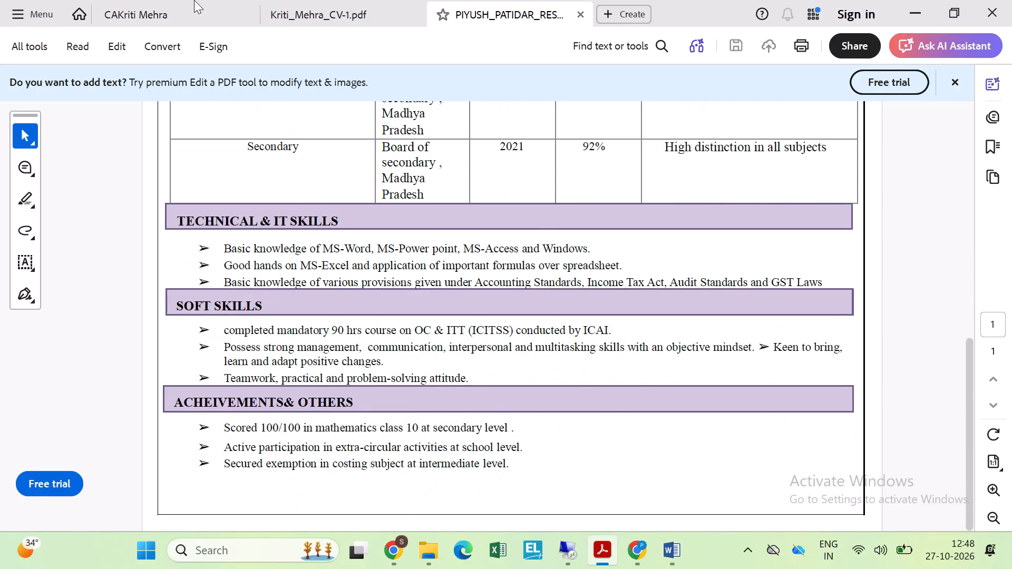
scroll(343, 317, up, 3)
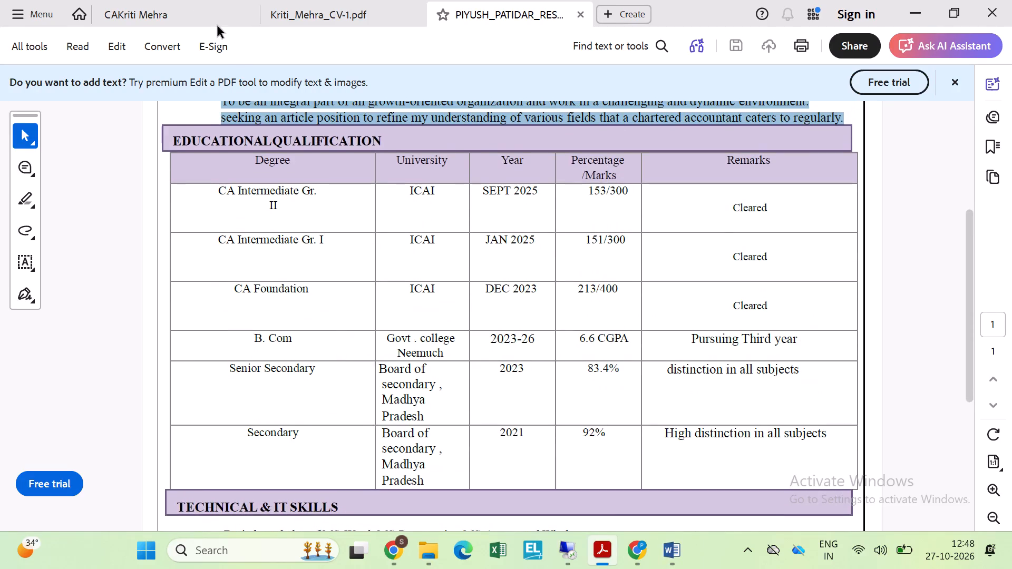
Examine the section layout of the reference chartered accountant's resume PDF, from Professional Summary through Core Skills.
click(215, 11)
scroll(380, 337, down, 1)
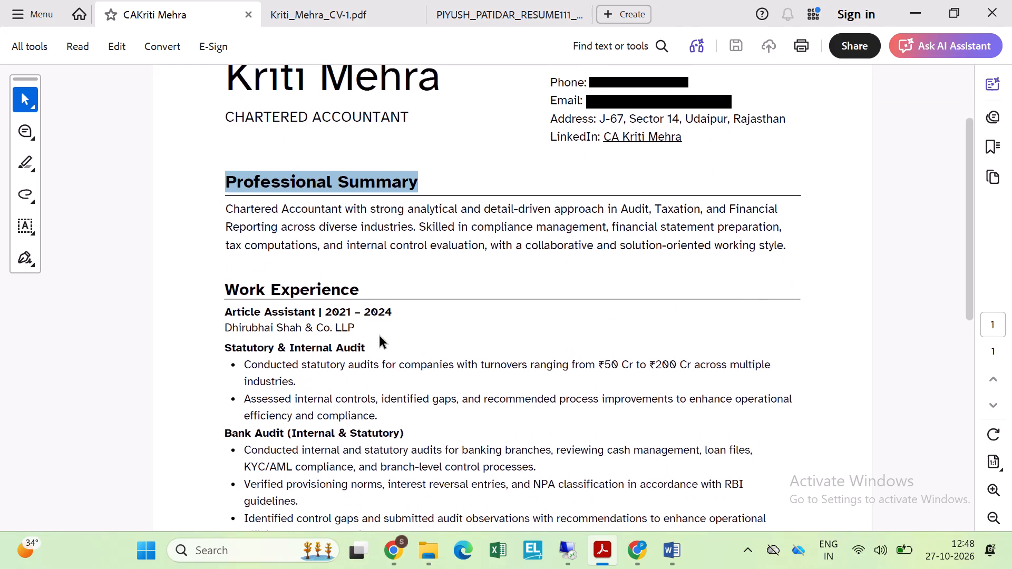
scroll(380, 337, down, 2)
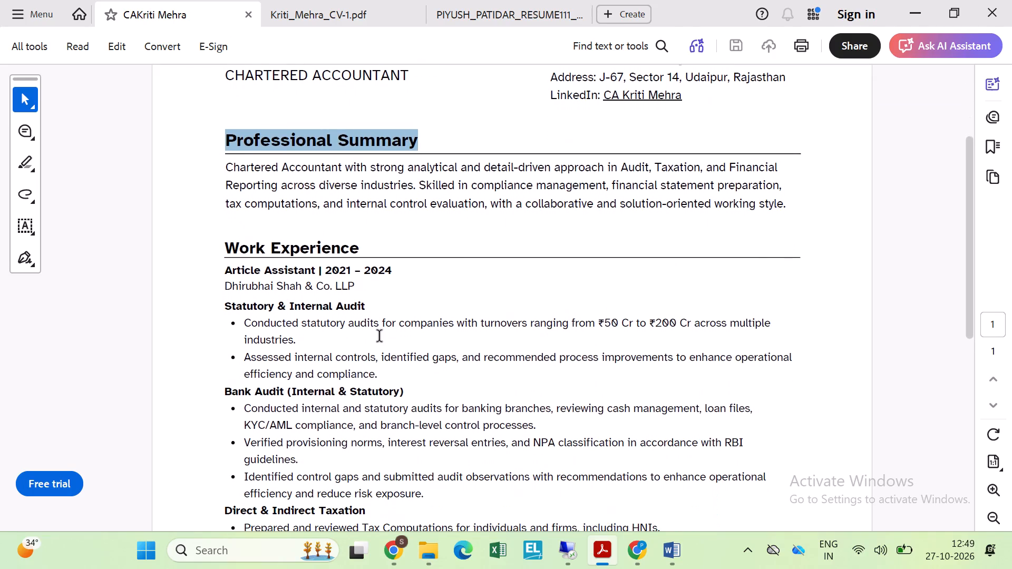
scroll(380, 337, down, 3)
scroll(380, 337, up, 5)
scroll(380, 337, down, 8)
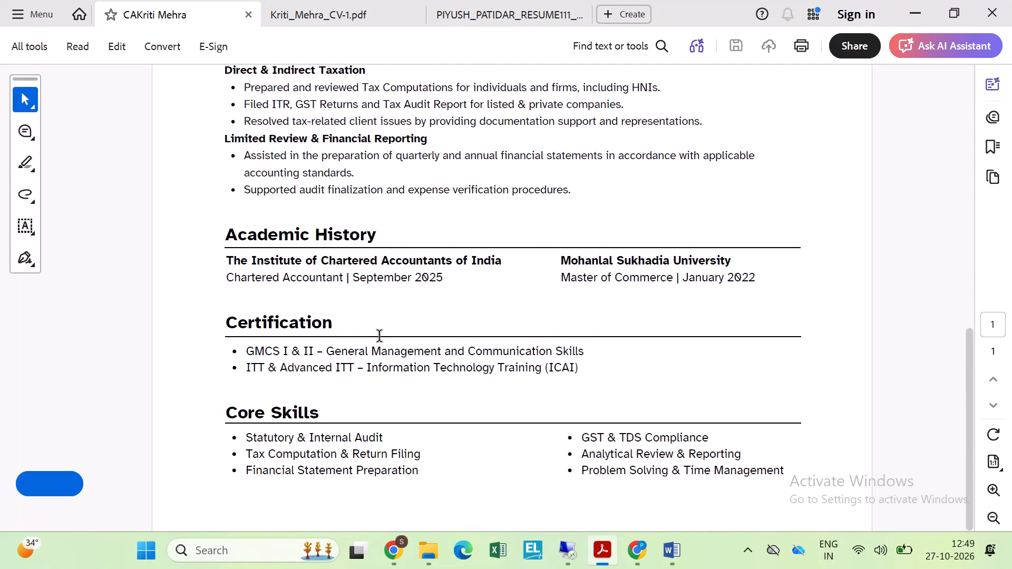
scroll(380, 337, up, 9)
Switch back to Word and insert a blank line between the LinkedIn line and the CAREER OBJECTIVE box.
key(alt+Tab)
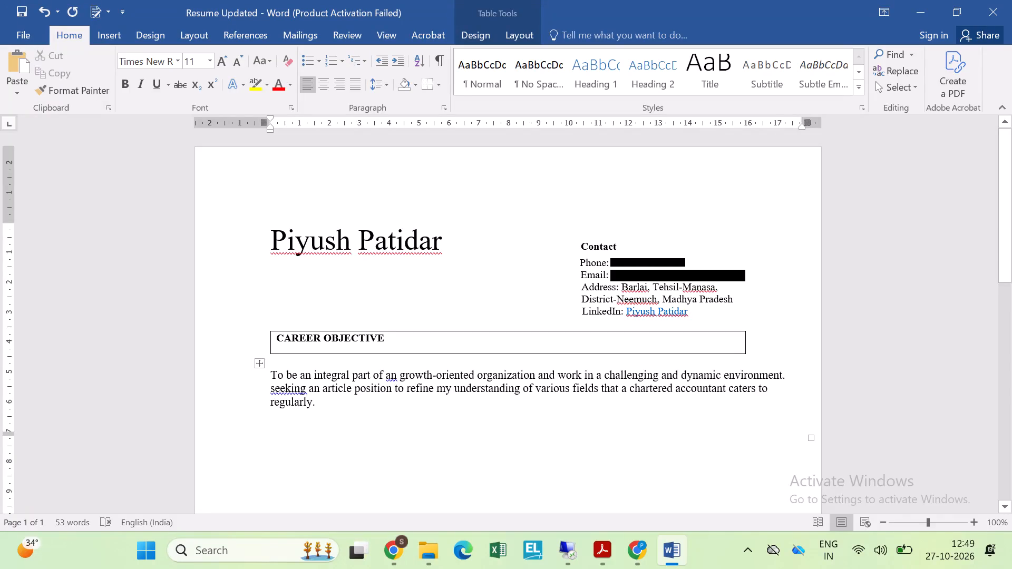
click(267, 338)
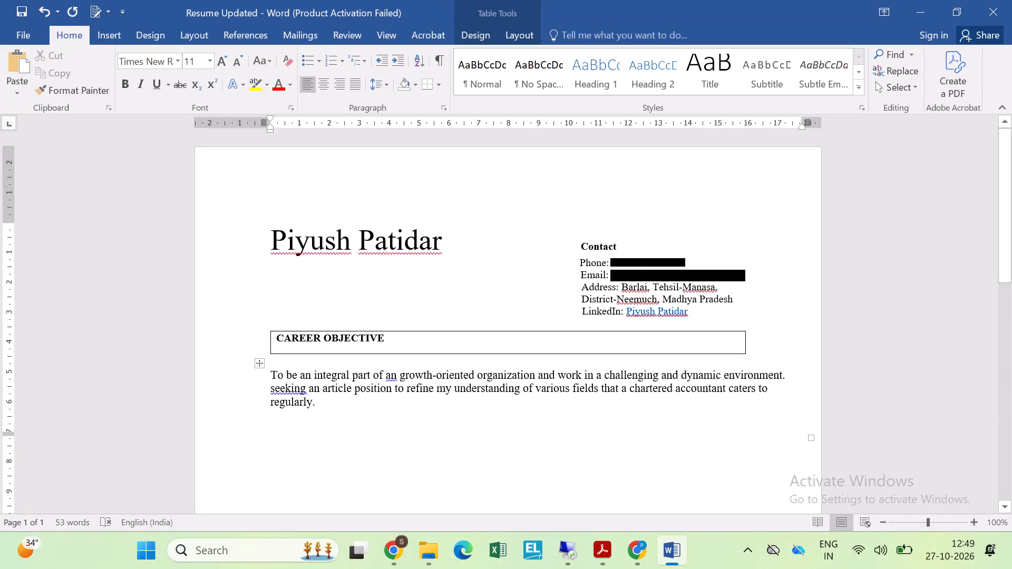
click(267, 342)
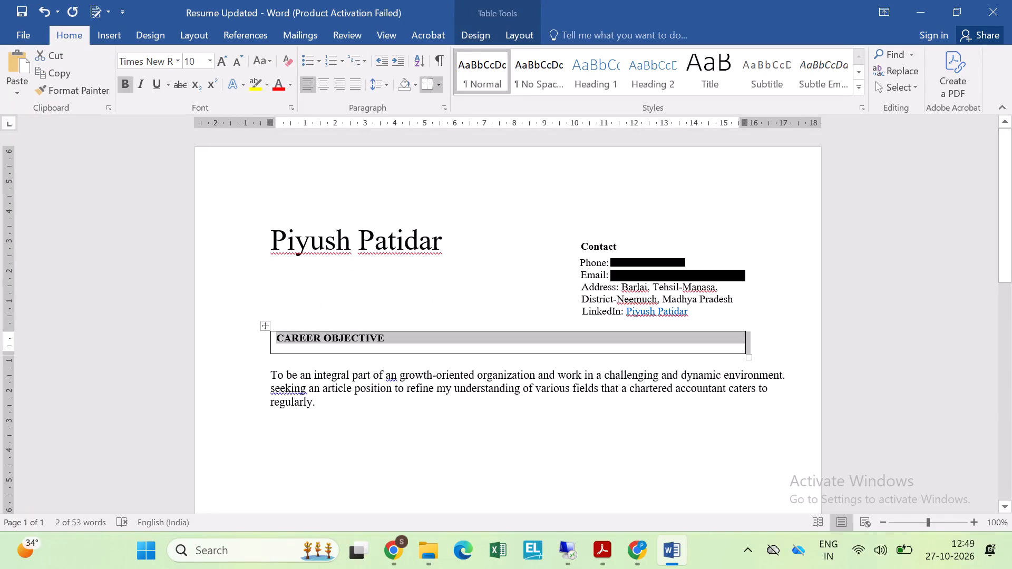
click(707, 308)
key(Return)
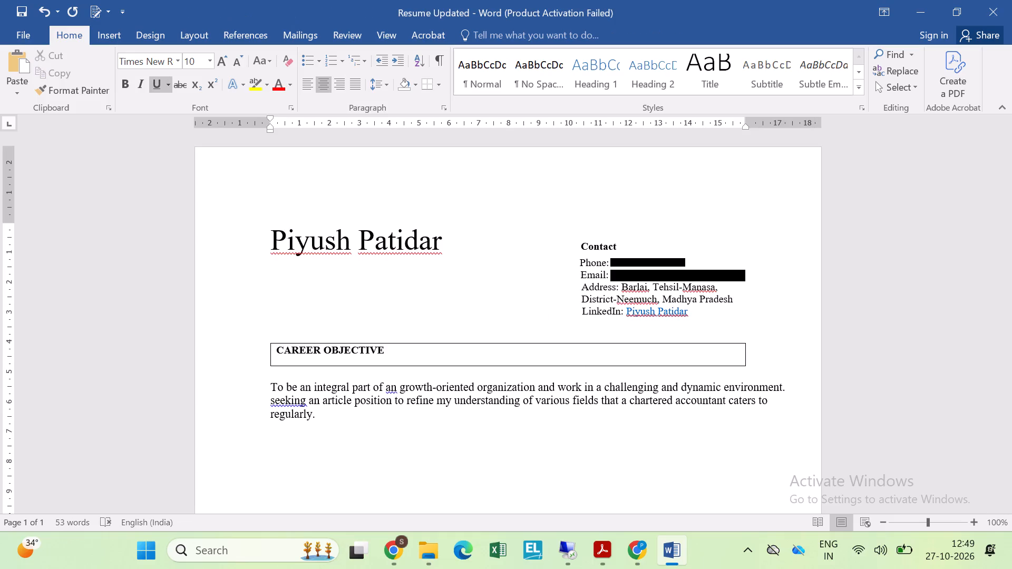
key(Down)
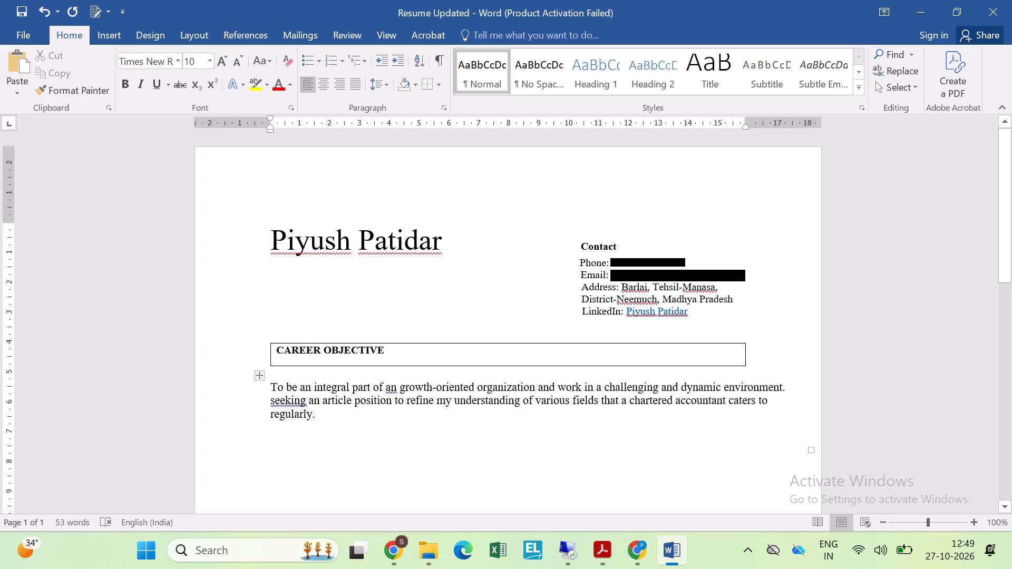
Add two more blank lines directly after the career objective paragraph.
click(381, 413)
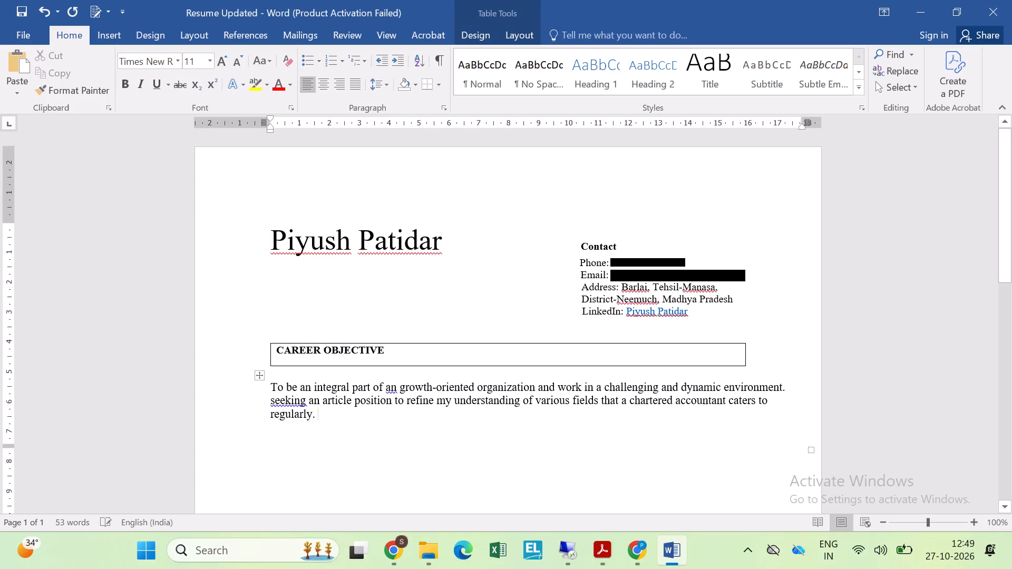
key(Return)
key(Return)
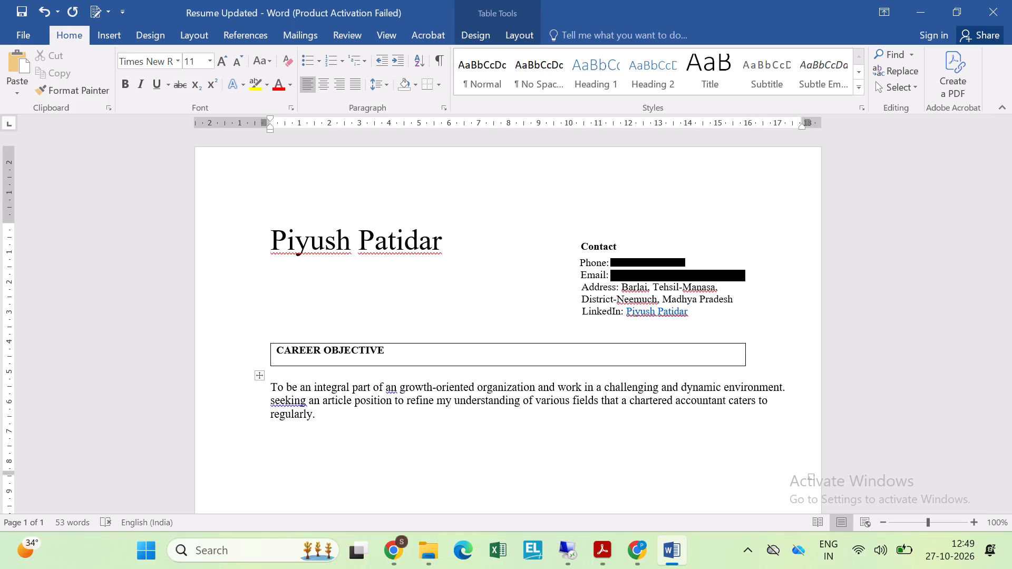
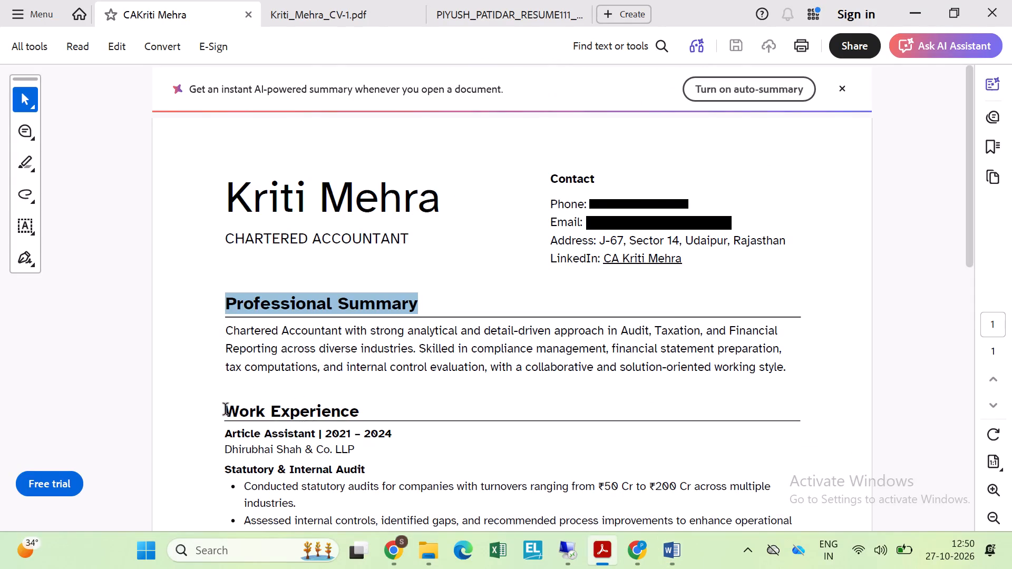
Switch to Chrome and examine the resume layout in the sample photo of the LinkedIn post on CA industrial training resumes.
key(alt+Tab)
key(alt+Tab)
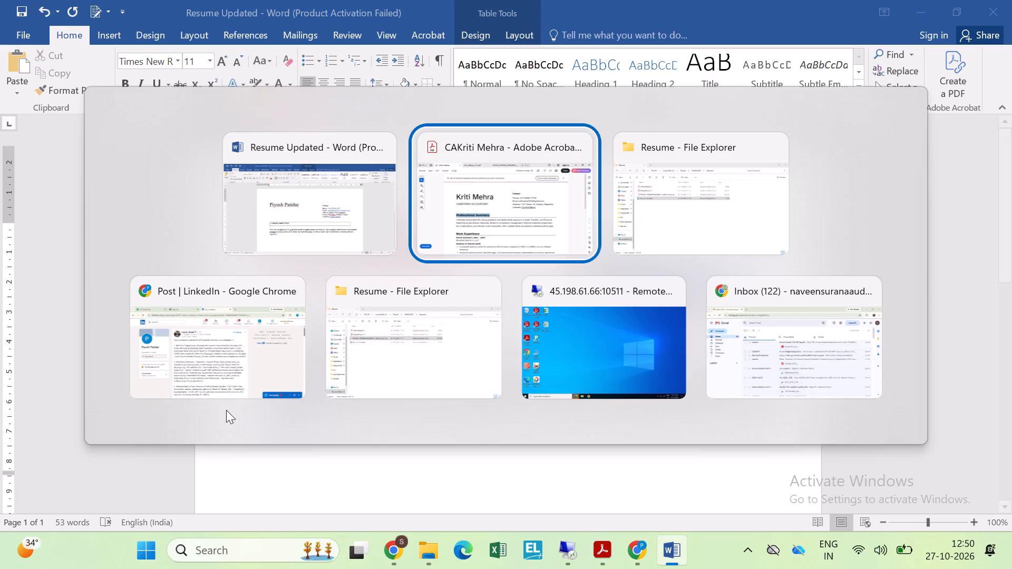
key(alt+Down)
key(alt+Up)
key(alt+Down)
key(alt+Left)
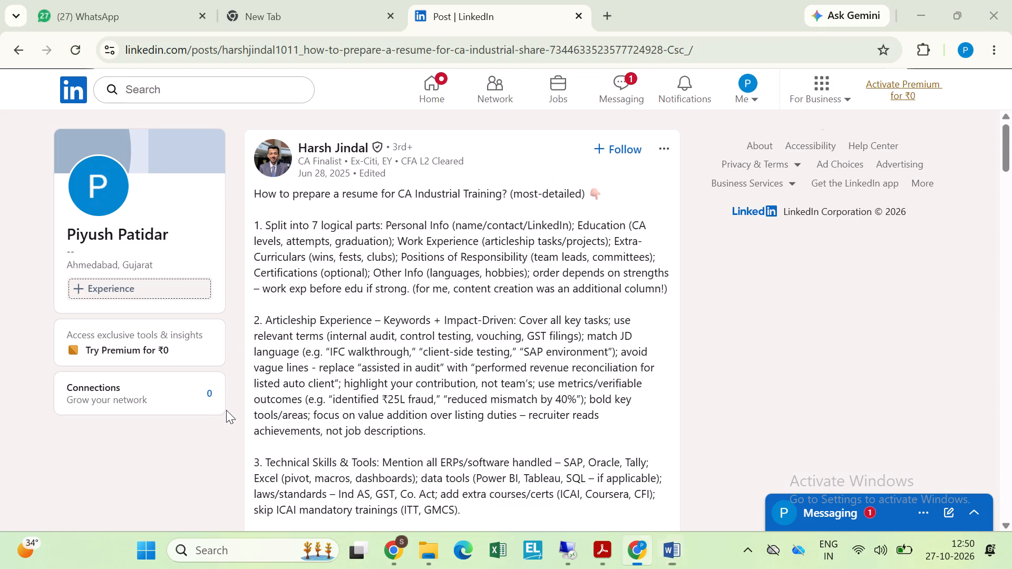
scroll(367, 277, up, 4)
scroll(367, 277, down, 12)
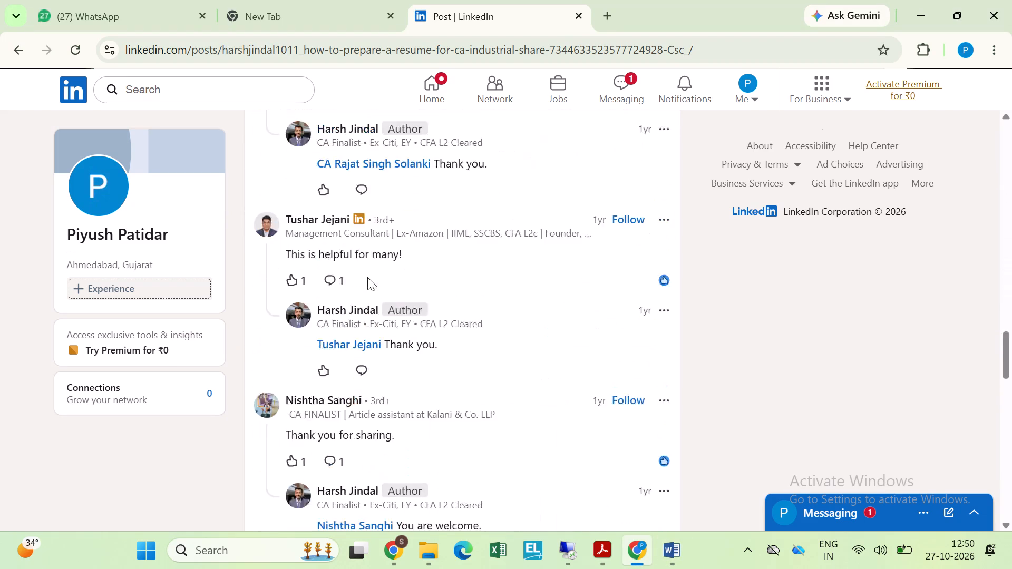
scroll(367, 277, up, 7)
scroll(367, 277, down, 3)
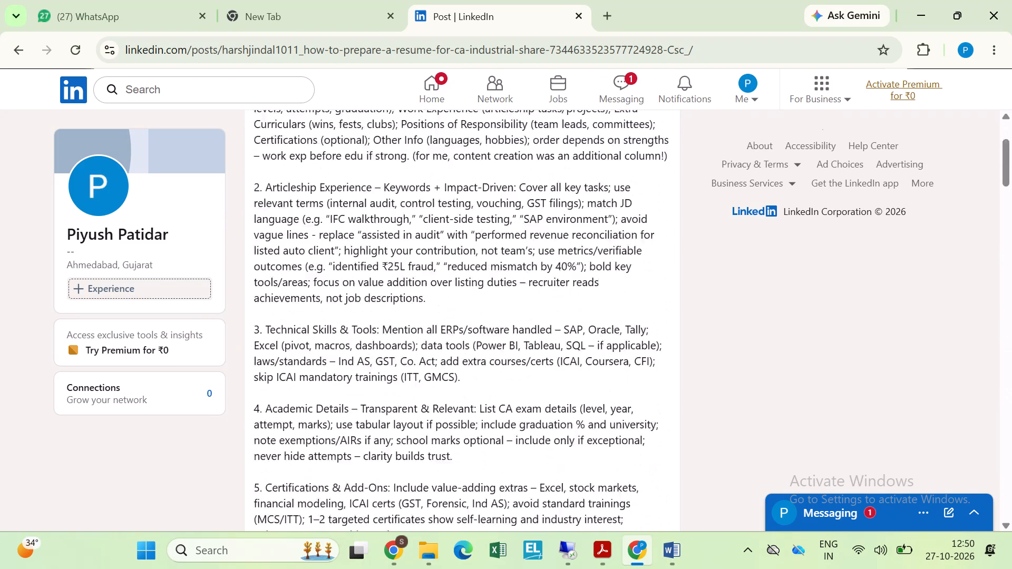
scroll(367, 277, down, 5)
scroll(367, 277, up, 2)
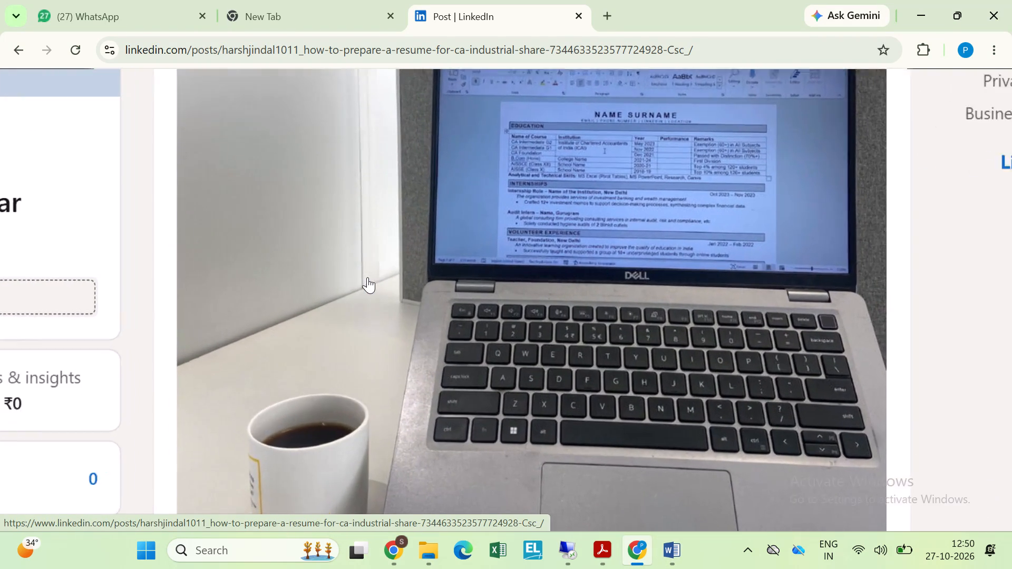
scroll(589, 178, up, 1)
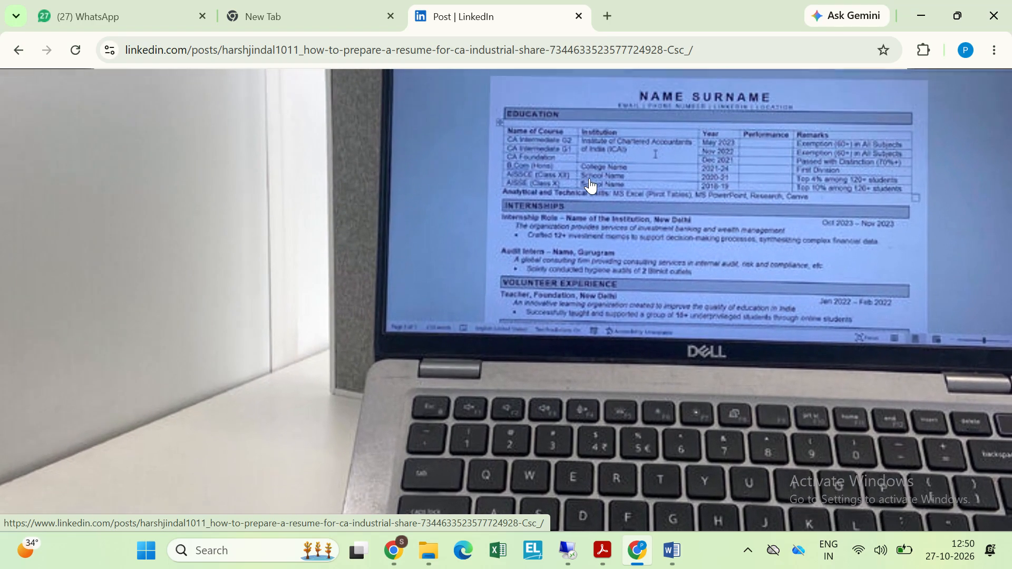
scroll(589, 178, up, 3)
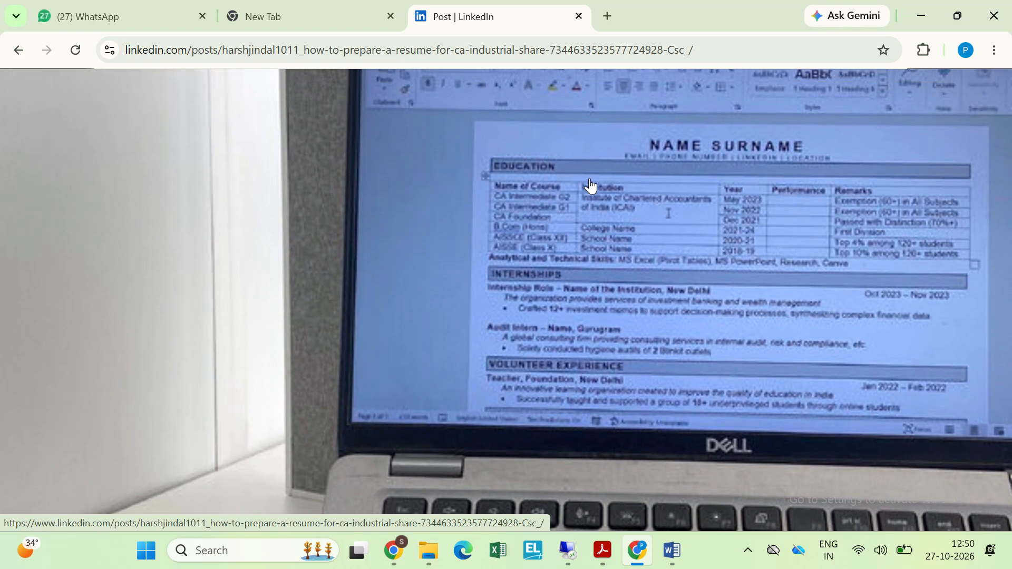
scroll(589, 178, down, 1)
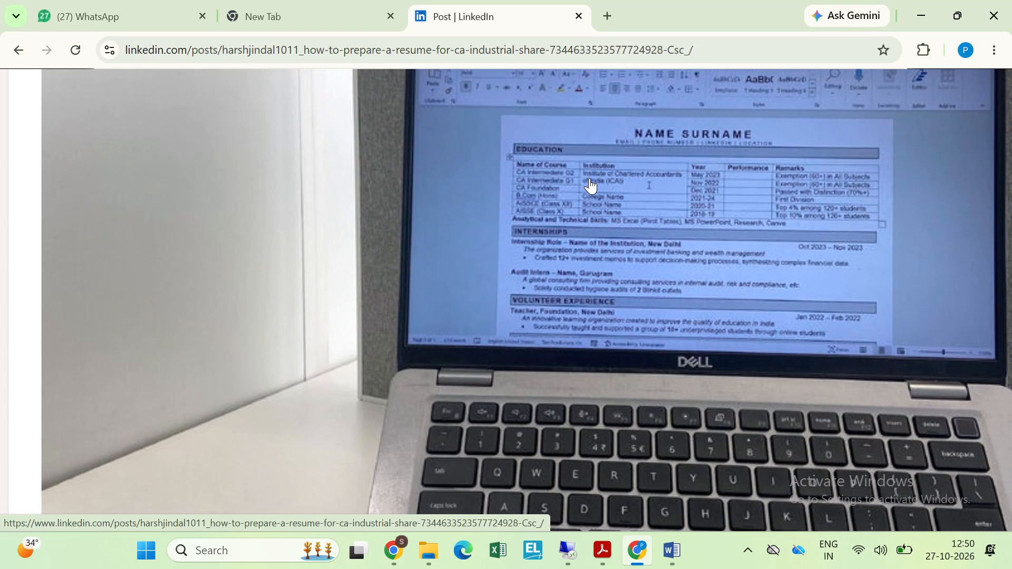
scroll(589, 178, up, 1)
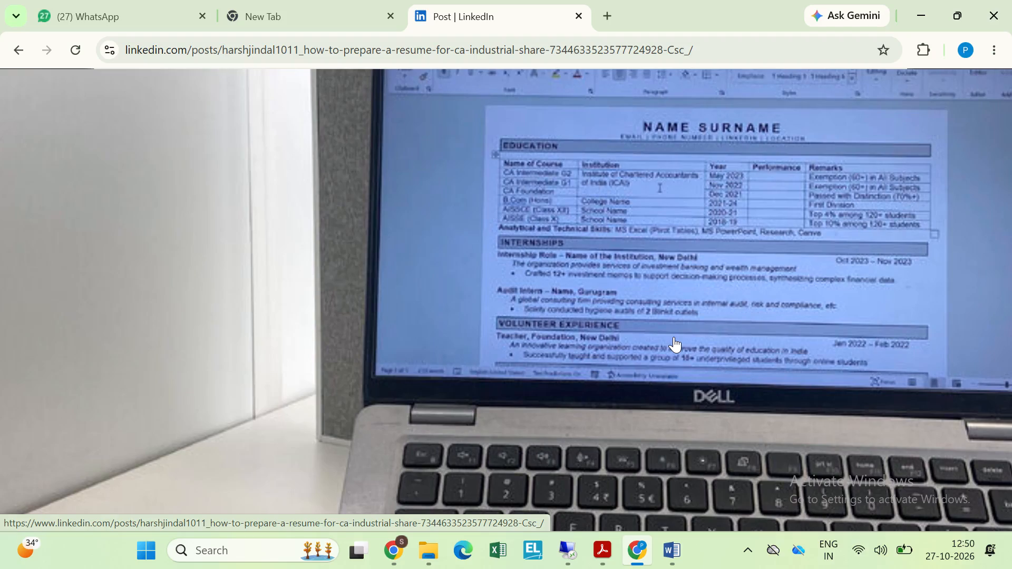
Compare the educational qualification table in the candidate's resume PDF with the Education section of the sample resume photo.
key(alt+Tab)
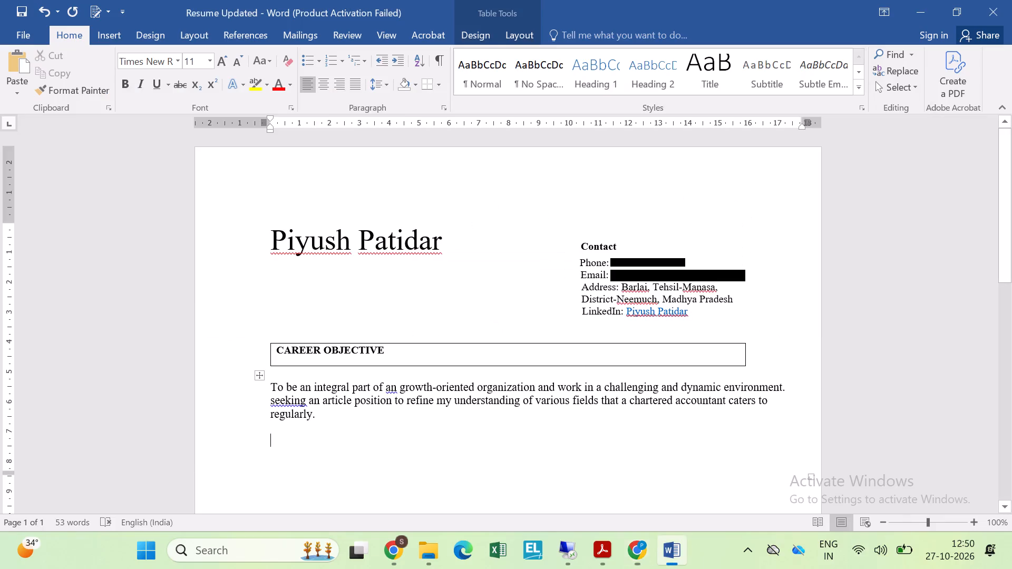
key(alt+Tab)
key(alt+Right)
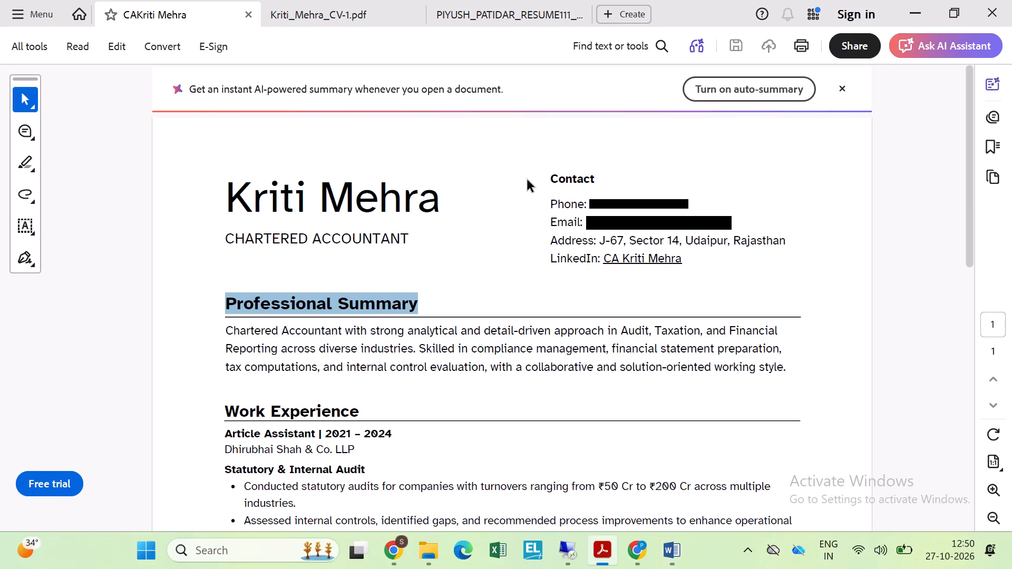
click(512, 11)
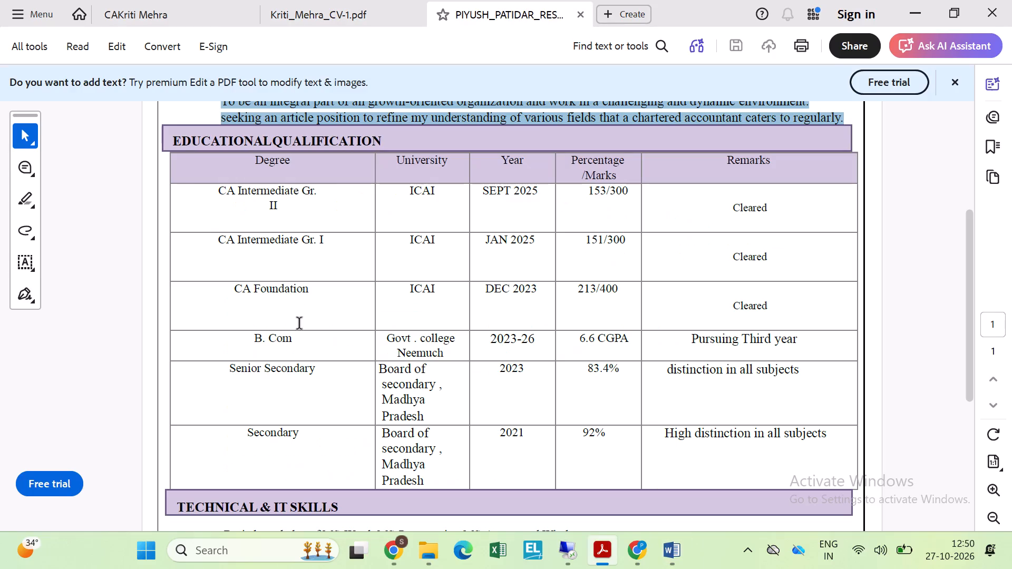
key(alt+Tab)
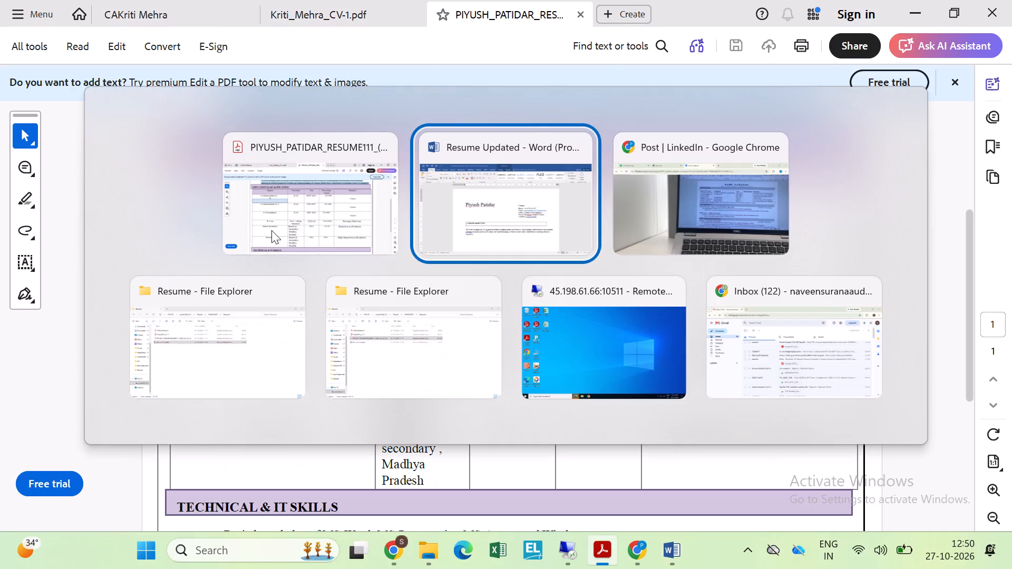
key(alt+Right)
In the Word resume, insert a 1x1 table below the career objective paragraph and enter EDUCATION in it.
key(alt+Tab)
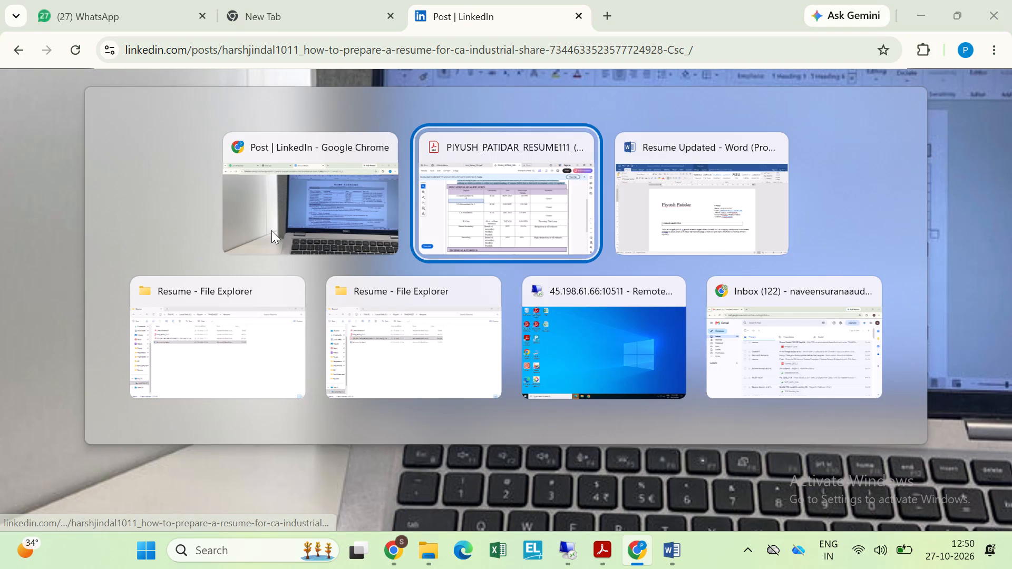
key(alt+Right)
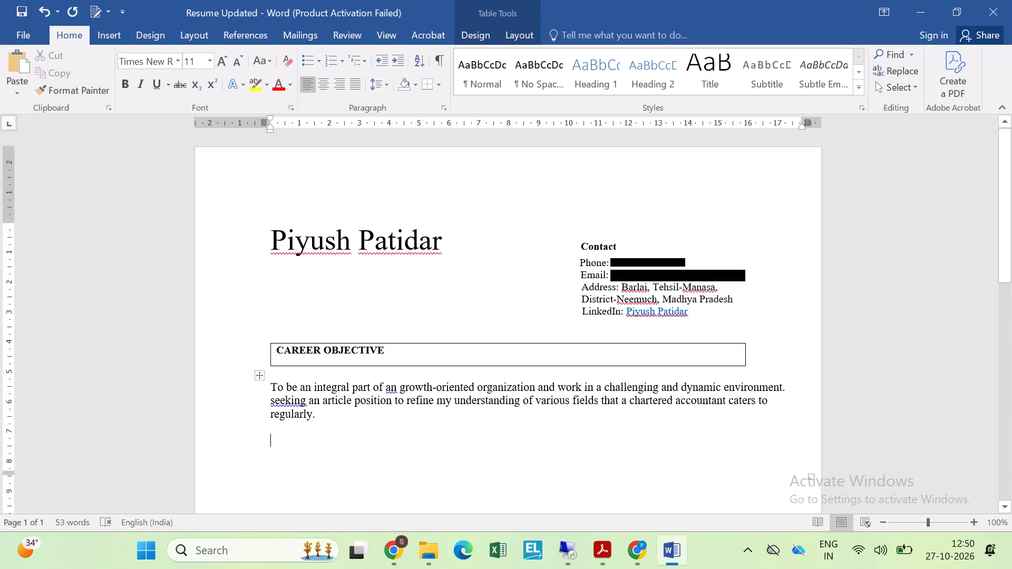
click(111, 35)
click(95, 62)
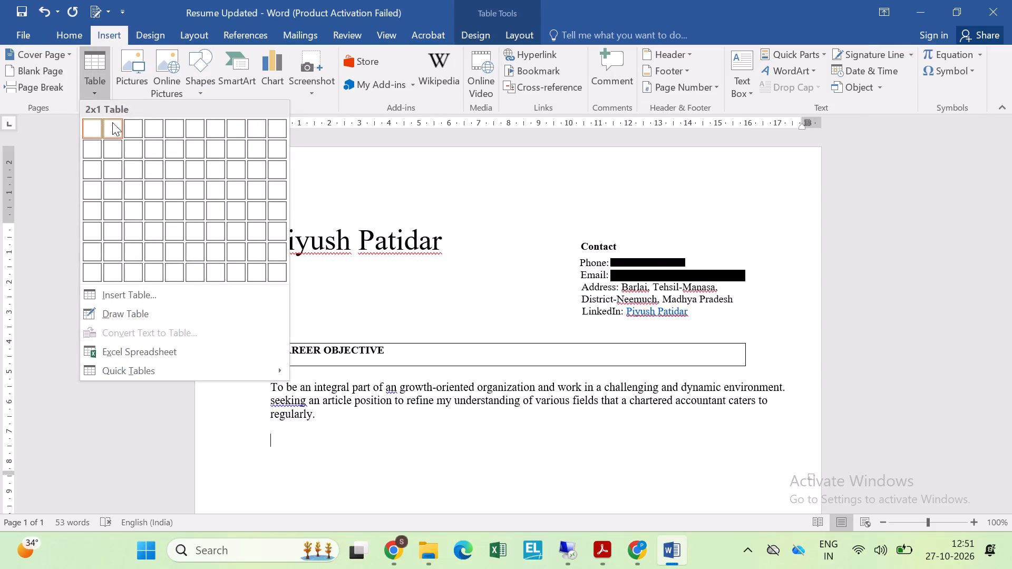
click(89, 127)
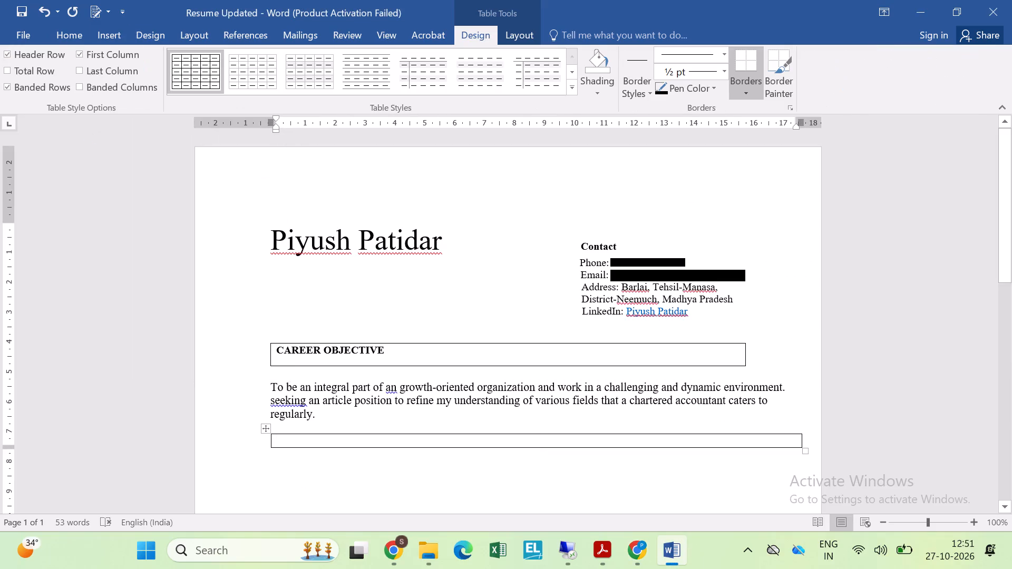
text(EDU)
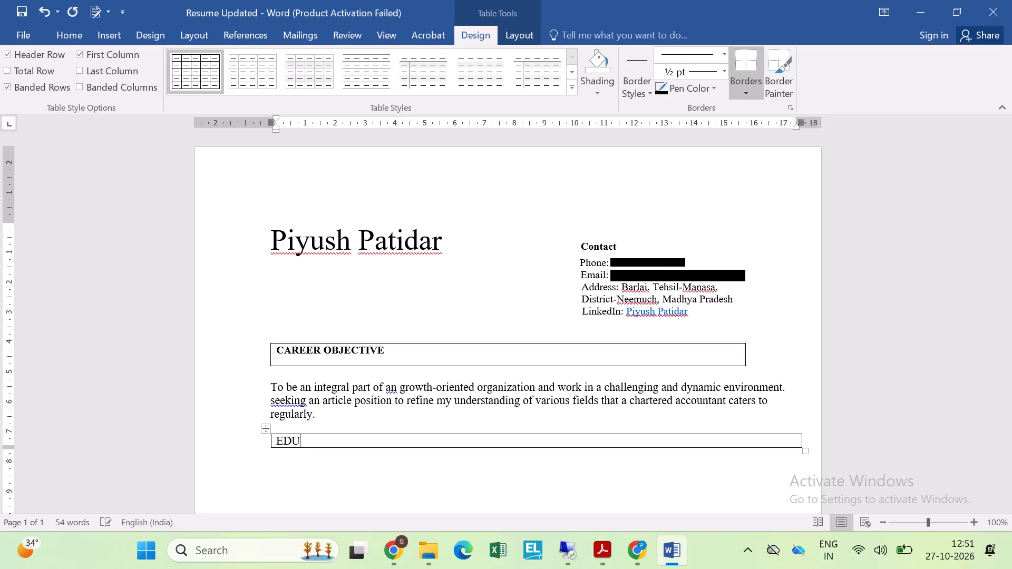
text(CATION)
key(alt+Tab)
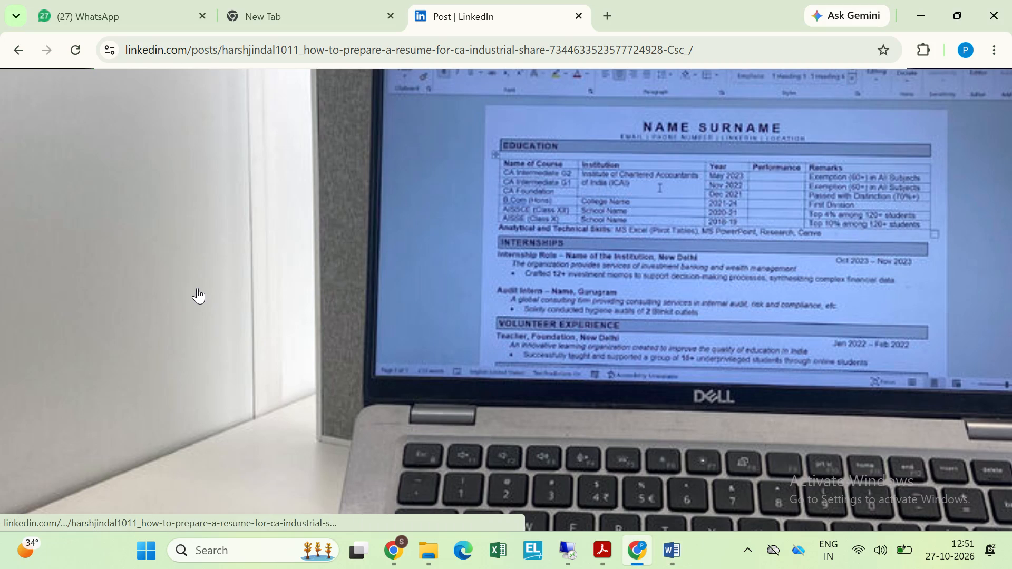
key(alt+Tab)
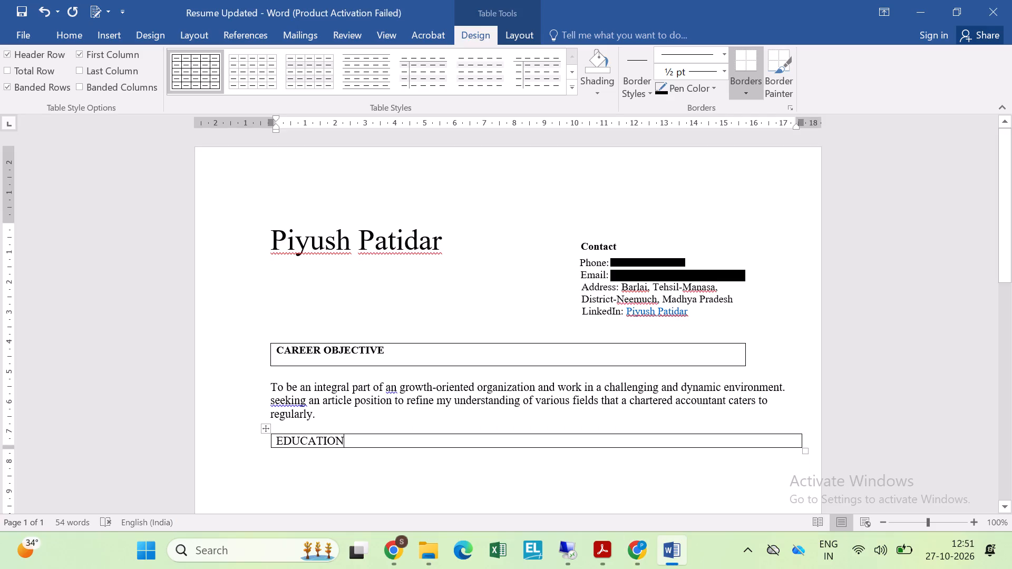
Format the EDUCATION heading as bold, size 10, to match the CAREER OBJECTIVE heading.
key(ctrl+shift+Left)
key(ctrl+shift+Left)
key(shift+Right)
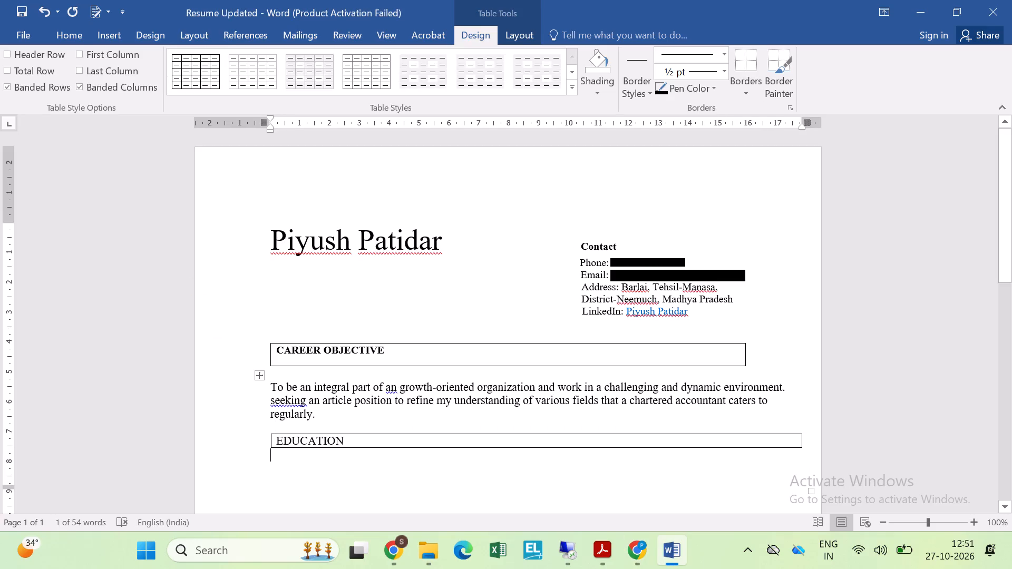
key(Up)
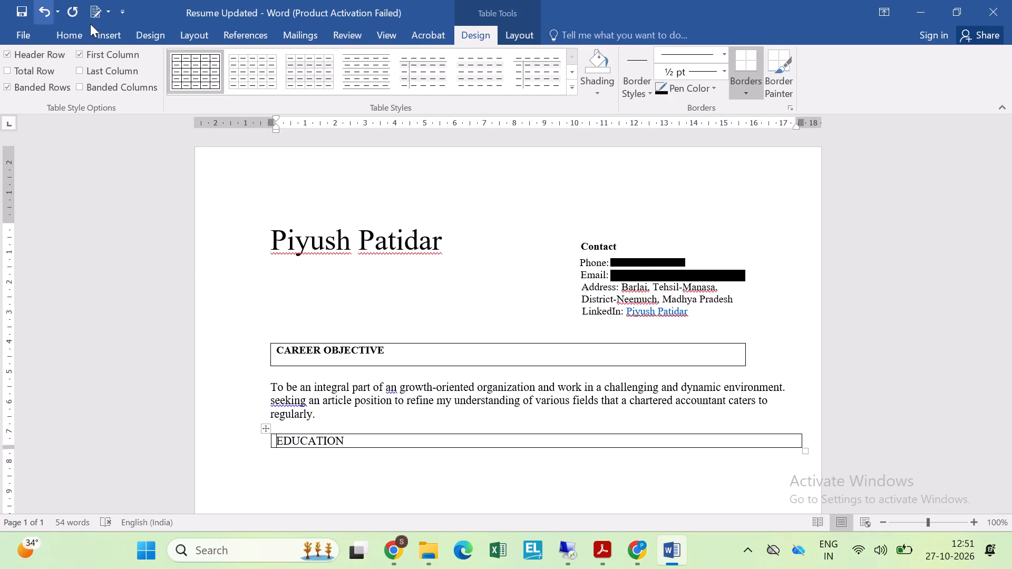
click(70, 40)
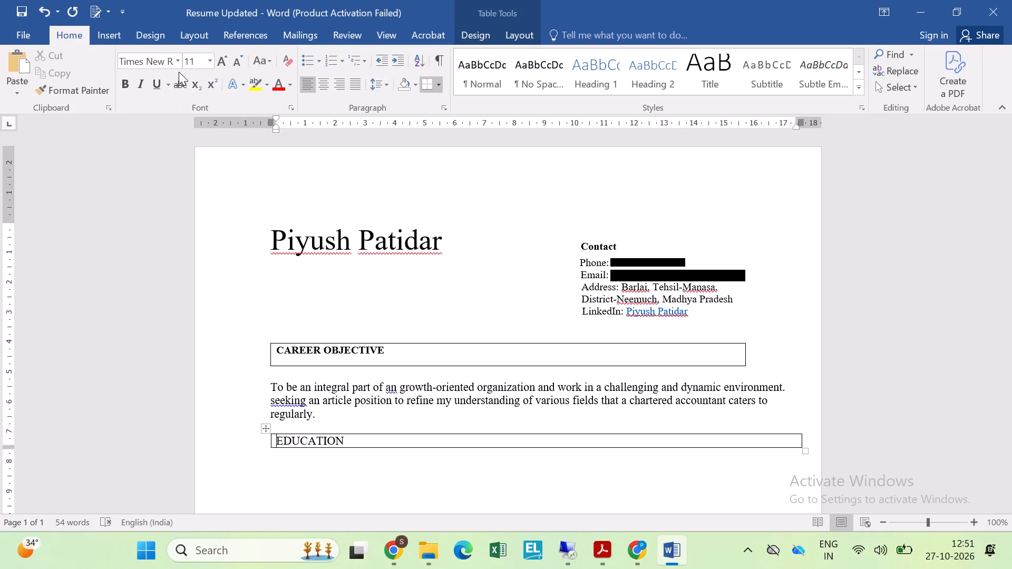
click(303, 356)
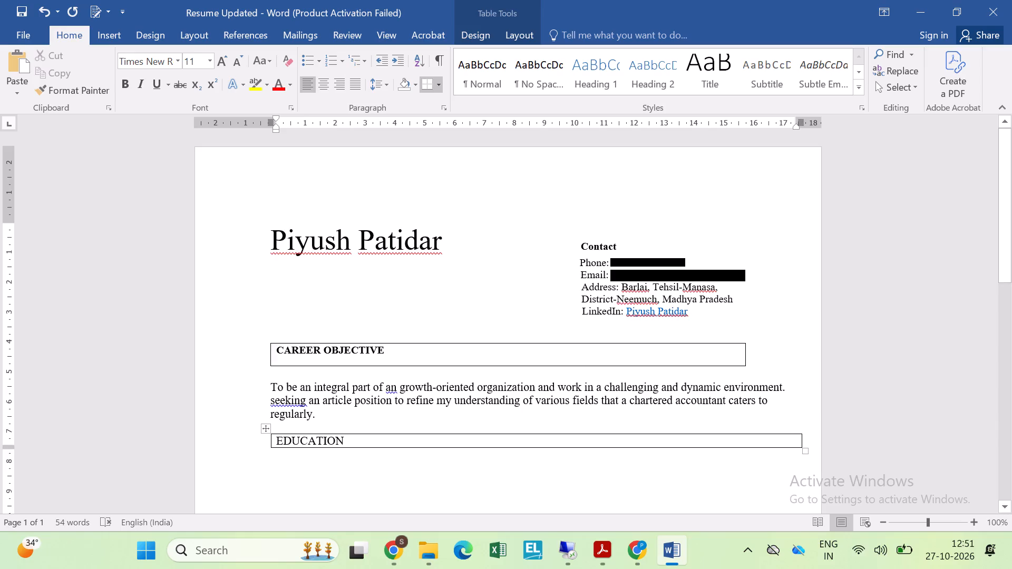
click(349, 445)
key(ctrl+shift+Left)
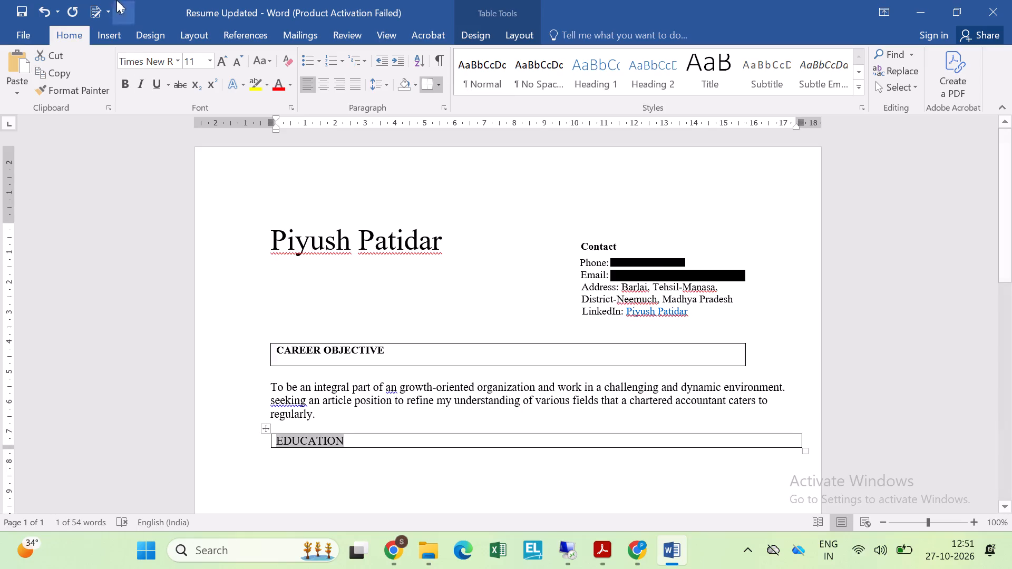
click(207, 60)
key(Up)
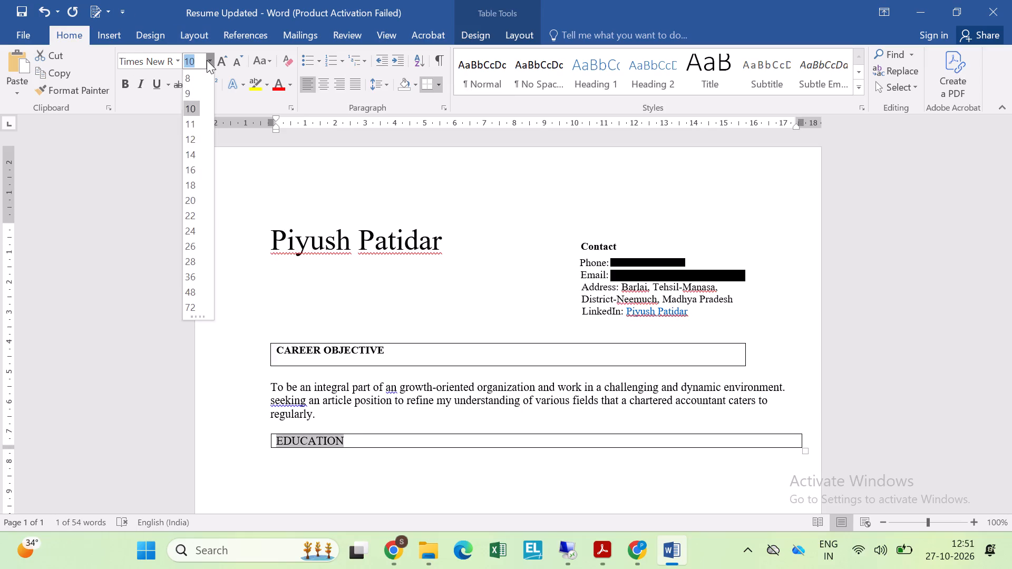
key(Return)
key(ctrl+b)
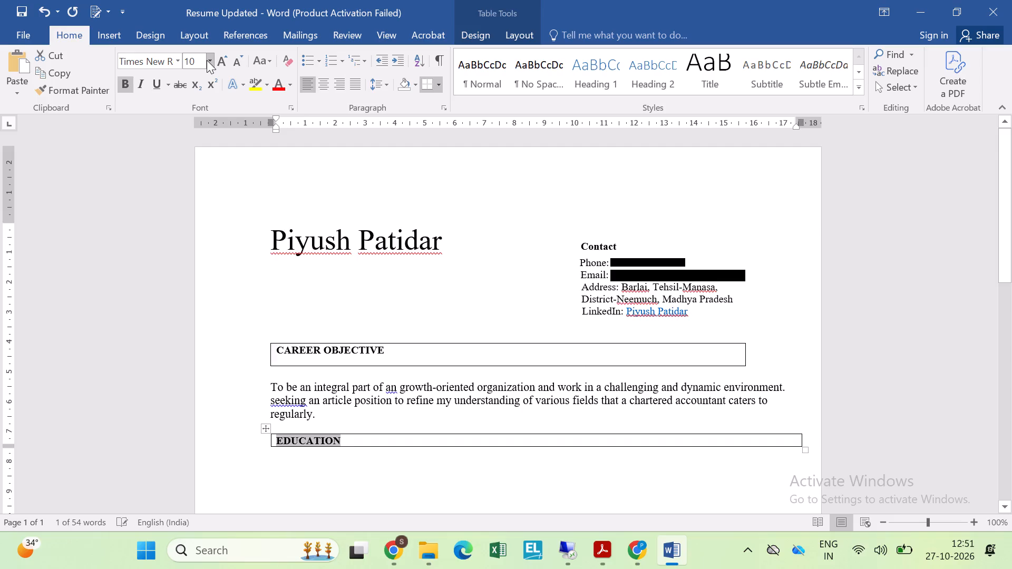
Narrow the EDUCATION box to about the width of the CAREER OBJECTIVE box and make its row slightly taller.
click(802, 443)
drag(802, 443, 795, 442)
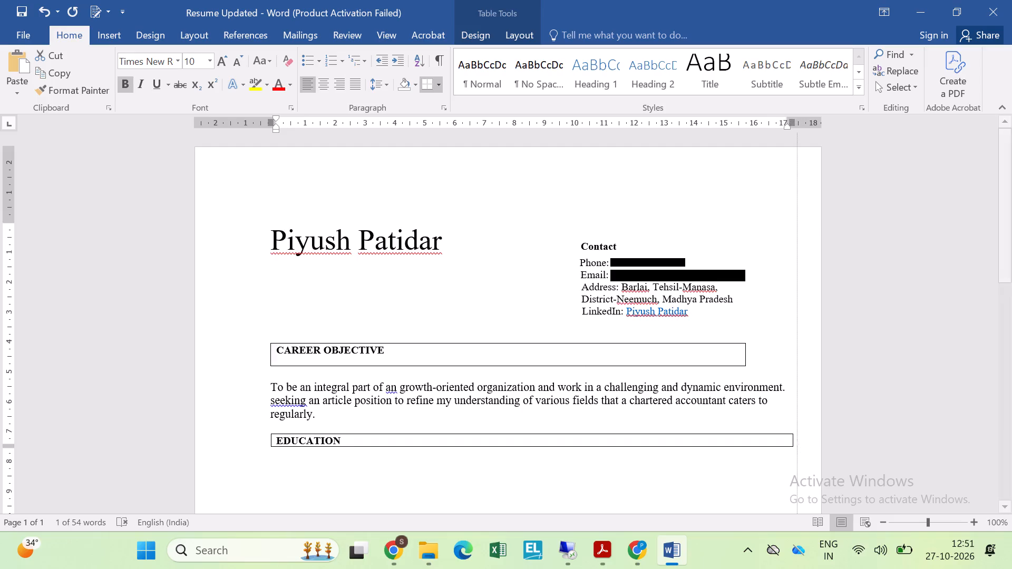
drag(795, 442, 749, 444)
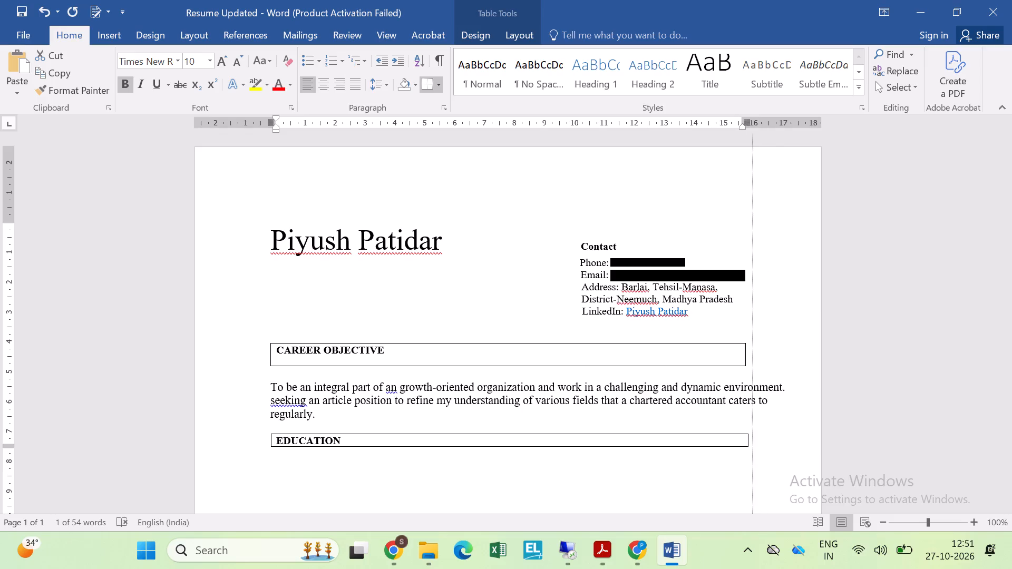
drag(749, 444, 747, 446)
drag(747, 446, 748, 446)
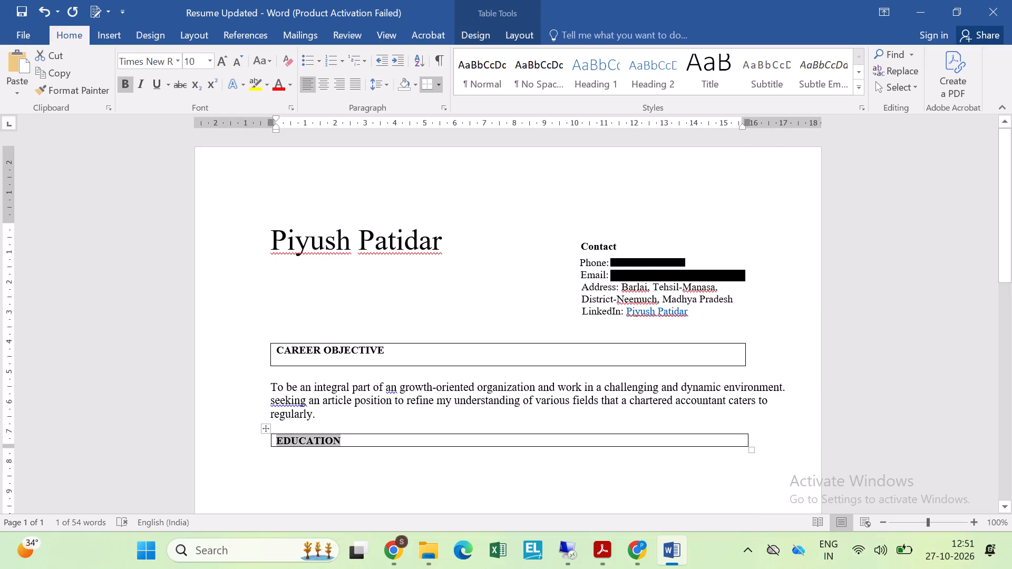
drag(745, 446, 746, 454)
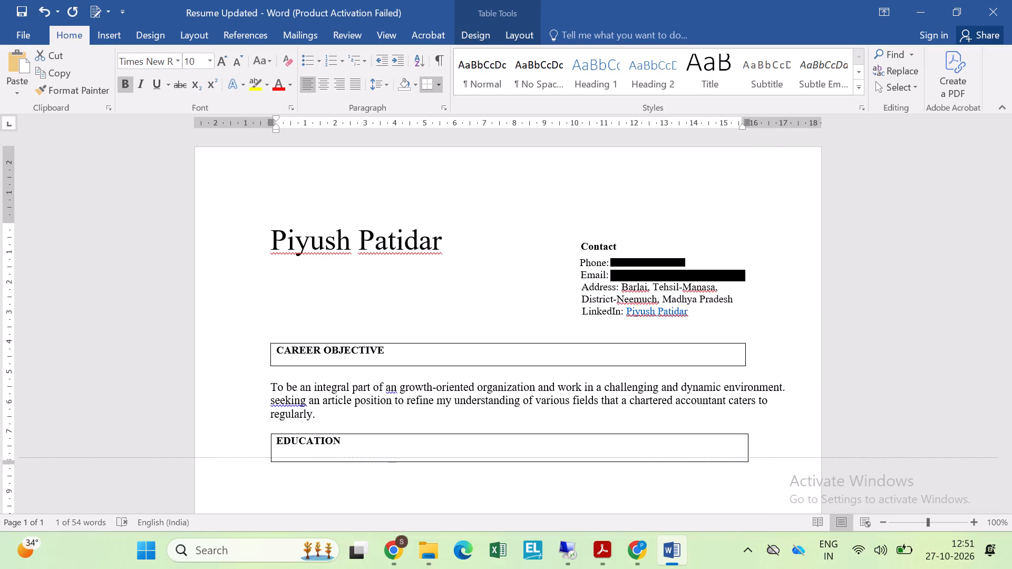
drag(746, 454, 746, 453)
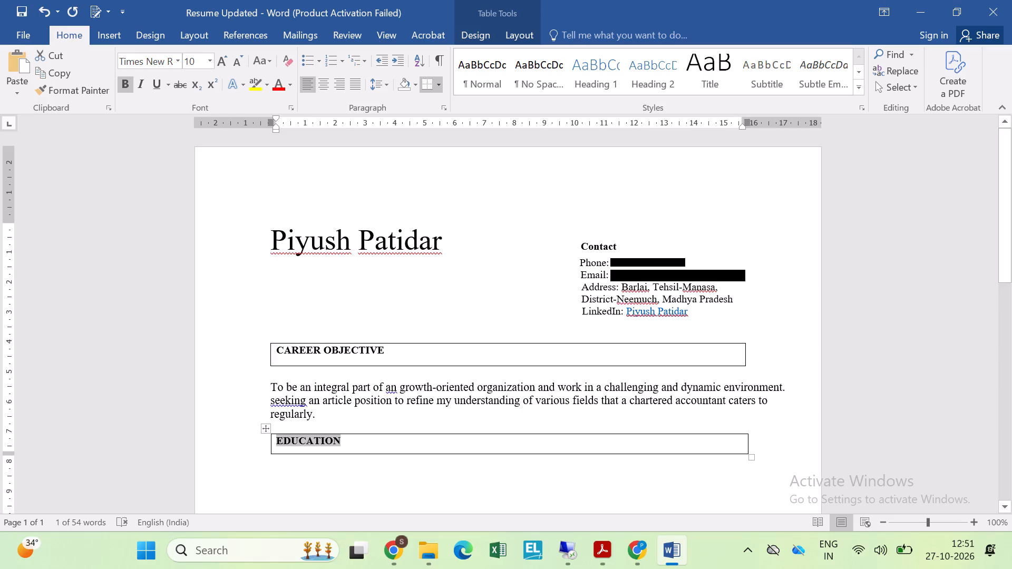
click(365, 443)
Compare the educational qualification table in the candidate's resume PDF with the Education table in the sample resume photo for its columns and rows.
click(340, 501)
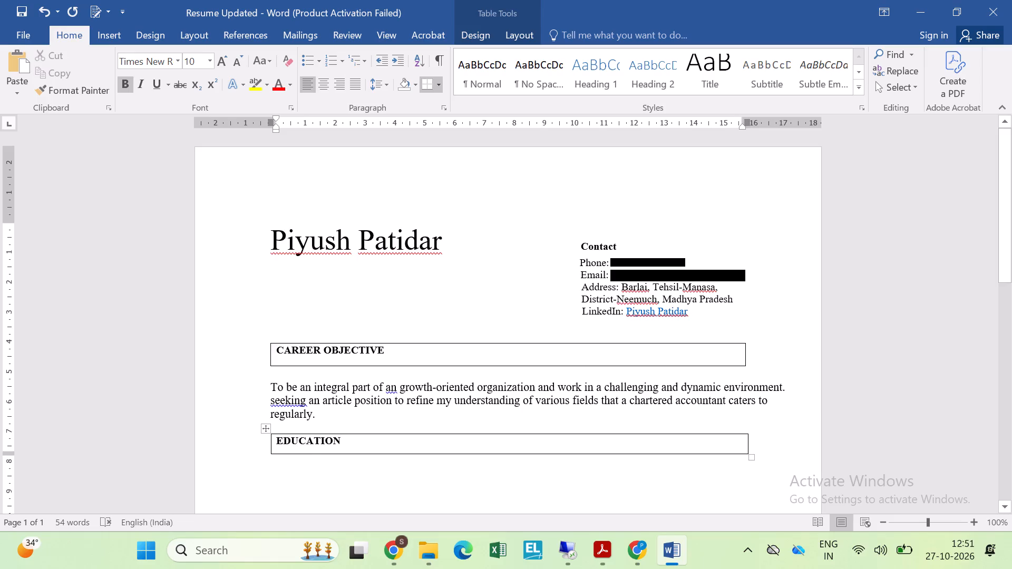
scroll(340, 501, down, 3)
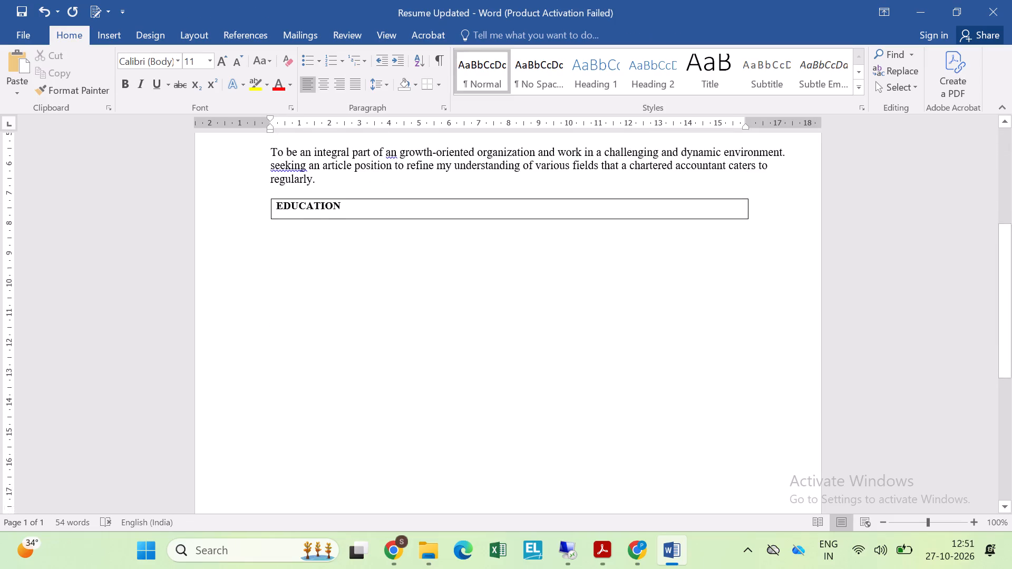
scroll(340, 501, down, 1)
key(alt+Tab)
key(alt+Right)
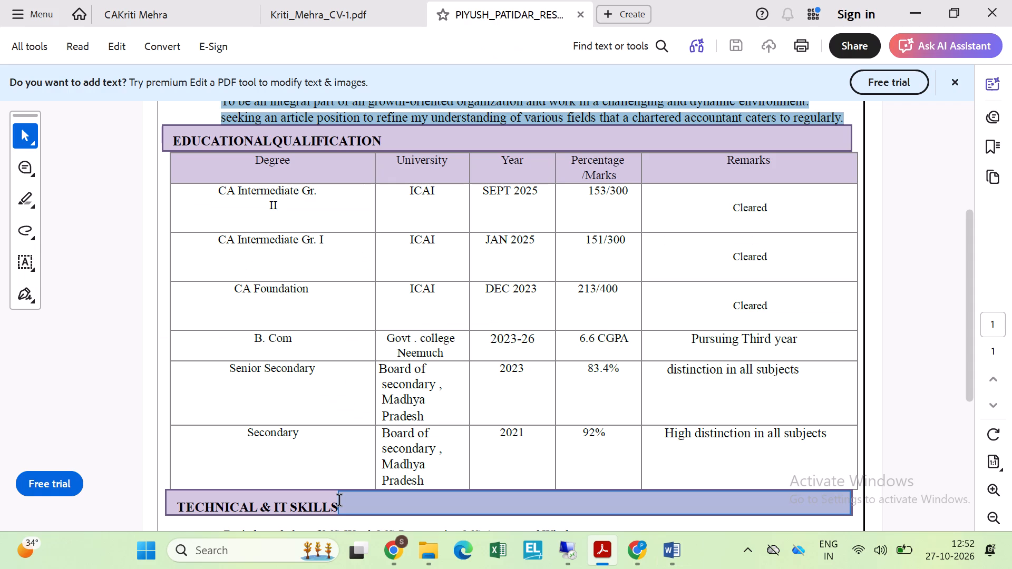
scroll(340, 501, down, 1)
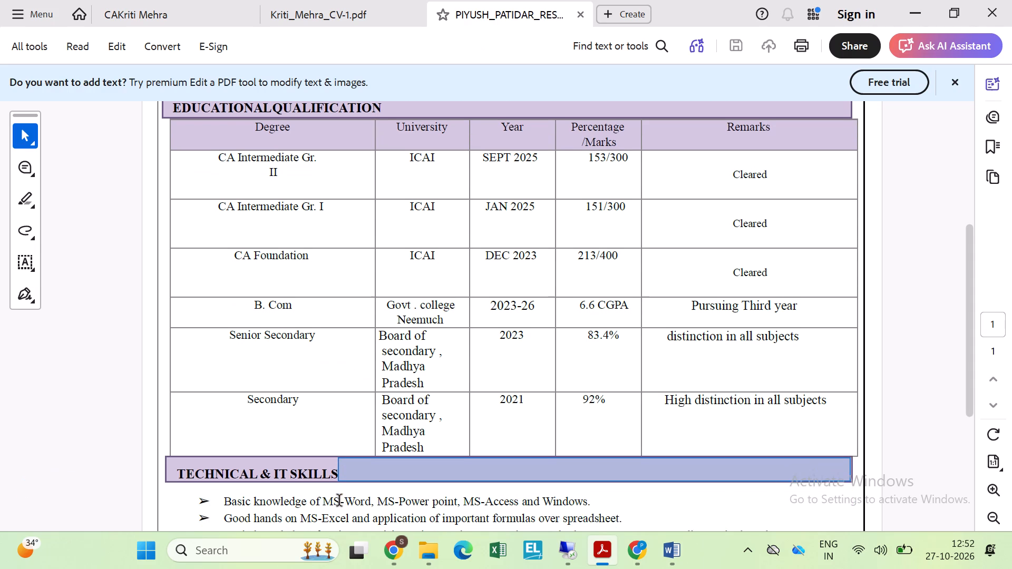
scroll(340, 501, down, 1)
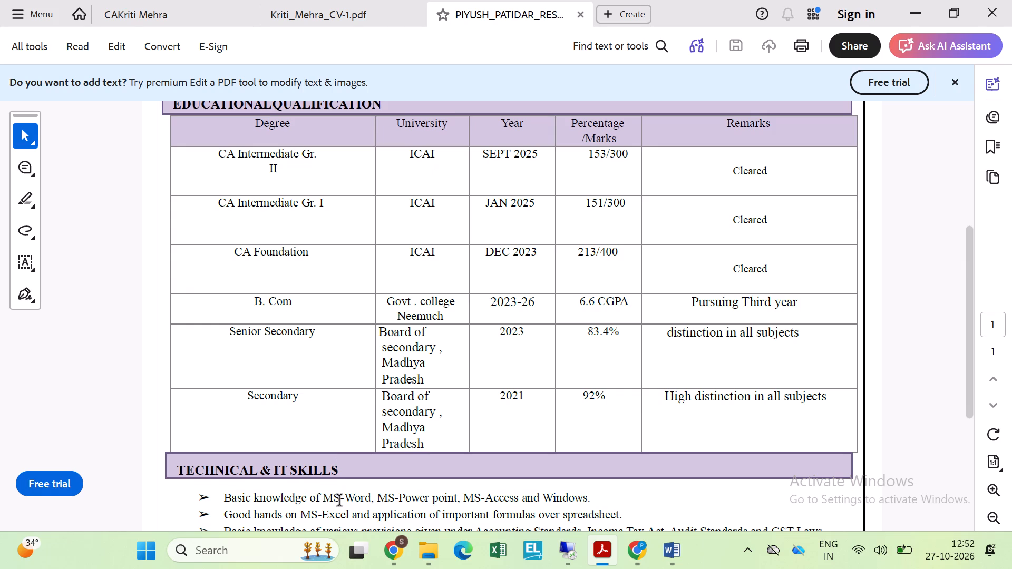
key(alt+Tab)
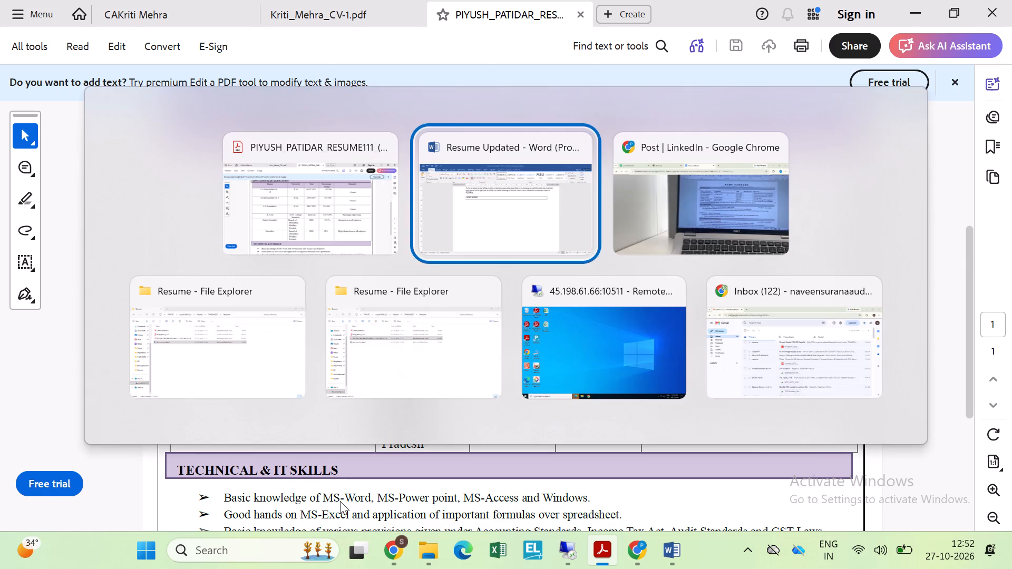
key(alt+Tab)
key(alt+Right)
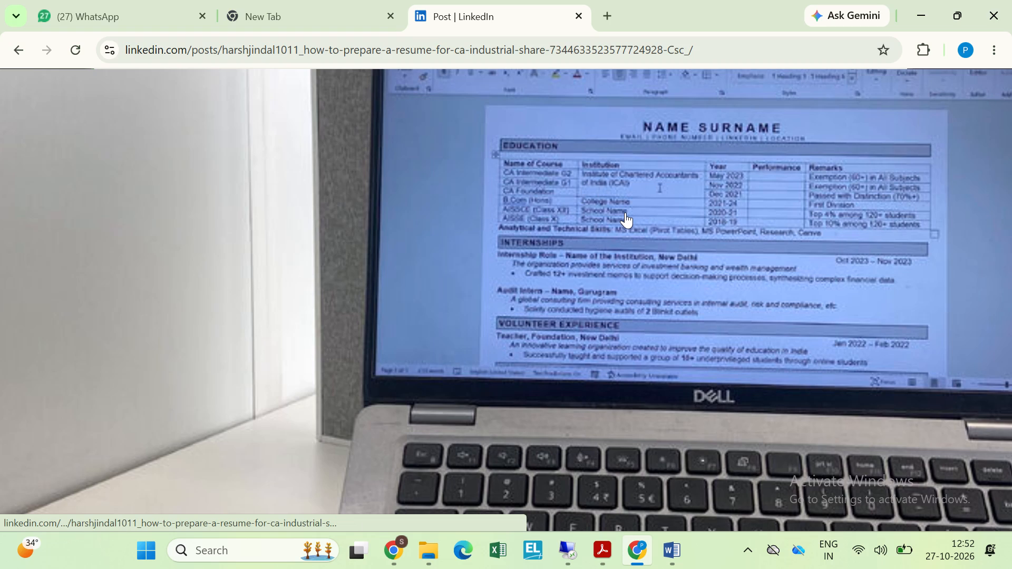
key(alt+Tab)
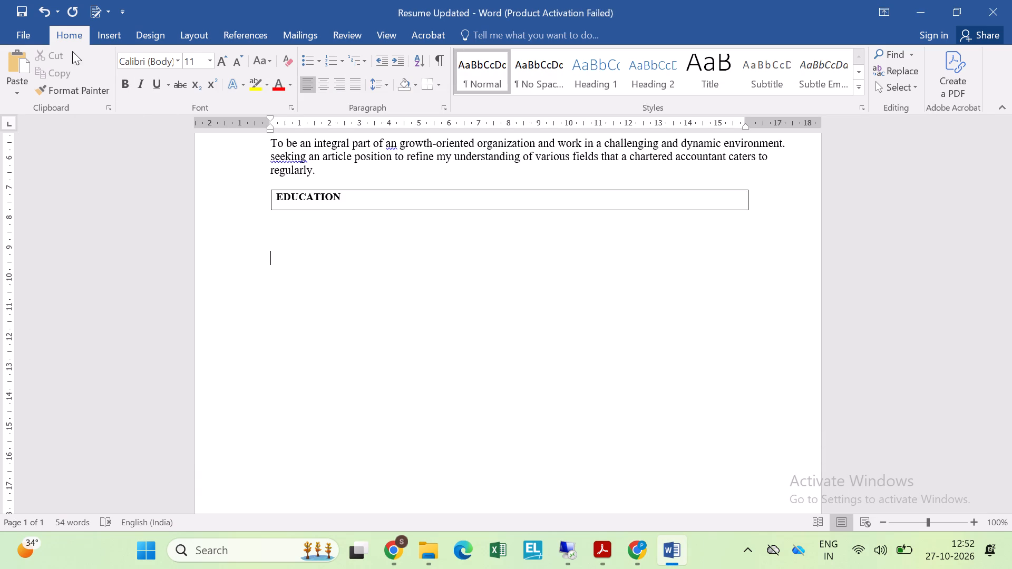
click(105, 40)
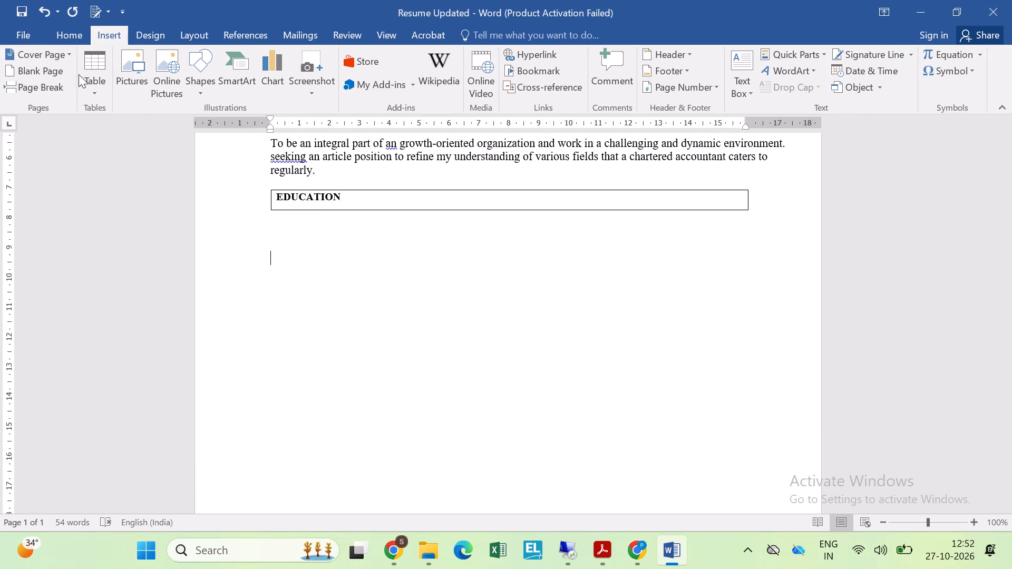
click(91, 68)
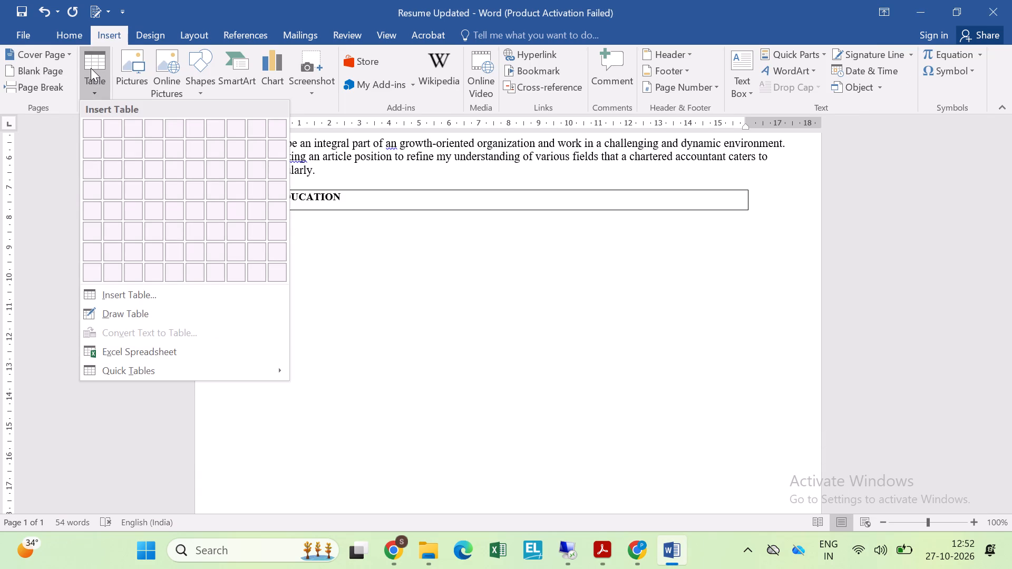
key(alt+Tab)
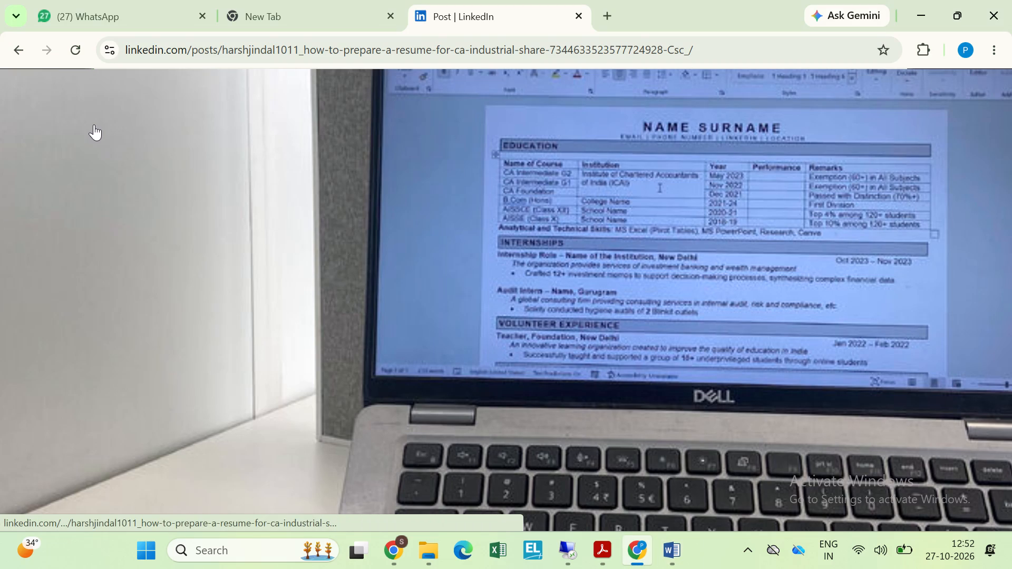
key(alt+Tab)
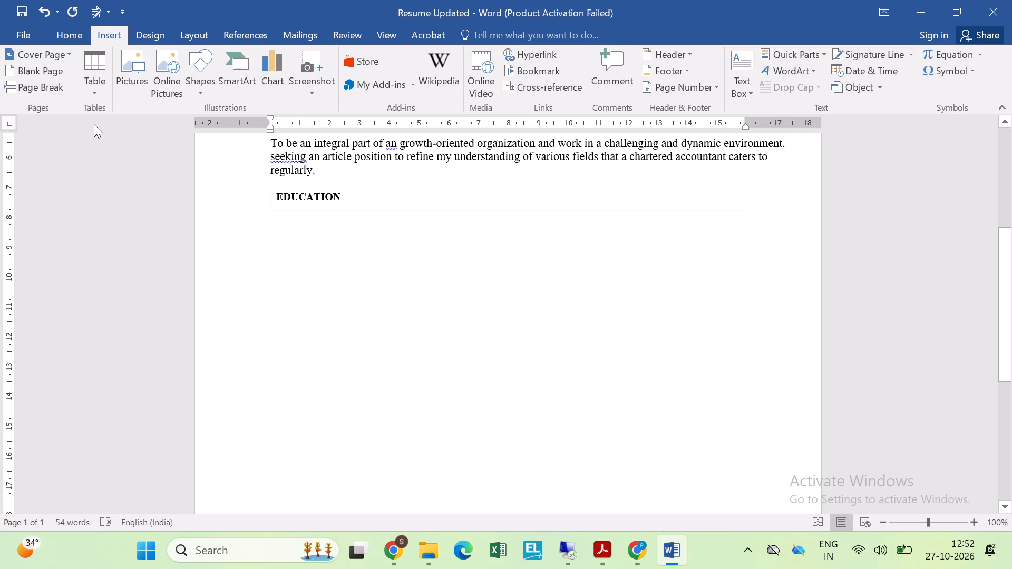
key(alt+Tab)
key(alt+Down)
key(alt+Right)
key(alt+Up)
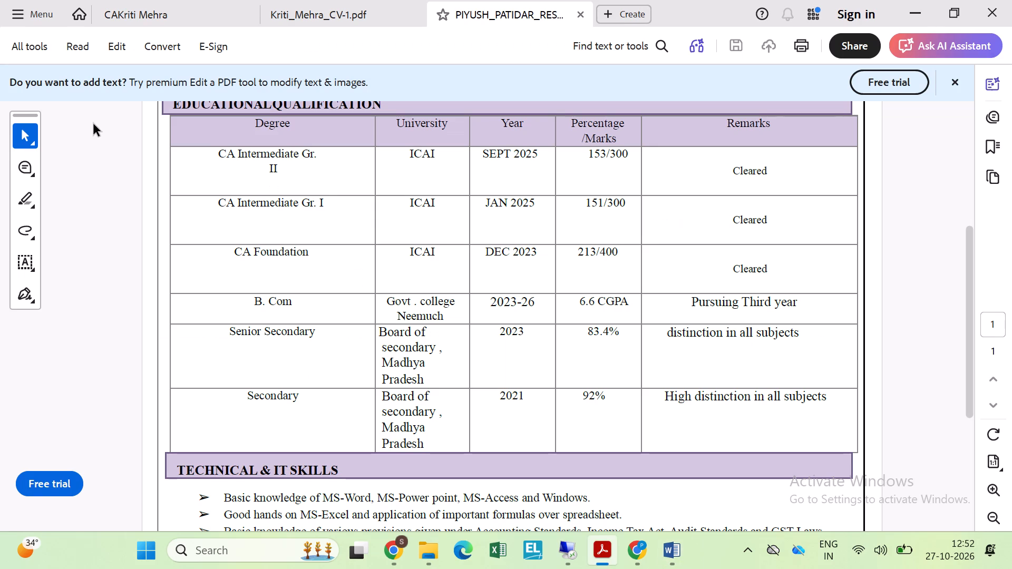
key(alt+Tab)
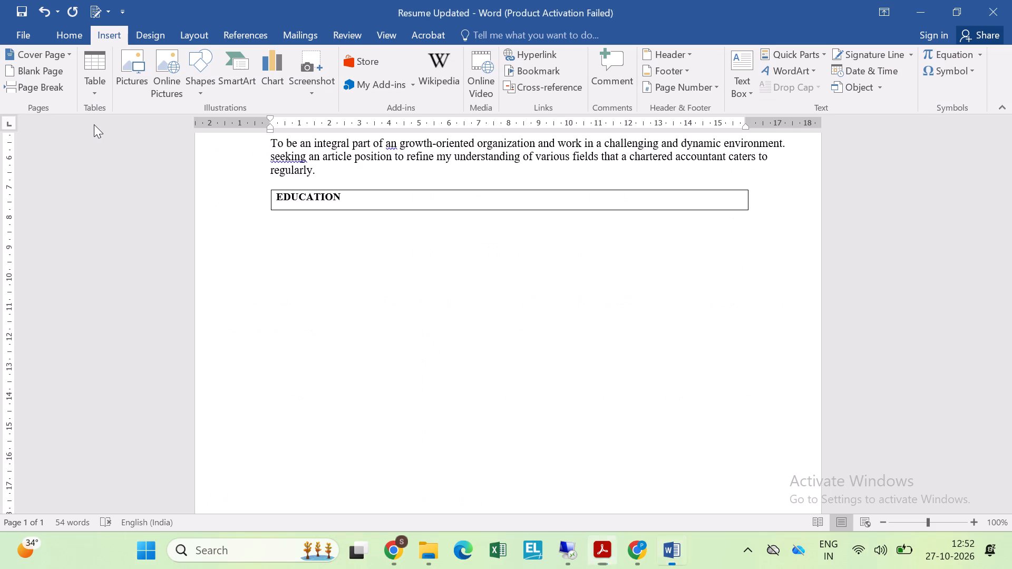
key(alt+Tab)
key(alt+Right)
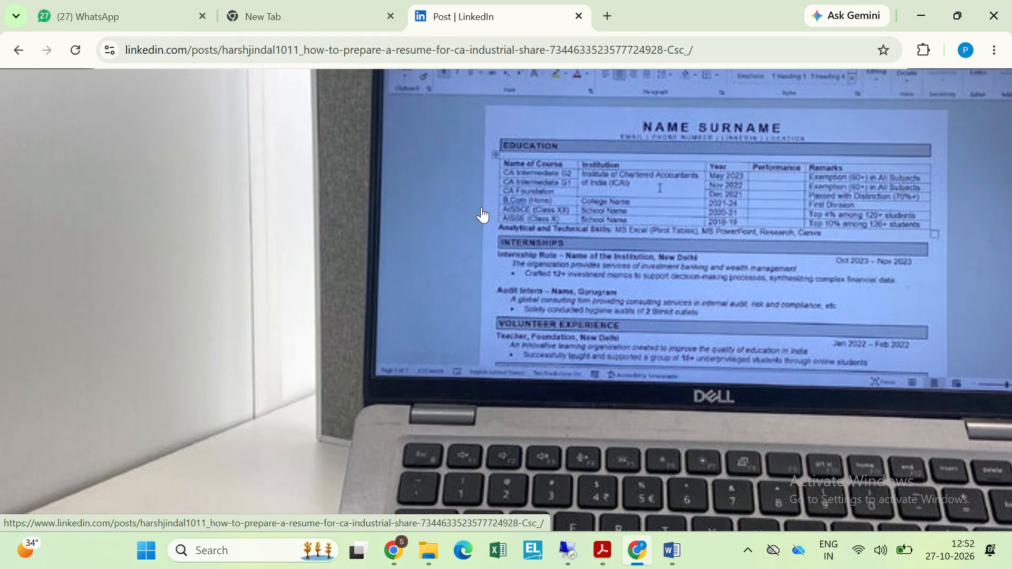
key(alt+Tab)
key(alt+Right)
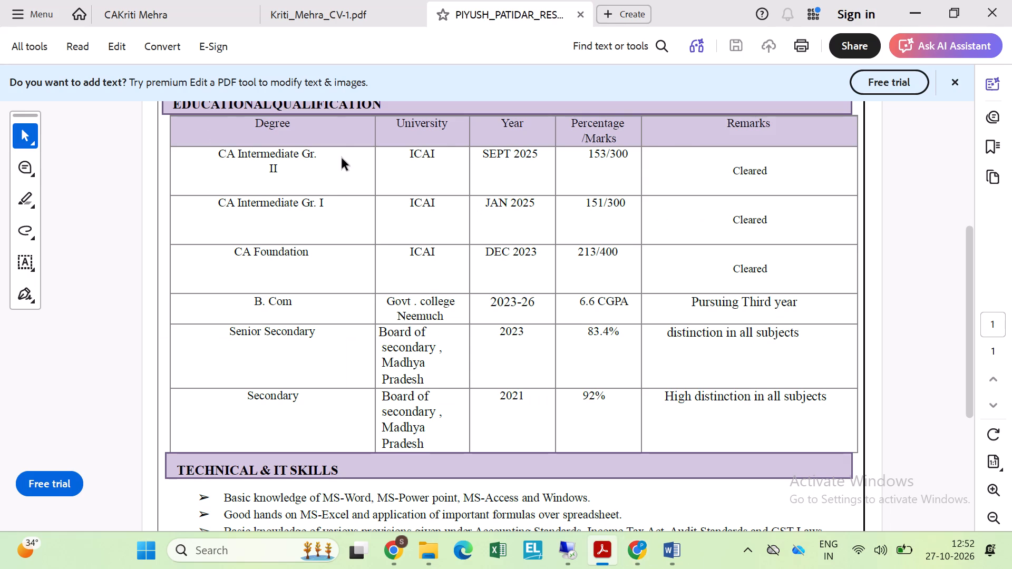
key(alt+Tab)
key(alt+Right)
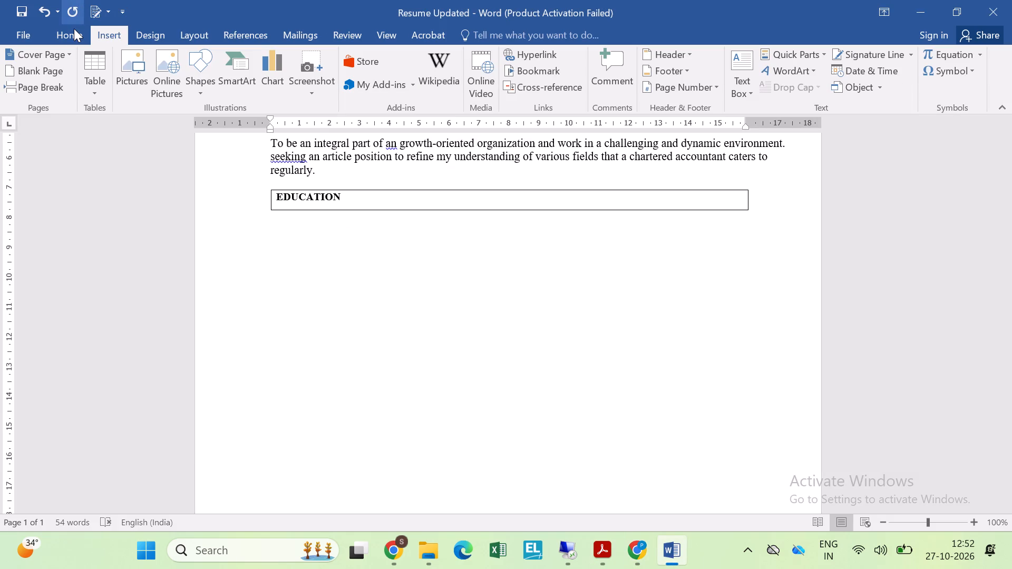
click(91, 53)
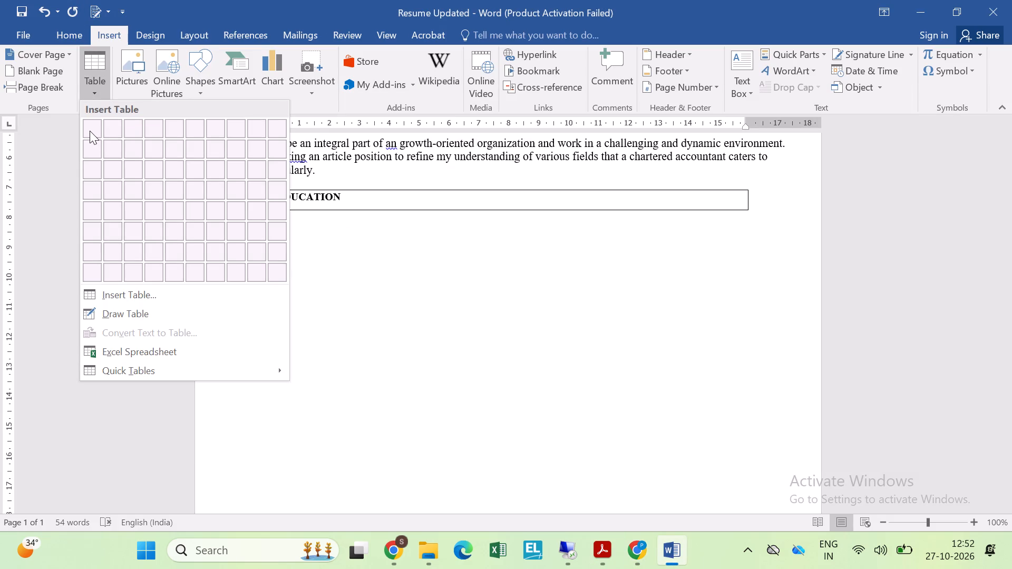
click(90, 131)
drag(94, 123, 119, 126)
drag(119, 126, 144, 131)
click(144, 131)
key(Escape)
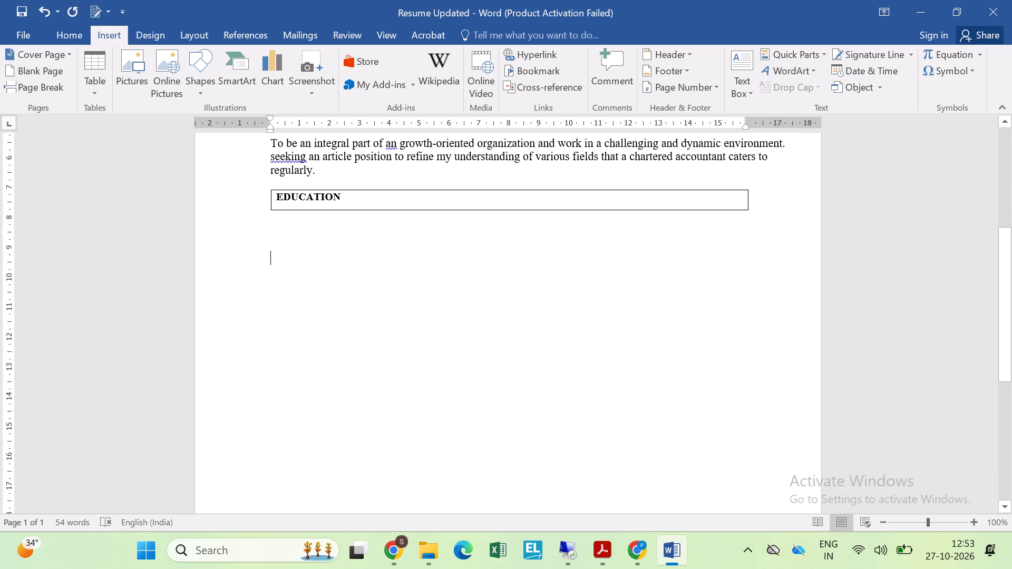
Save the Resume Updated document.
key(Up)
key(Up)
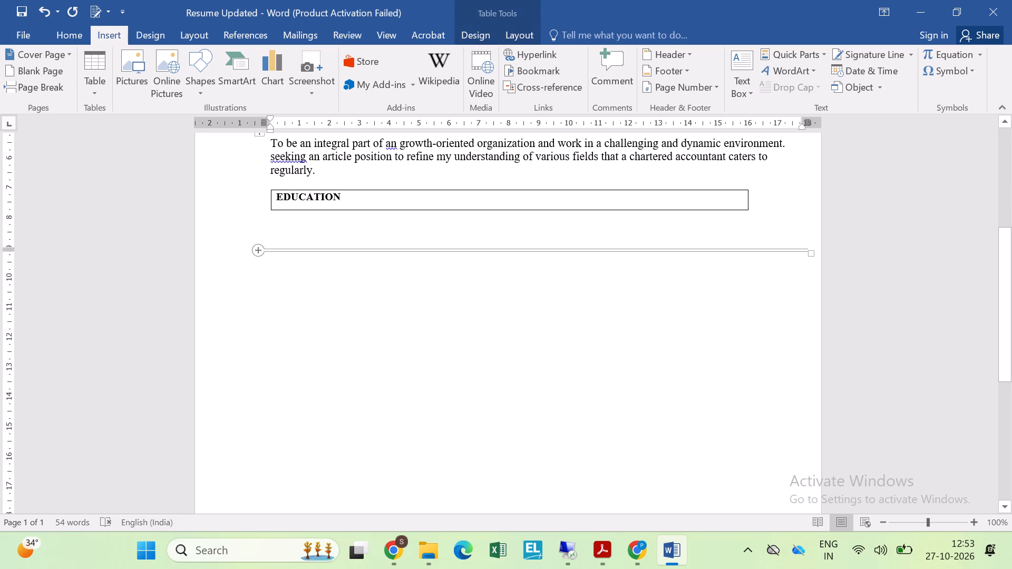
key(Up)
key(Down)
key(Up)
key(ctrl+s)
key(ctrl+s)
Insert a table with 5 columns and 7 rows below the EDUCATION heading box, checking the row count against the resume PDF.
key(Down)
key(Up)
key(Down)
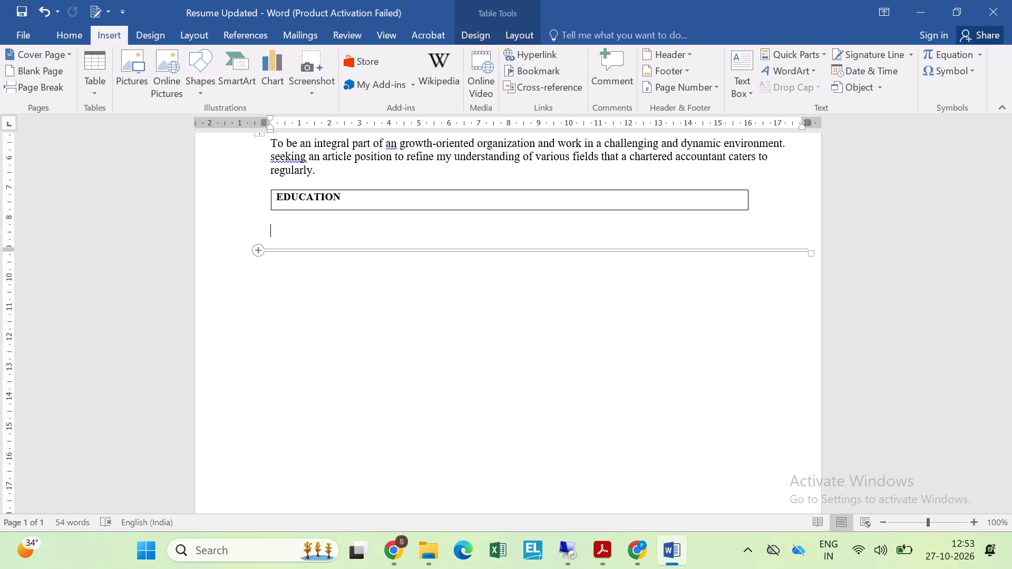
key(Down)
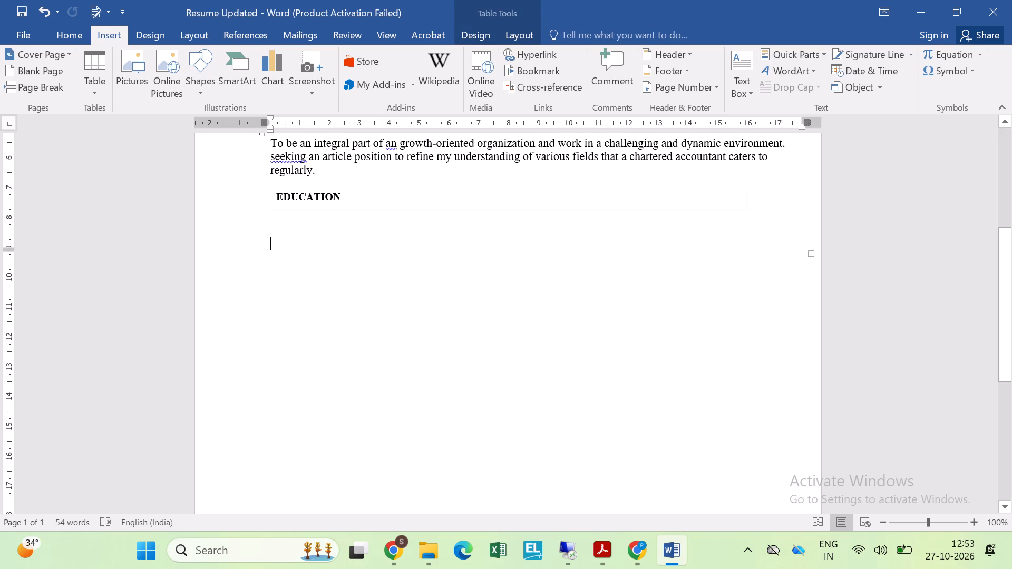
key(Up)
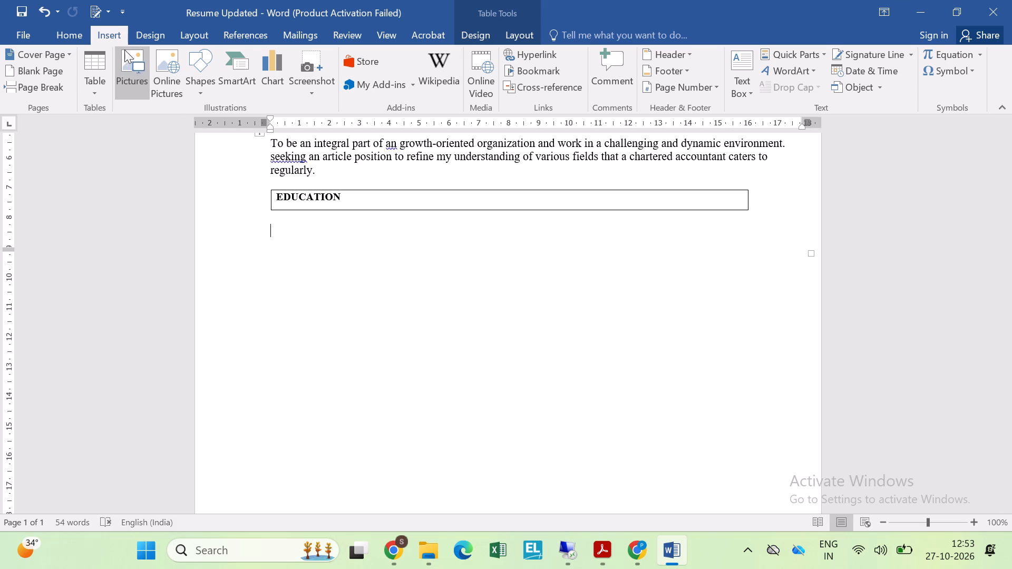
click(98, 62)
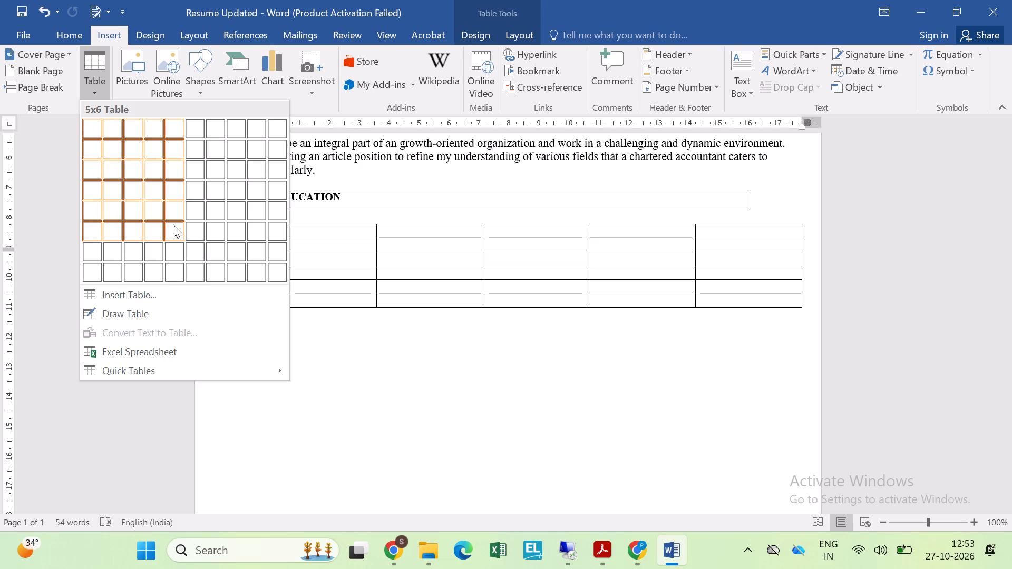
key(alt+Tab)
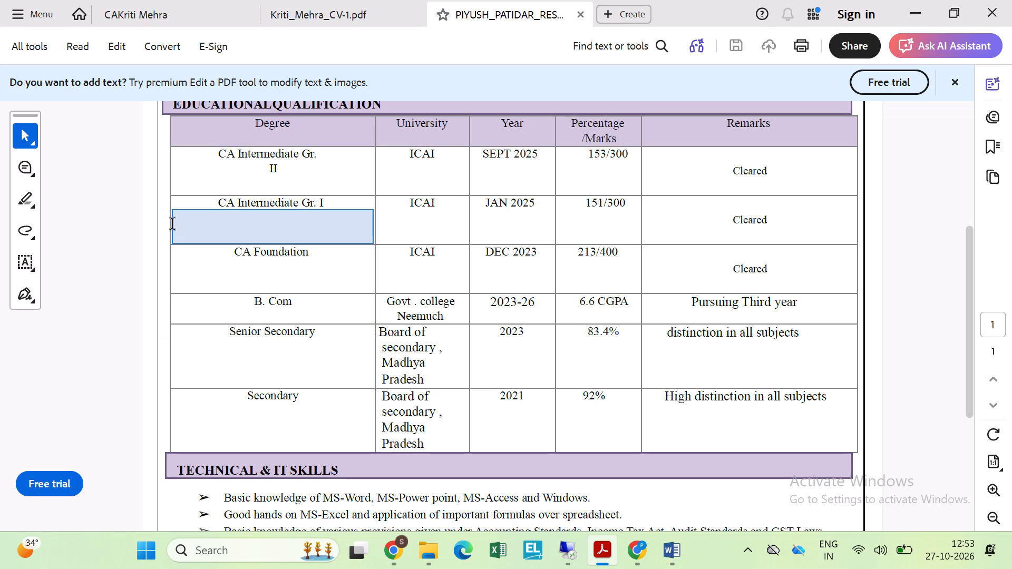
key(alt+Tab)
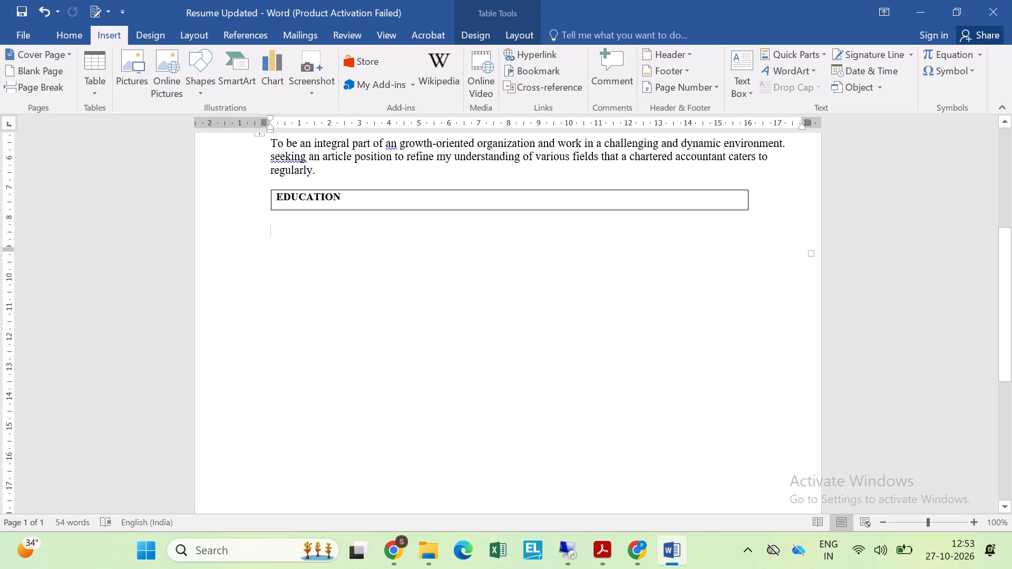
click(97, 66)
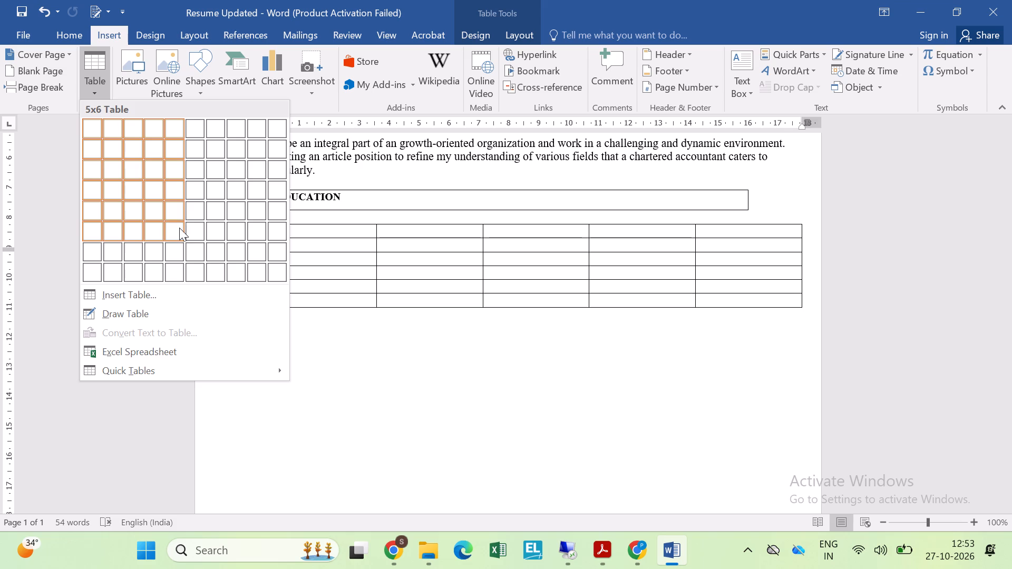
click(179, 248)
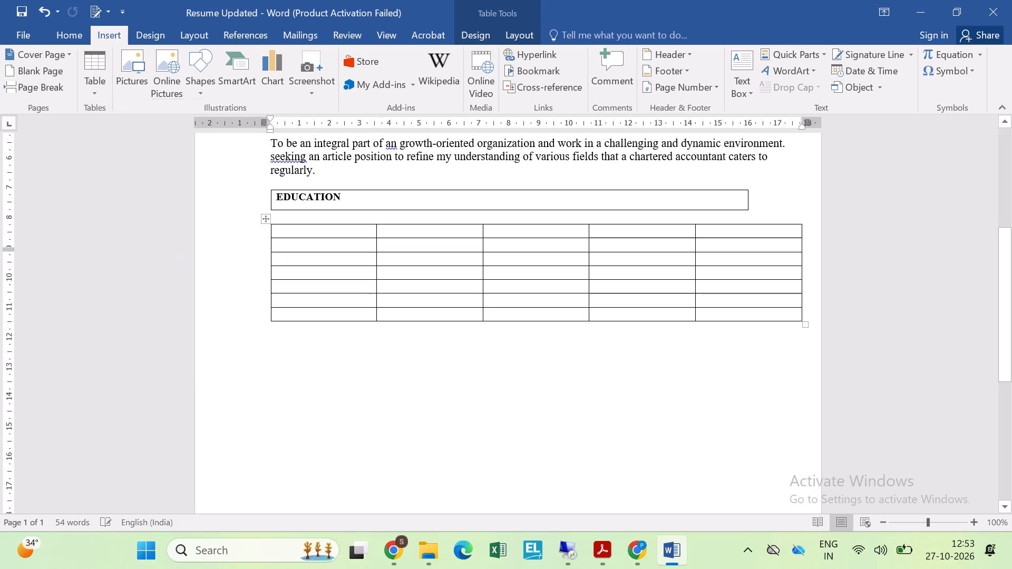
Check the column headings in the PDF and sample resume photo, and enter NAME OF COURSE in the new table's first header cell.
key(alt+Tab)
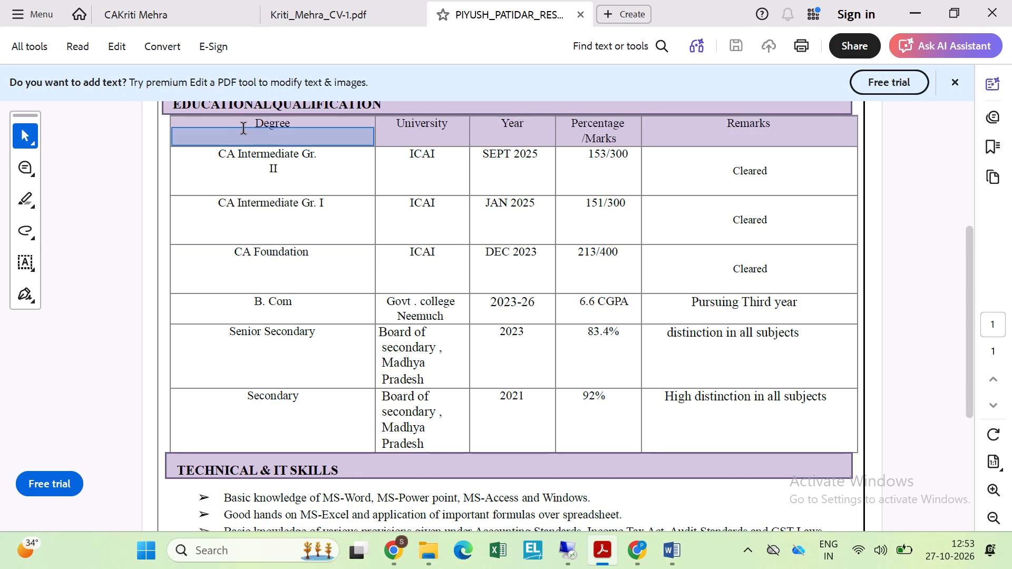
key(alt+Tab)
key(alt+Tab)
key(alt+Right)
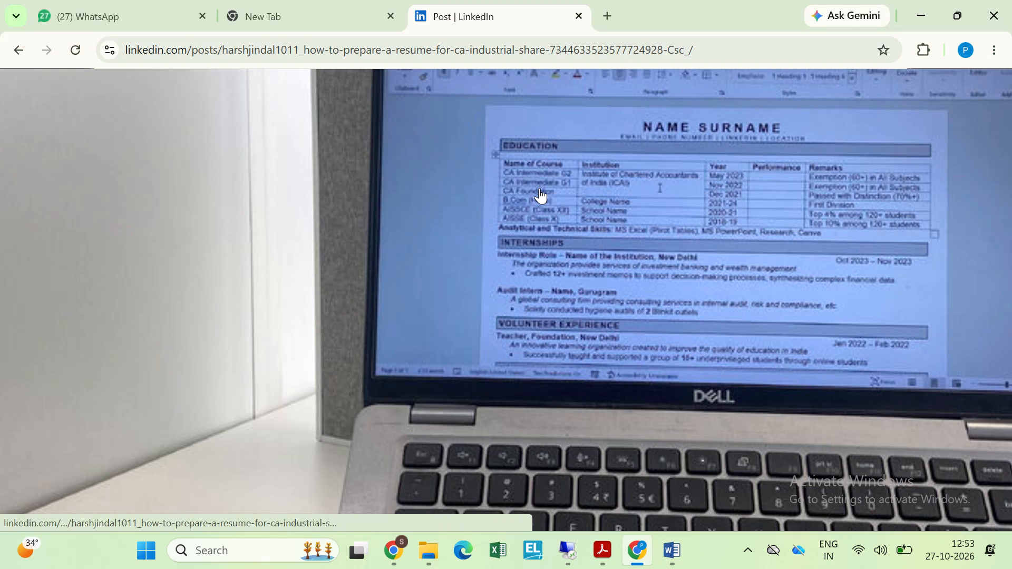
key(alt+Tab)
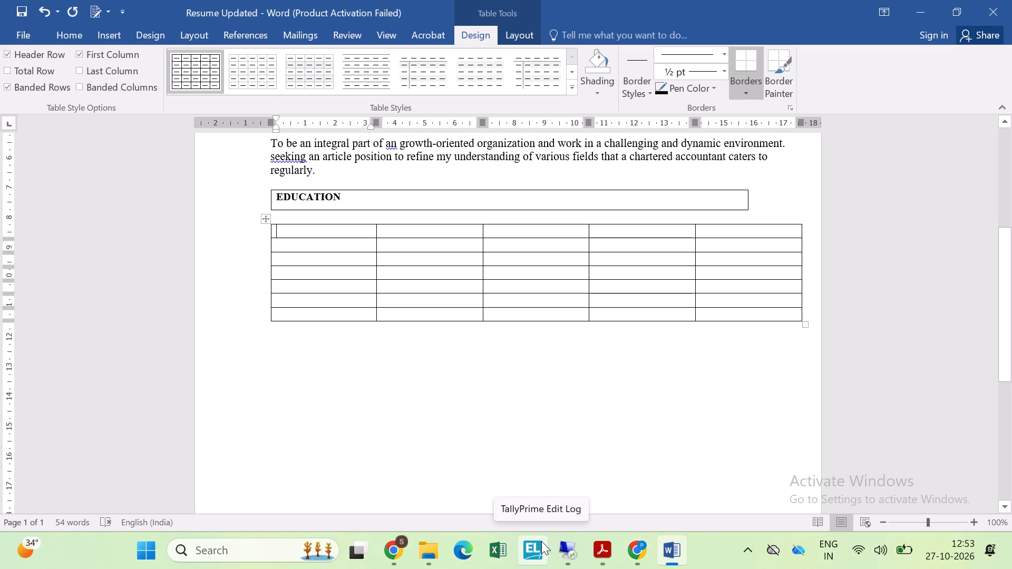
text(NAme)
key(BackSpace)
key(BackSpace)
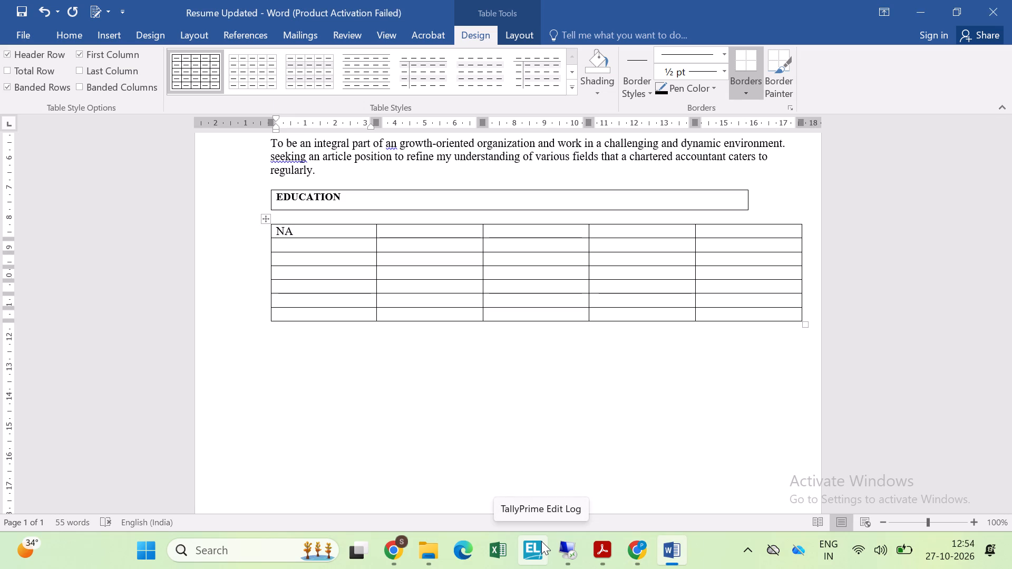
text(ME OF COURSE)
Set the font size to 10 from the EDUCATION heading through the first two rows of the education table.
key(shift+Up)
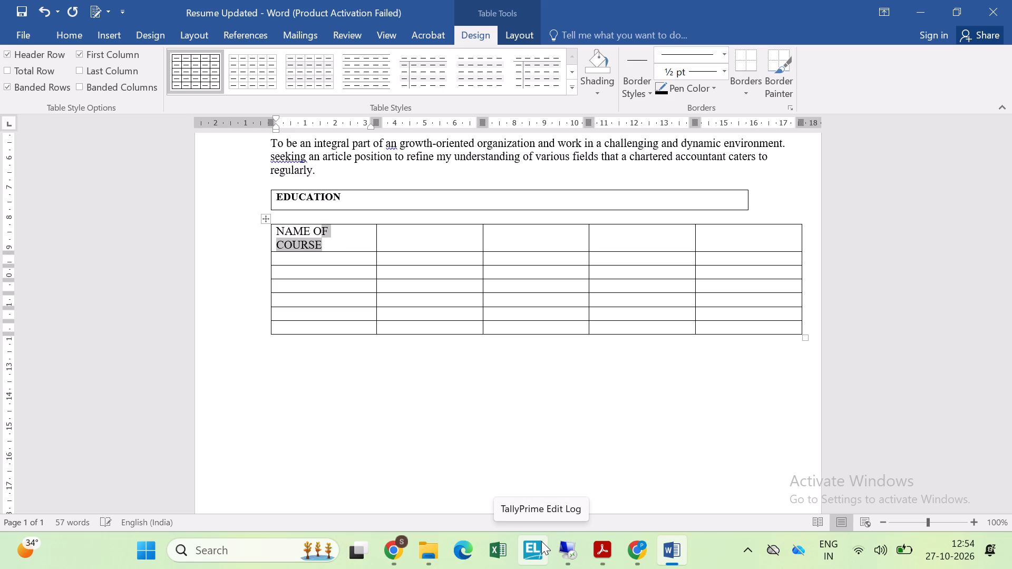
key(shift+Left)
key(shift+Left)
key(shift+Left)
key(shift+Left)
key(shift+Left)
key(shift+Left)
key(shift+Left)
key(shift+Right)
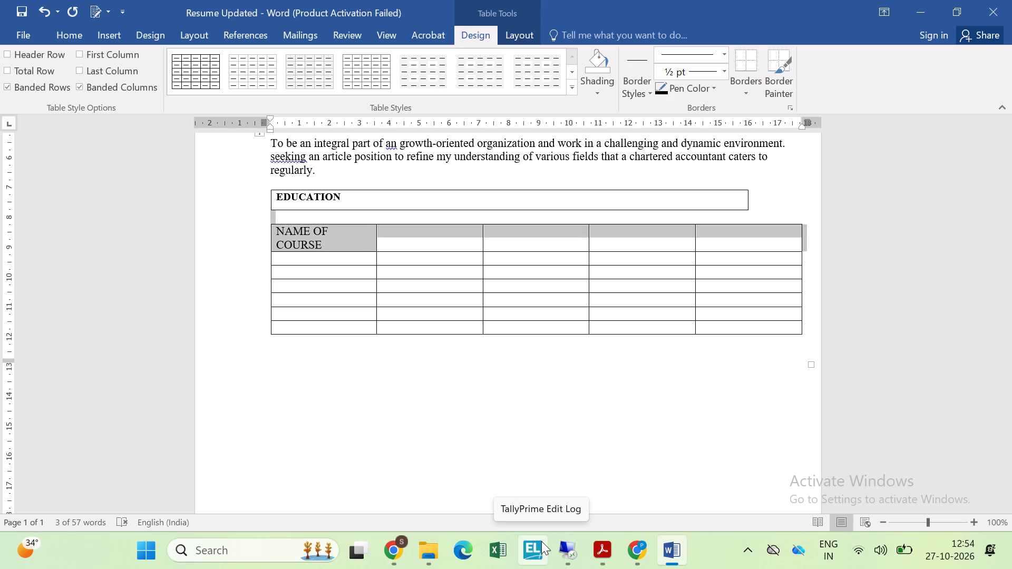
key(shift+Up)
key(shift+Up)
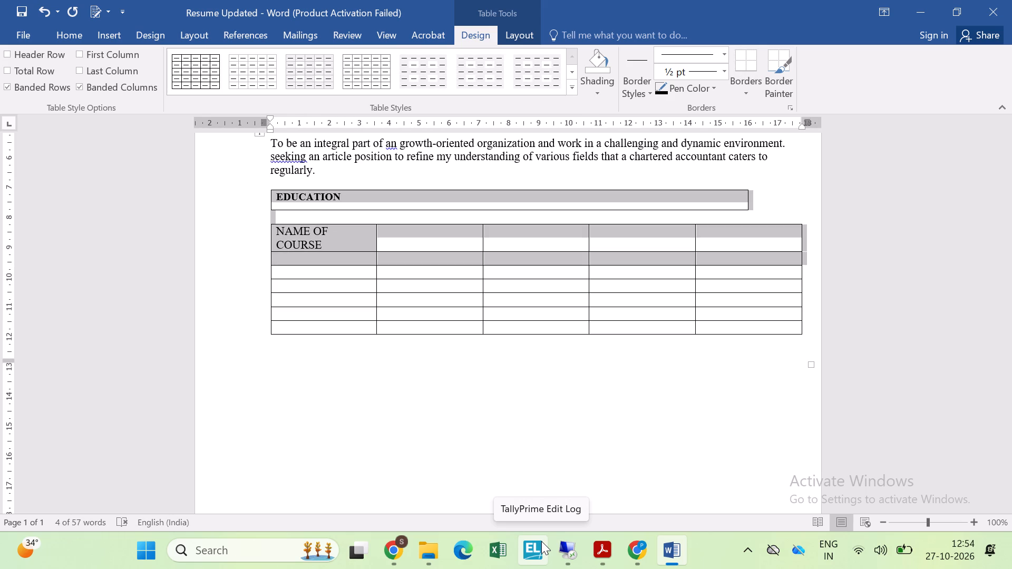
click(70, 36)
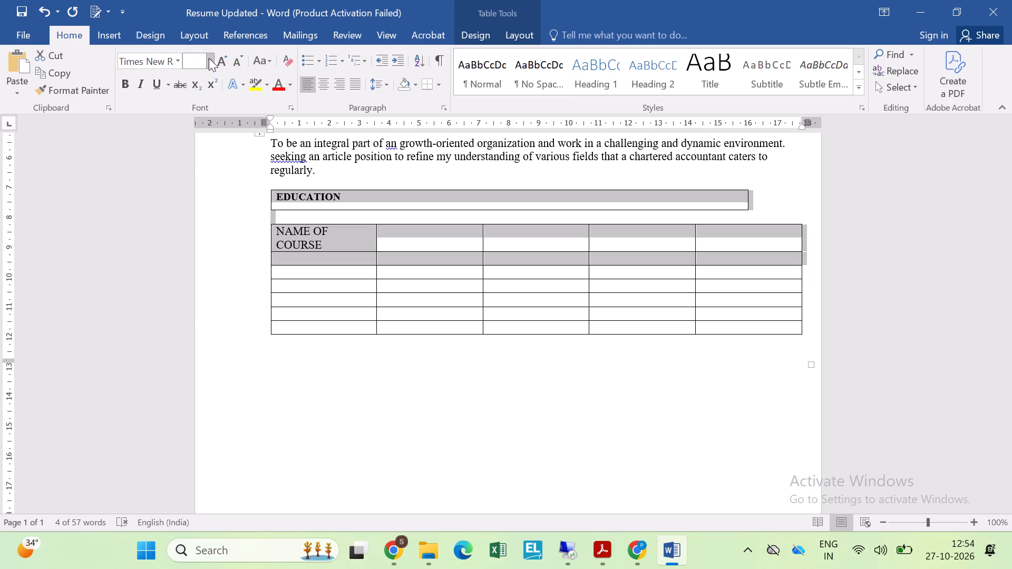
click(209, 58)
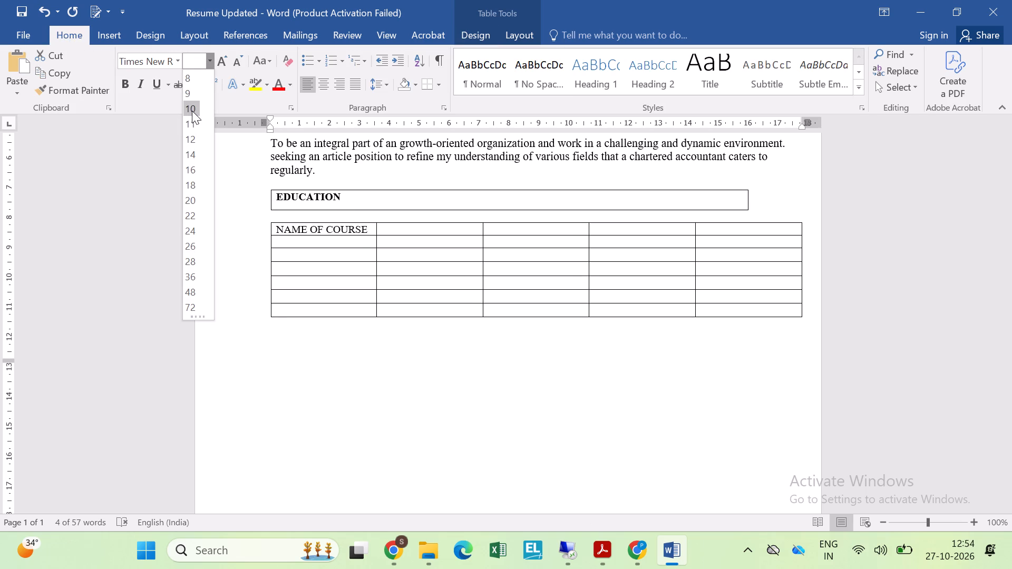
click(192, 111)
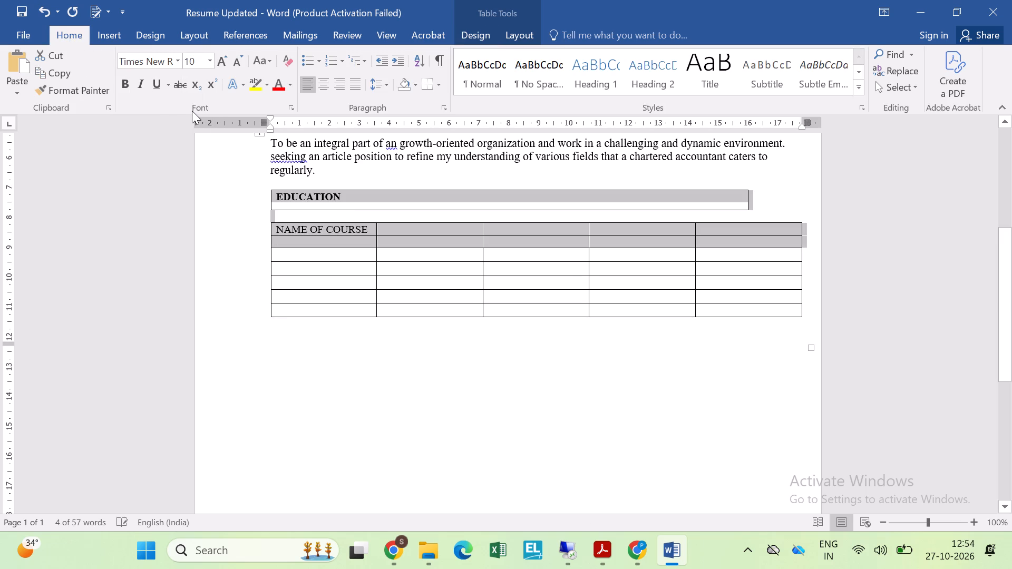
Make the entire header row of the education table bold.
key(Up)
key(Down)
key(Down)
key(Down)
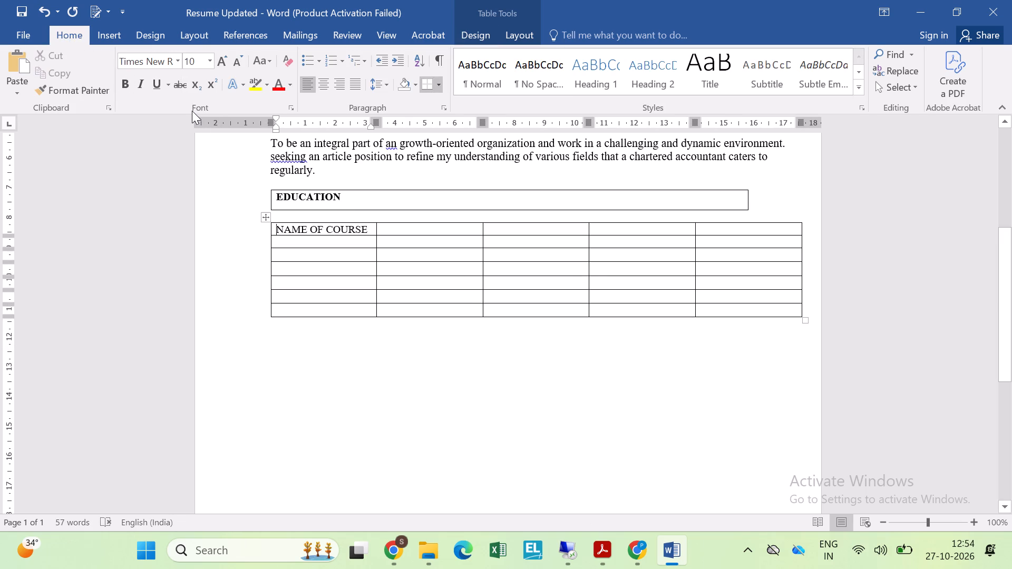
key(ctrl+shift+Right)
key(ctrl+shift+Right)
key(ctrl+shift+Right)
key(ctrl+shift+Right)
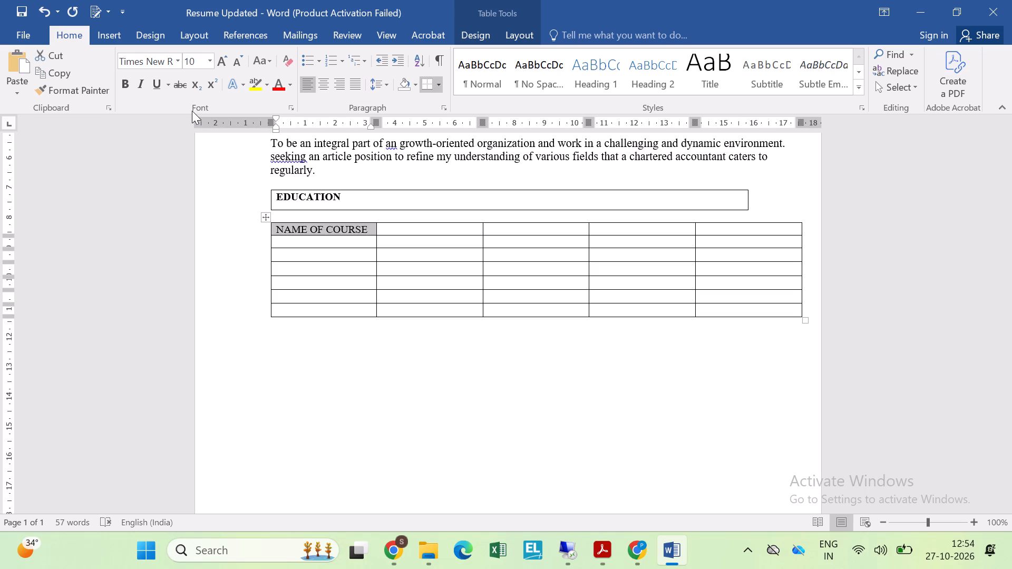
key(ctrl+shift+Right)
key(ctrl+shift+Right)
key(ctrl+shift+Right)
key(ctrl+shift+Right)
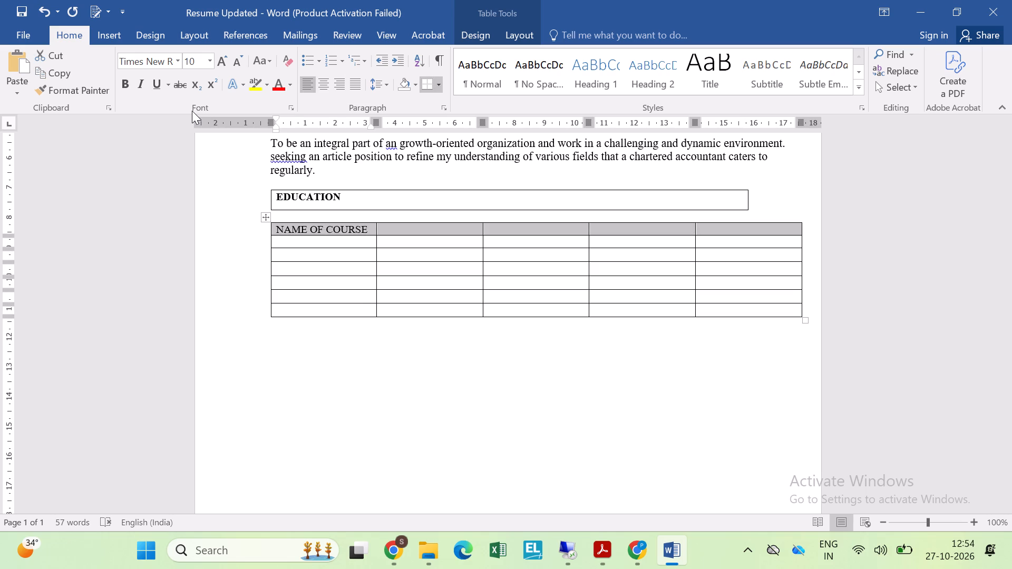
key(ctrl+b)
key(Up)
key(Down)
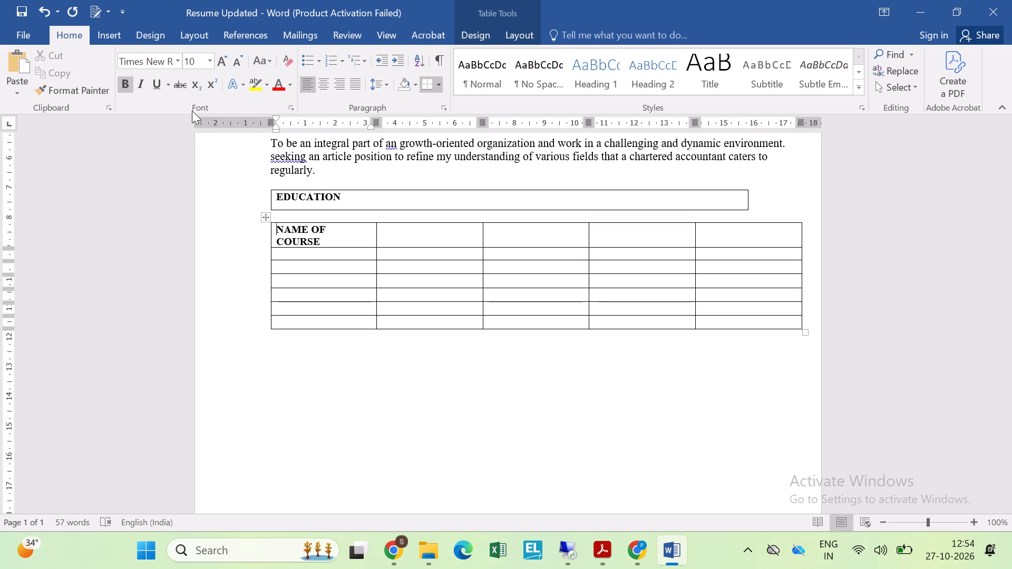
key(Down)
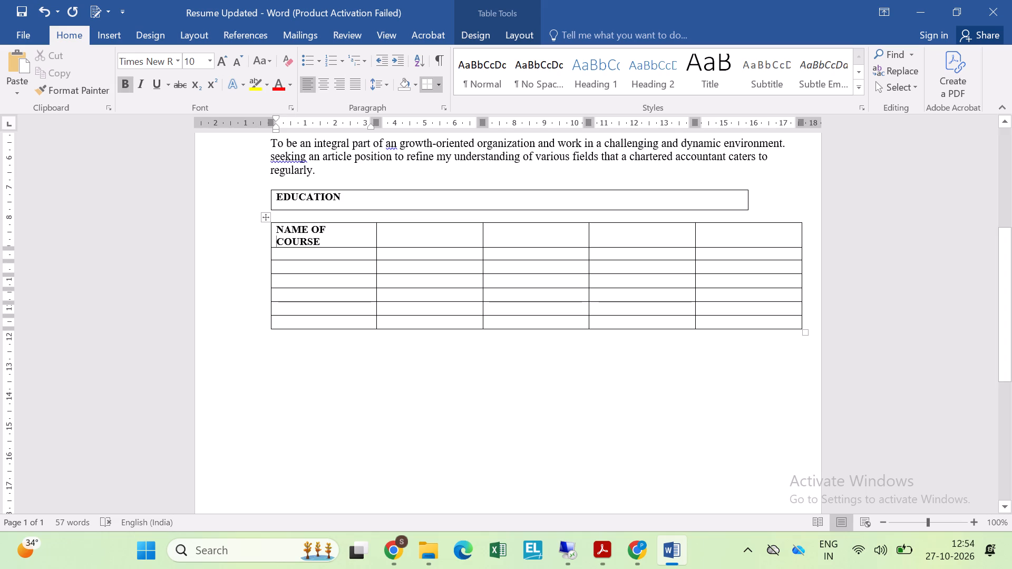
Enter INSTITUTION and YEAR as the second and third column headings, checking them against the sample resume photo.
click(404, 232)
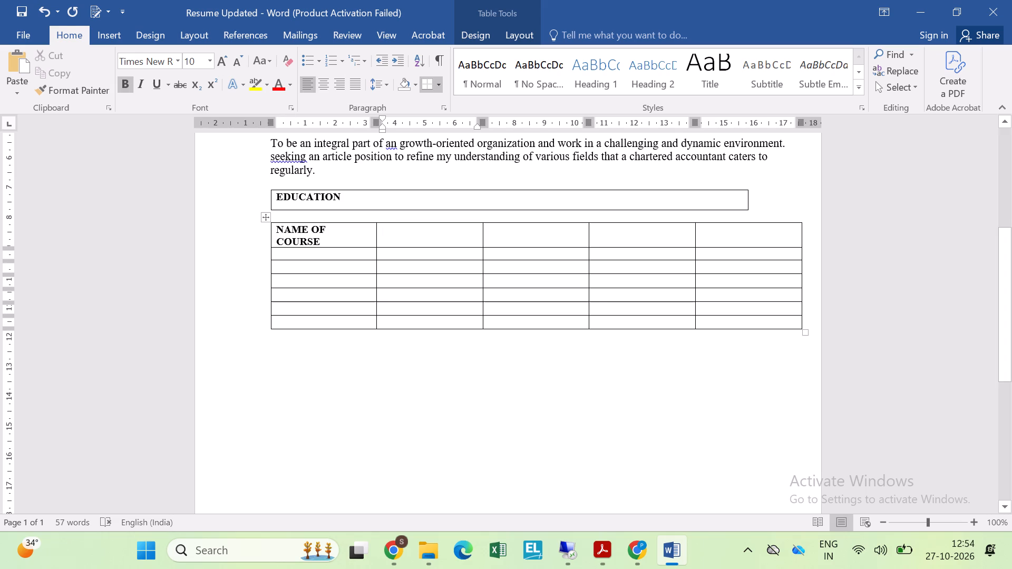
text(INSTI)
text(TUTION)
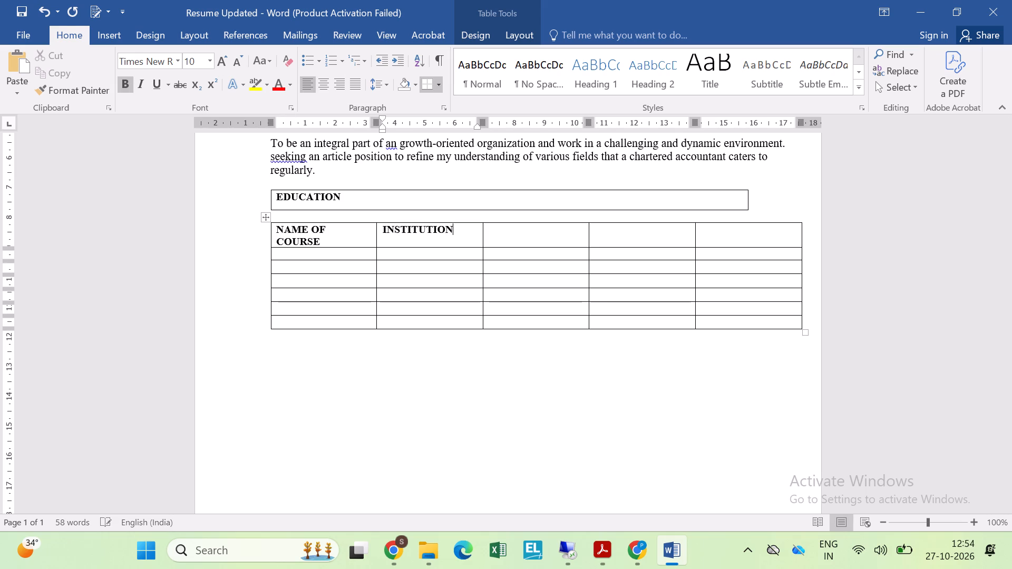
key(alt+Tab)
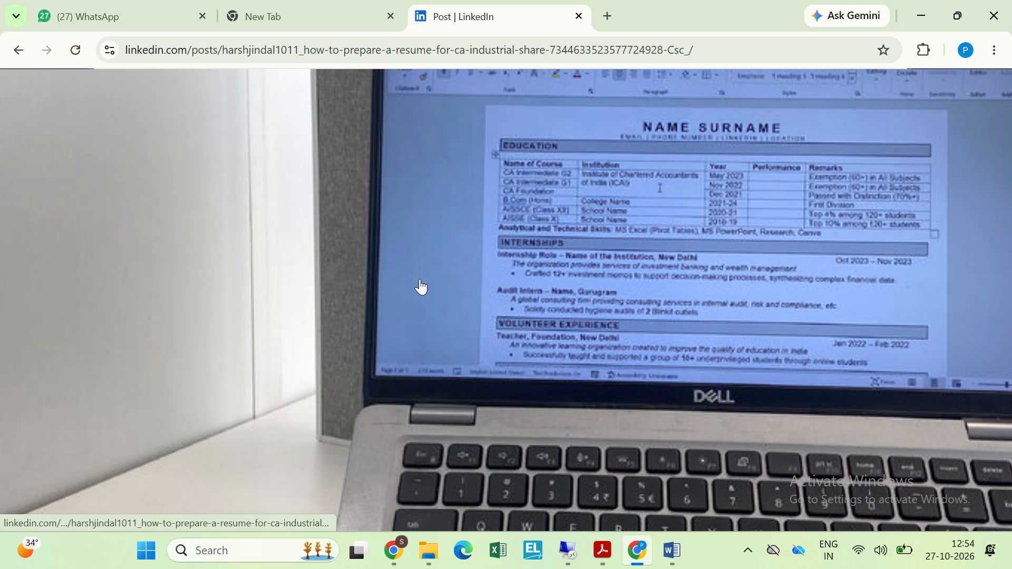
key(alt+Tab)
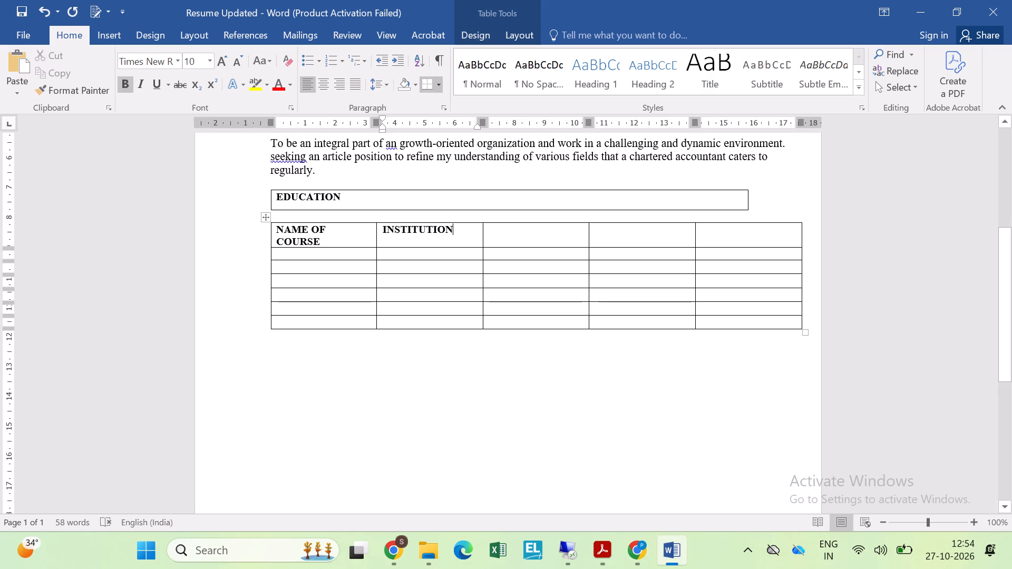
key(Tab)
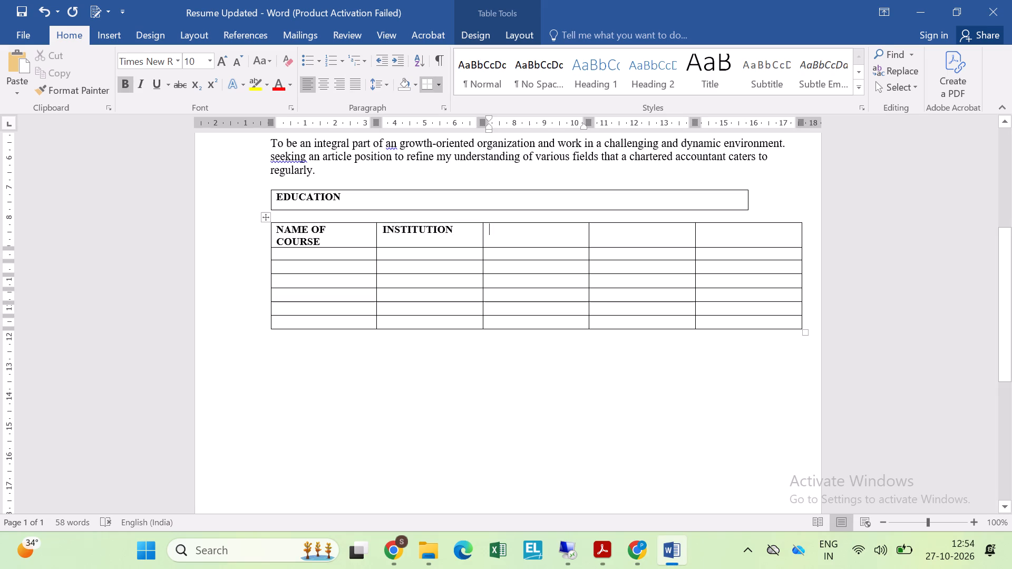
key(alt+Tab)
key(alt+Tab)
text(YESR)
key(BackSpace)
key(BackSpace)
key(s)
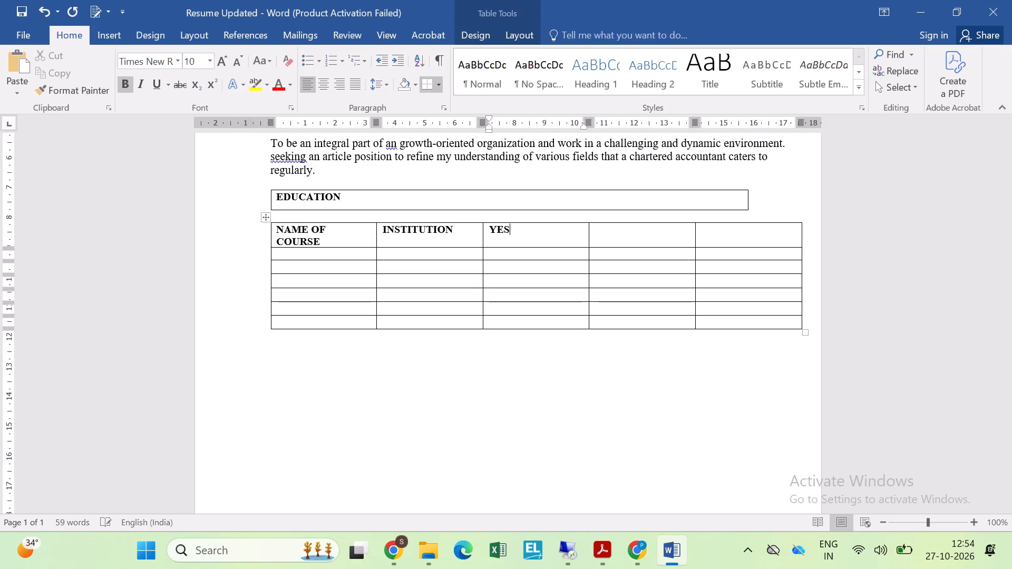
key(BackSpace)
text(AR)
key(Tab)
Enter PERFORMANCE and REMARKS as the fourth and fifth column headings, checking the sample resume photo and the candidate's resume PDF.
key(alt+Tab)
key(alt+Tab)
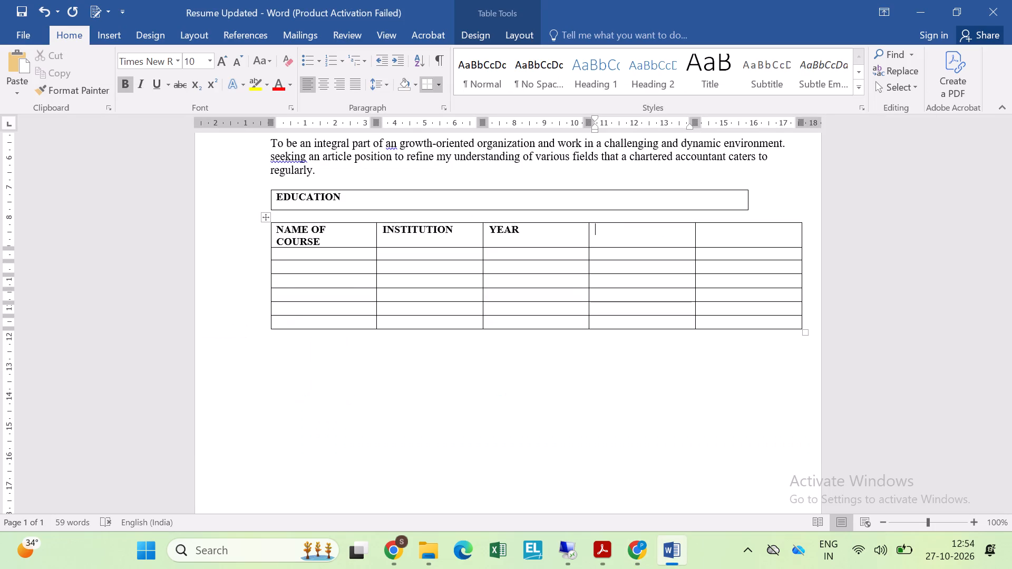
text(PER)
key(alt+Tab)
key(alt+Right)
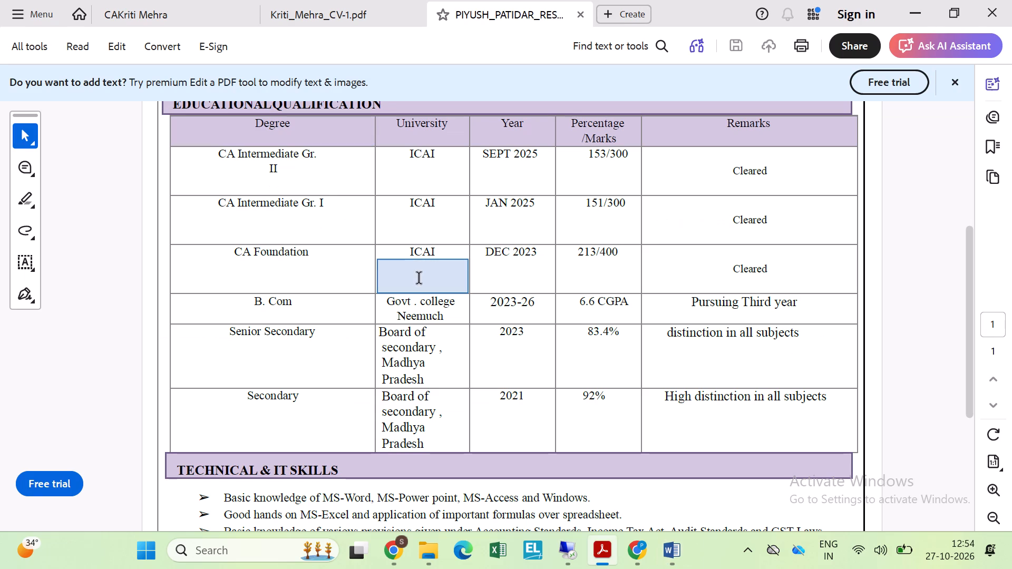
key(alt+Tab)
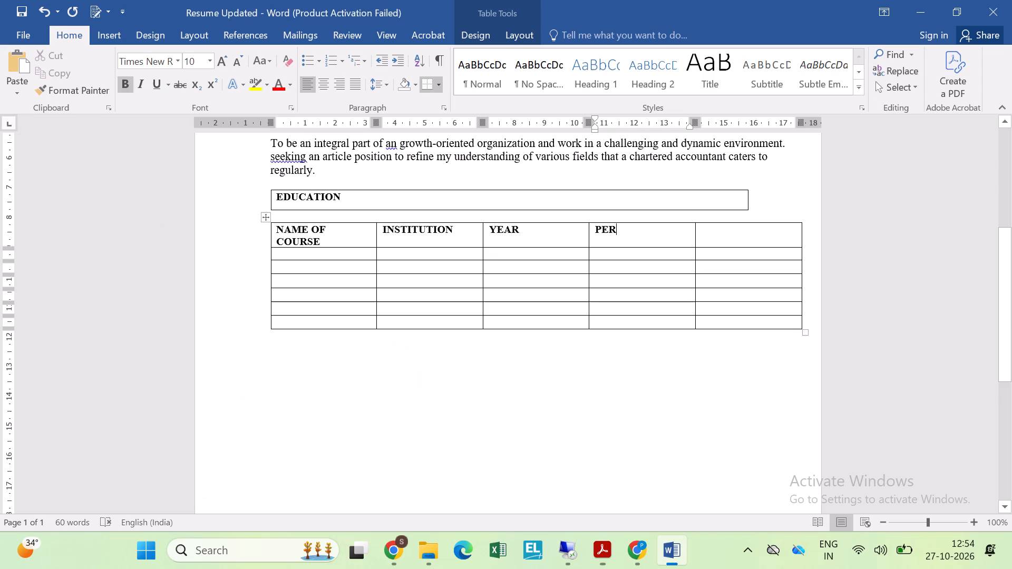
text(FORMANCE)
key(Tab)
key(alt+Tab)
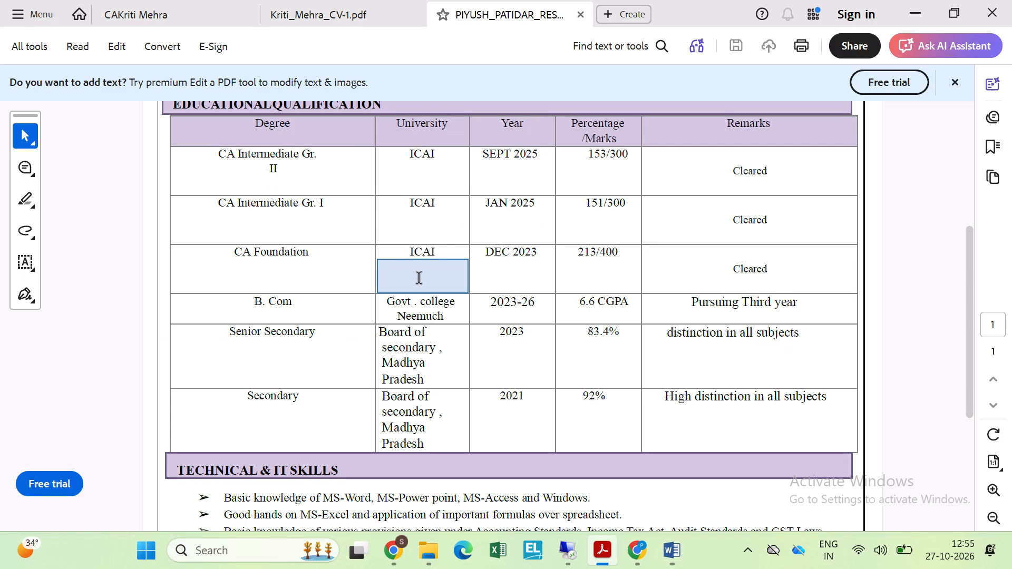
key(alt+Tab)
text(REMAKRS)
key(BackSpace)
key(BackSpace)
key(BackSpace)
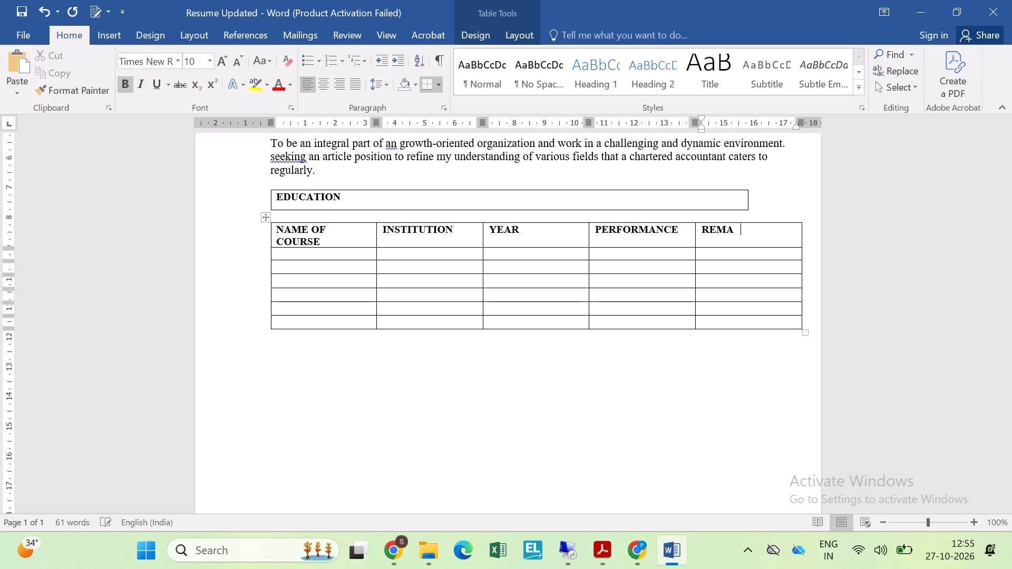
text(RKS)
key(Down)
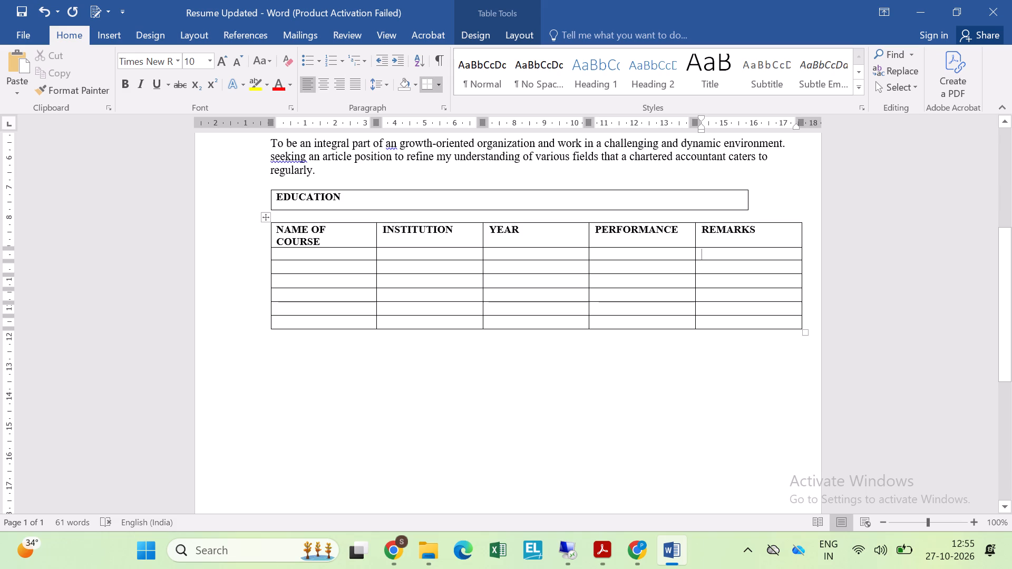
Enter CA Intermediate in the first cell under NAME OF COURSE, checking the candidate's resume PDF and the sample resume photo.
click(289, 259)
key(alt+Tab)
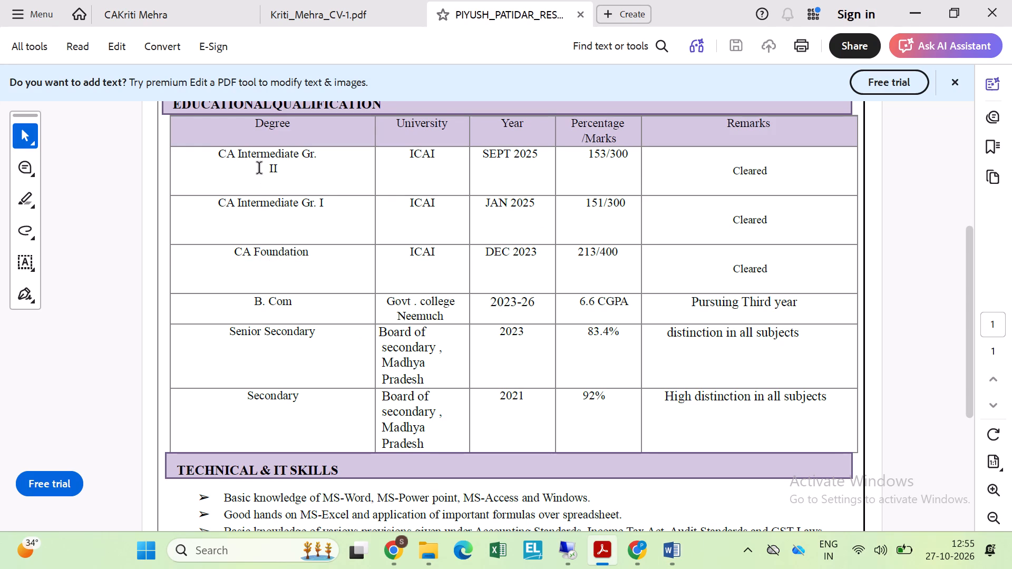
key(alt+Tab)
key(alt+Tab)
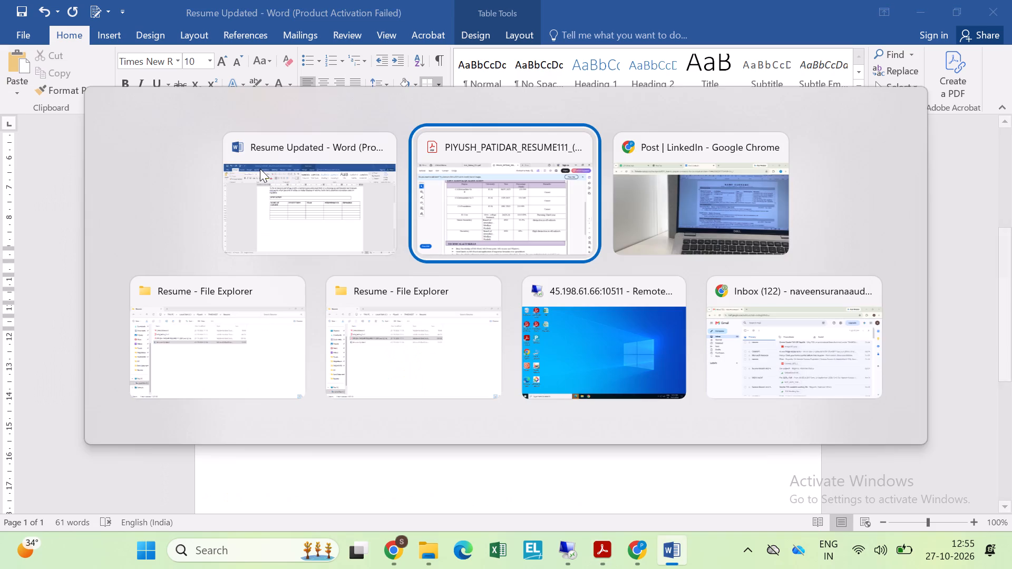
key(alt+Right)
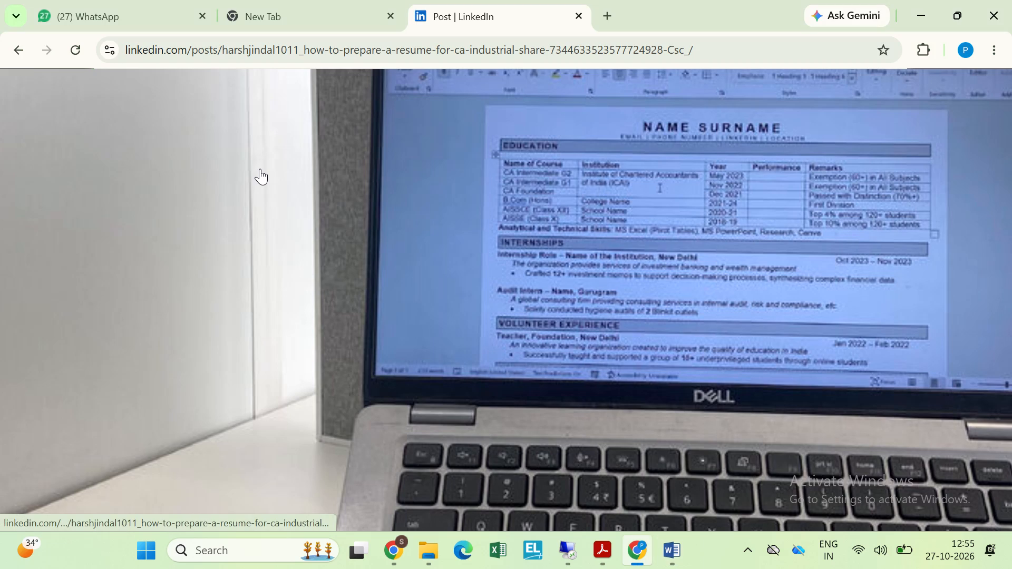
key(alt+Tab)
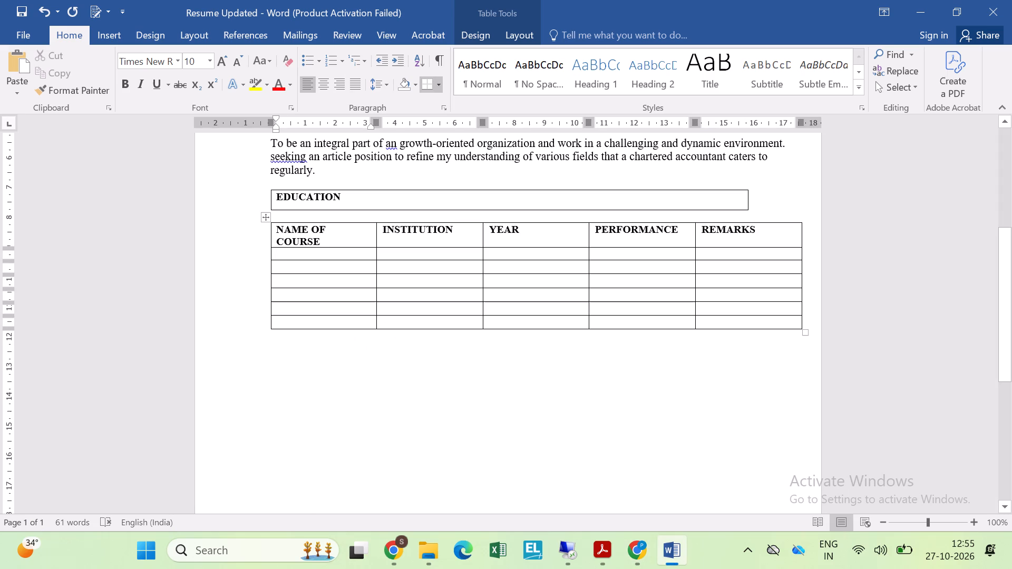
text(CA I)
key(BackSpace)
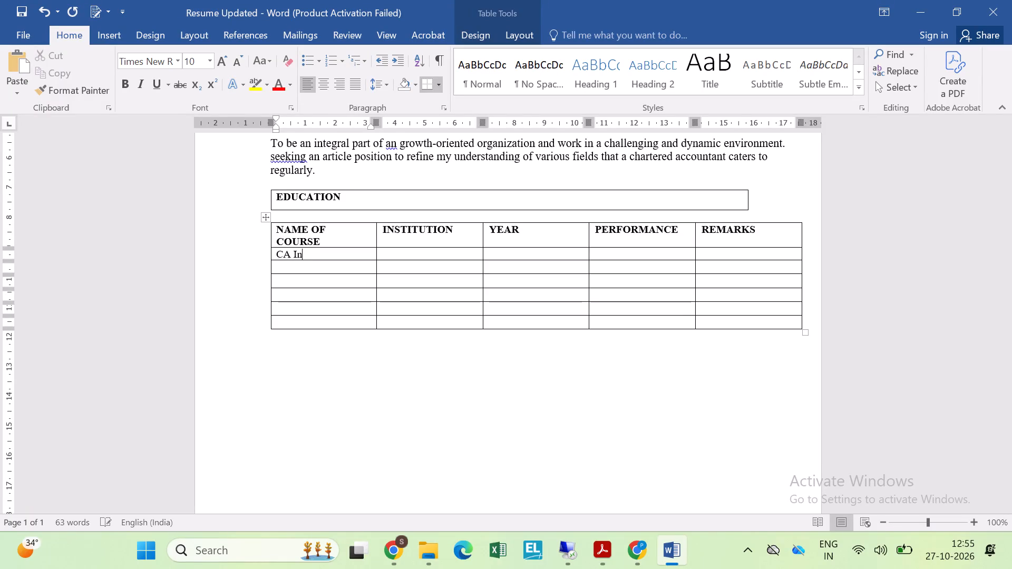
text(terme)
key(alt+Tab)
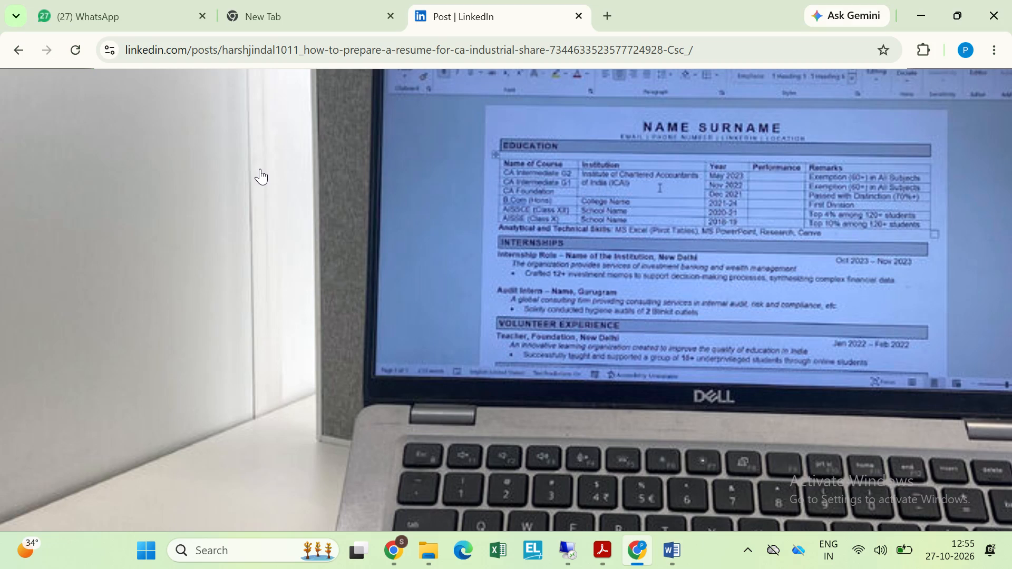
click(273, 8)
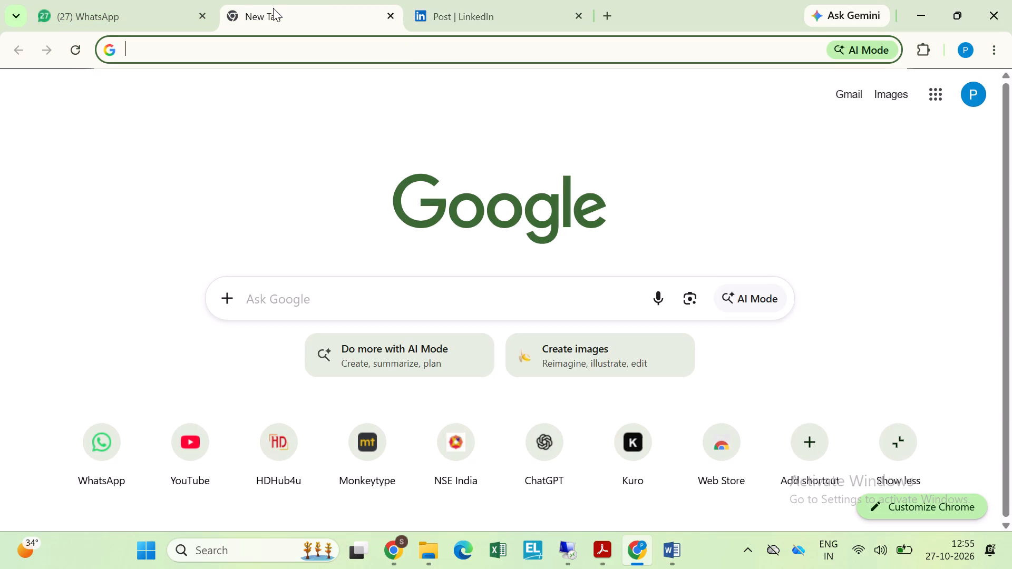
click(413, 15)
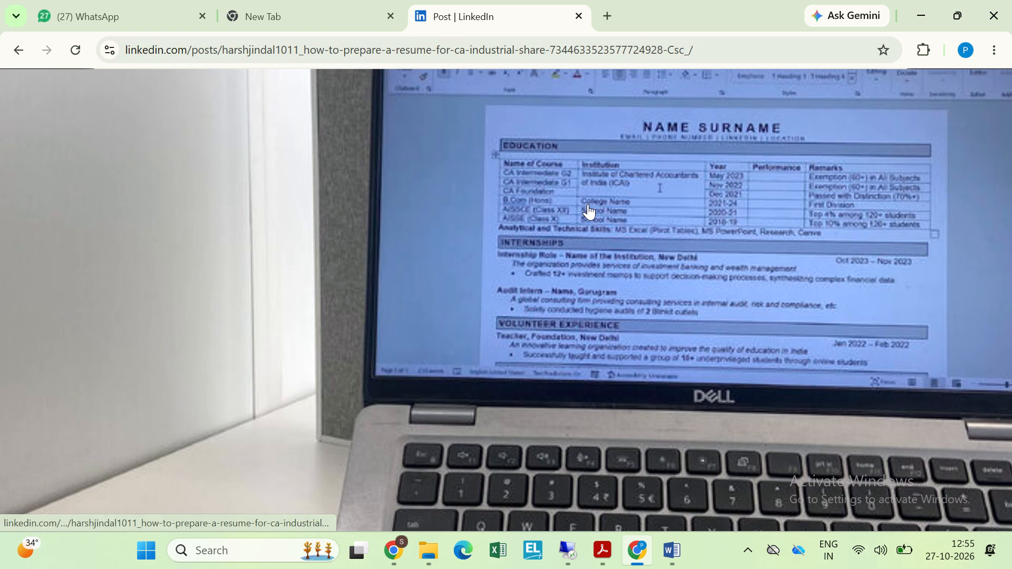
scroll(588, 204, up, 1)
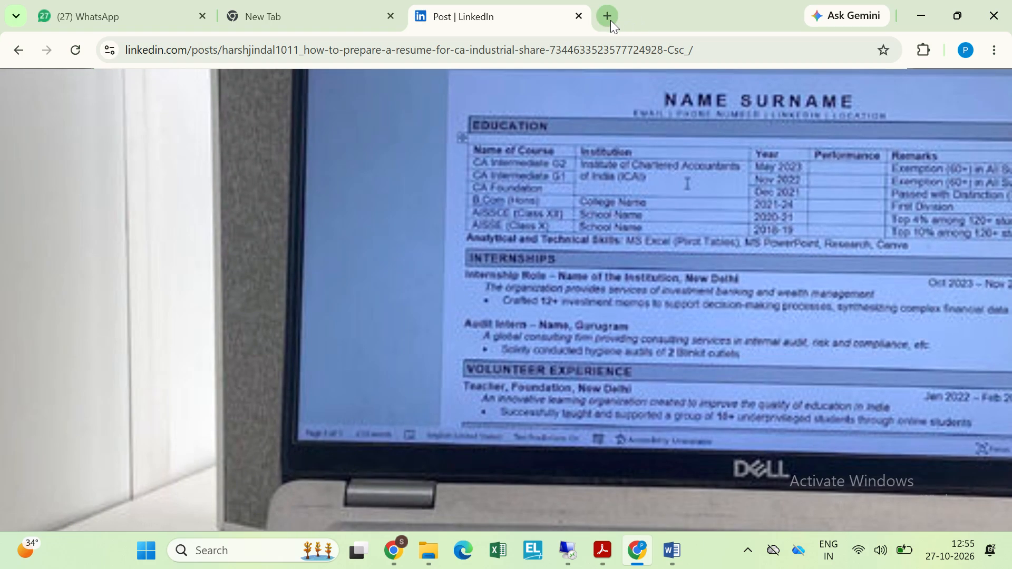
click(610, 20)
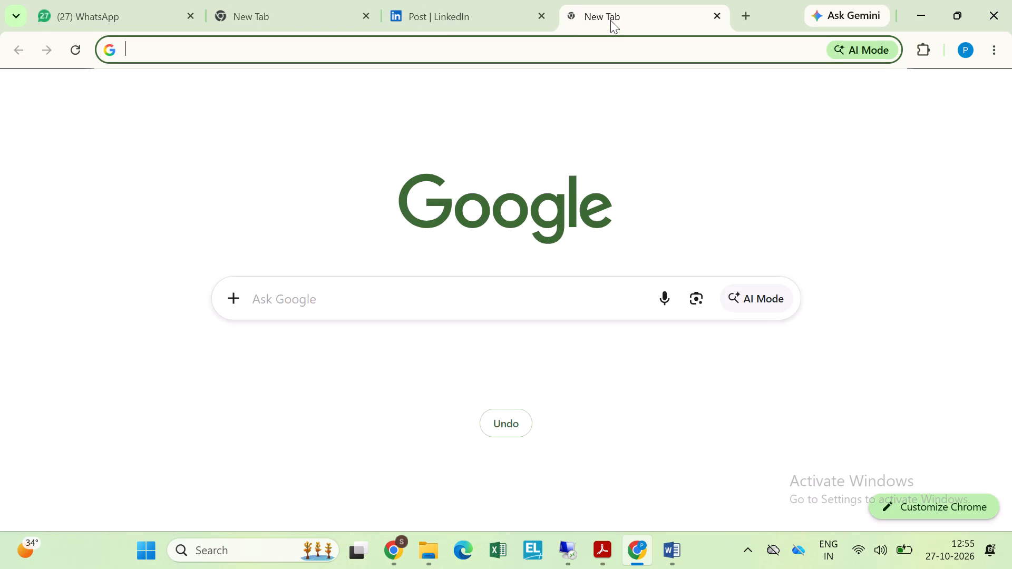
click(491, 11)
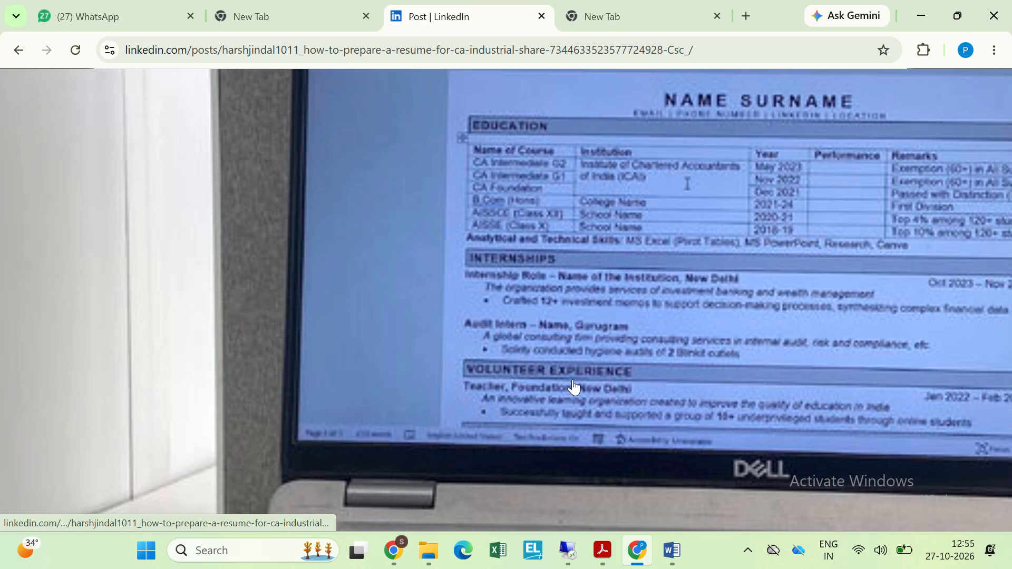
key(alt+Tab)
key(alt+Tab)
key(alt+Right)
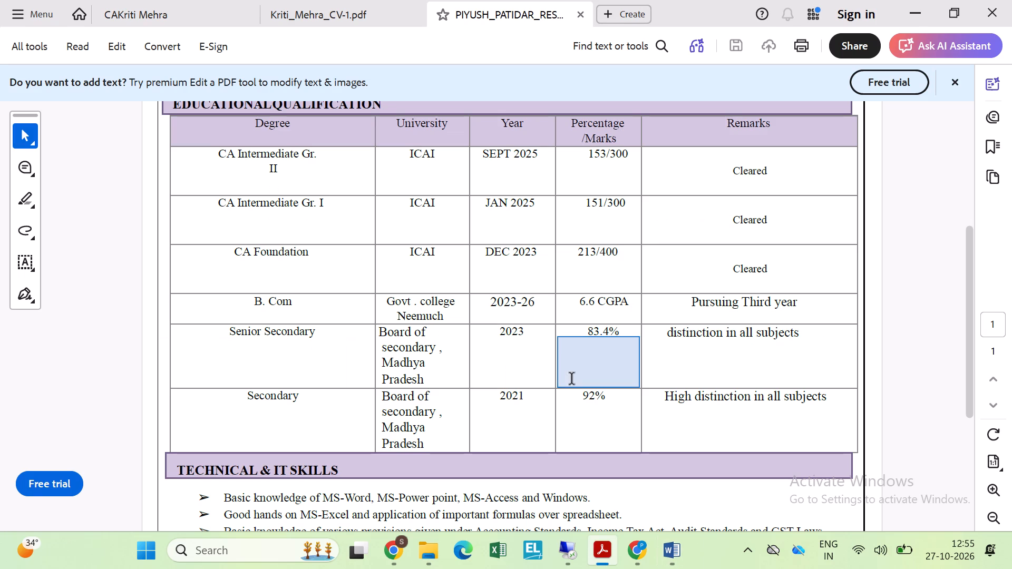
key(alt+Tab)
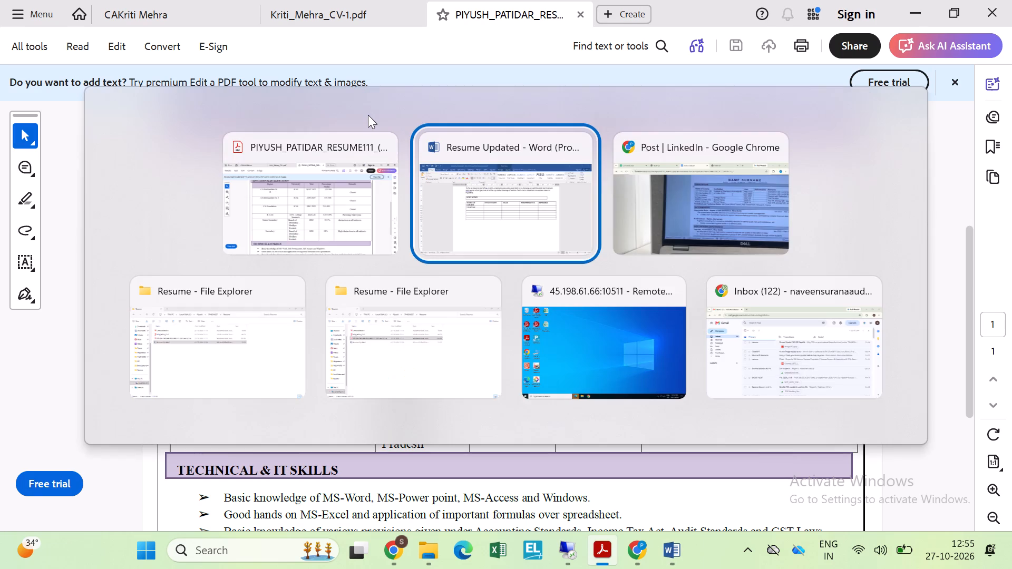
text(diate)
Extend the first course name to CA Intermediate G II, checking the group against the candidate's resume PDF.
key(alt+Tab)
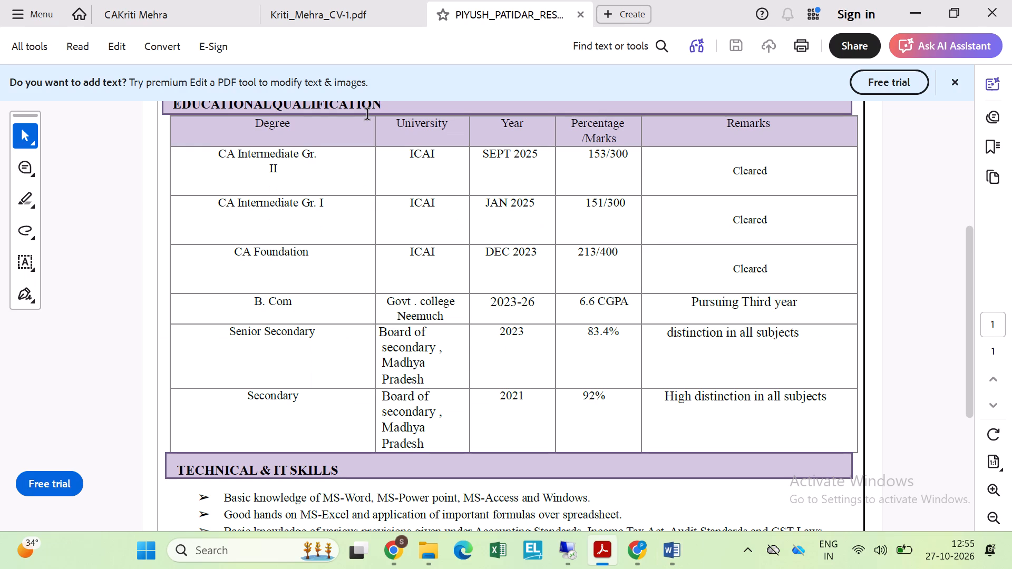
key(alt+Tab)
key(space)
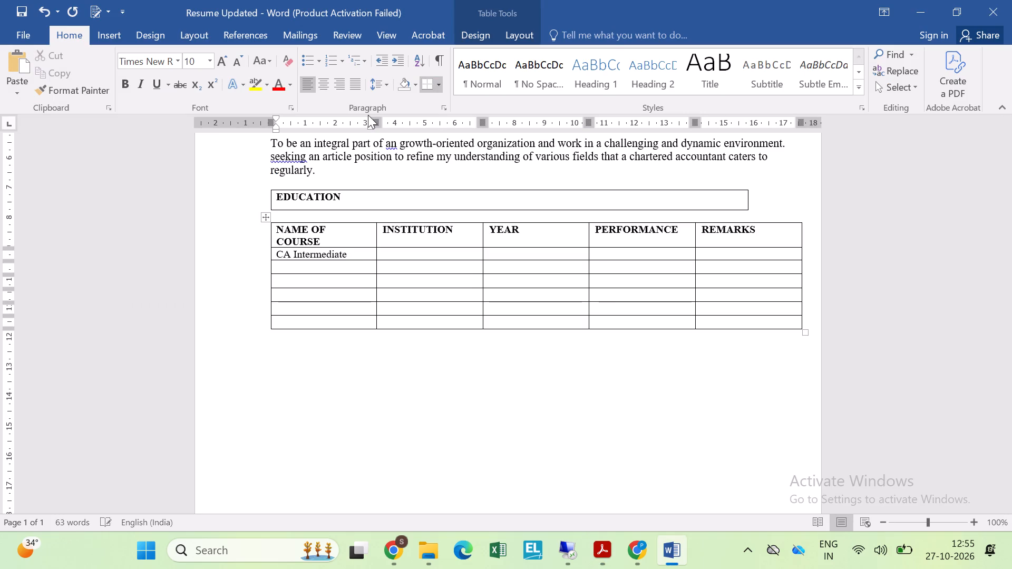
key(shift+g)
key(1)
key(BackSpace)
key(alt+Tab)
key(alt+Tab)
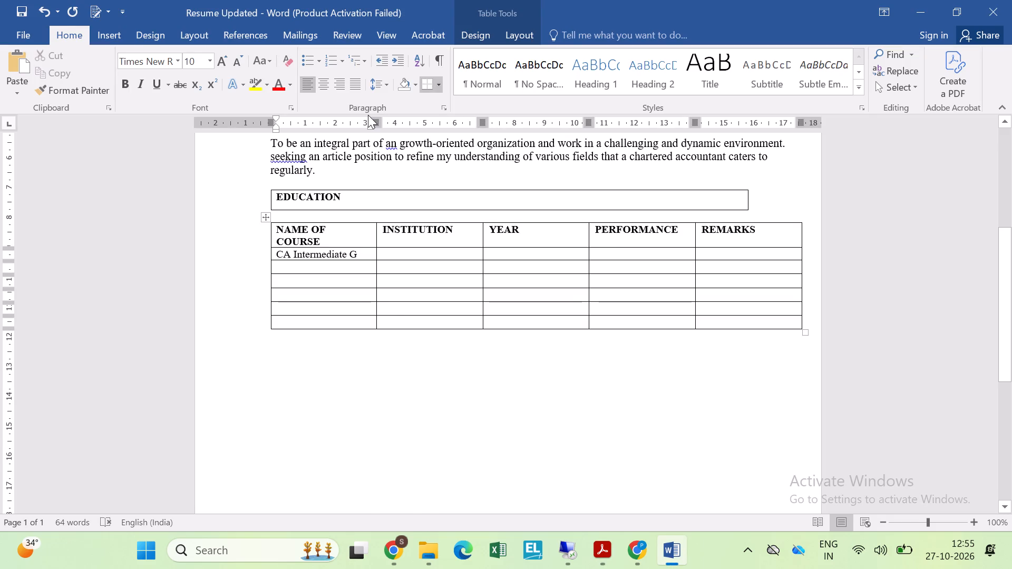
key(alt+Tab)
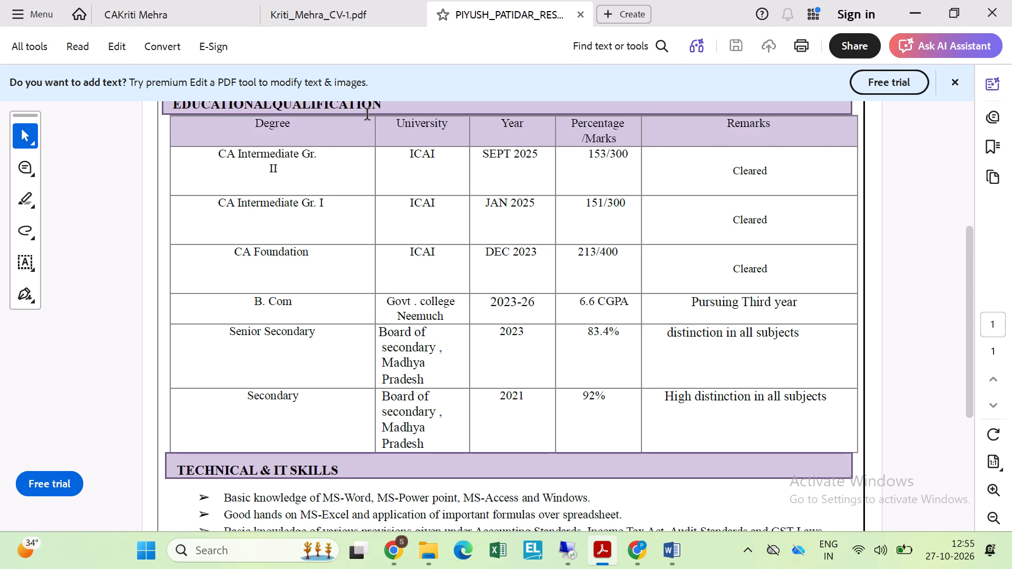
key(alt+Tab)
key(space)
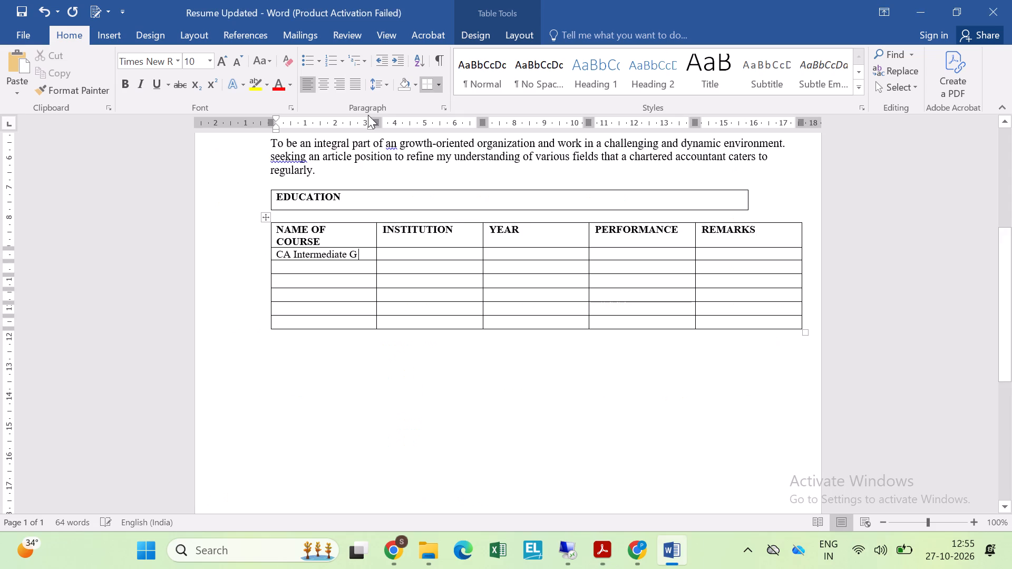
text(II)
Change the group in the first course name to Gr.II, with no space before the numeral, checking the resume PDF.
key(Left)
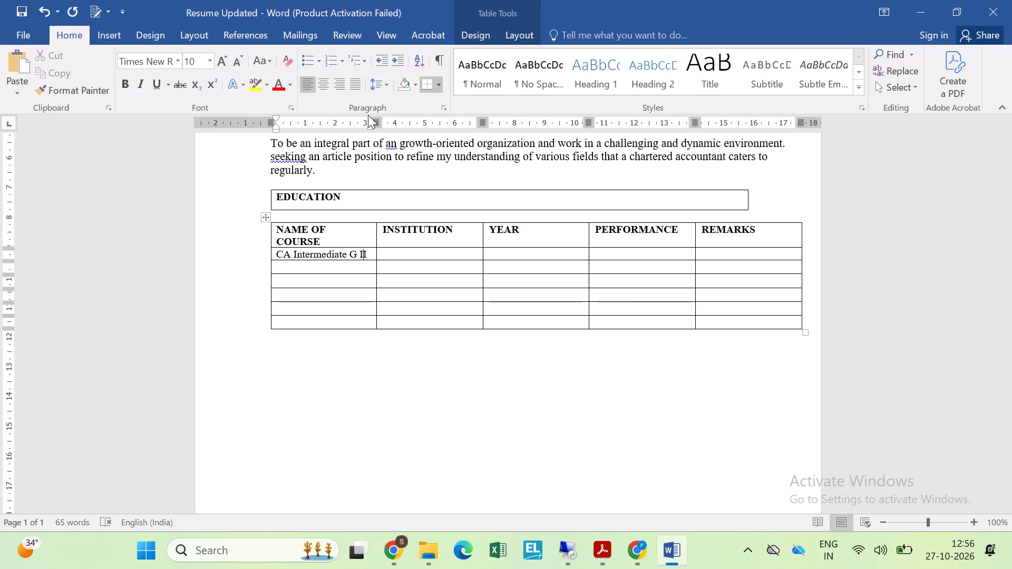
key(Left)
key(alt+Tab)
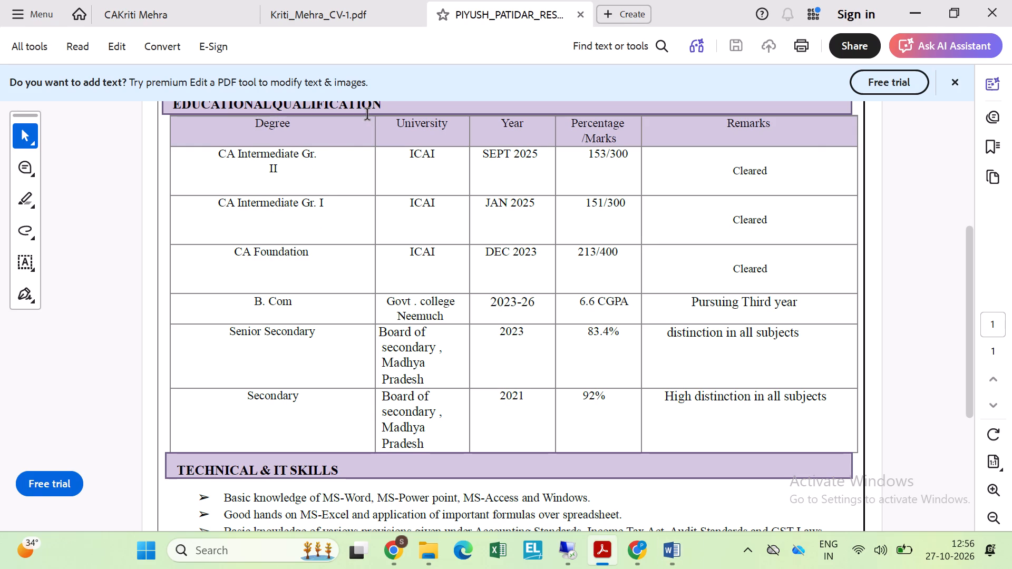
key(alt+Tab)
key(Left)
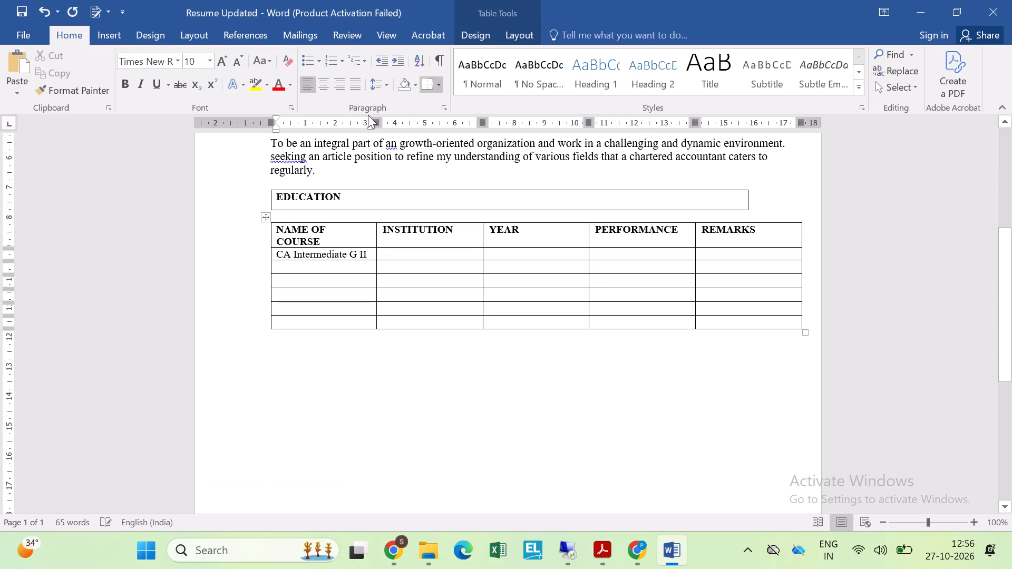
text(r.)
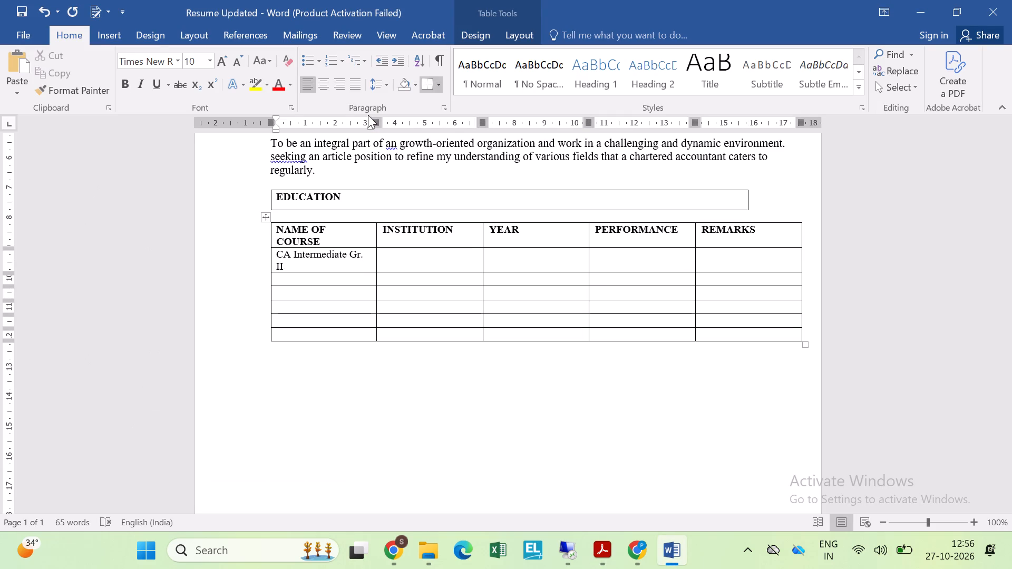
key(Left)
key(Down)
key(Left)
key(Left)
key(BackSpace)
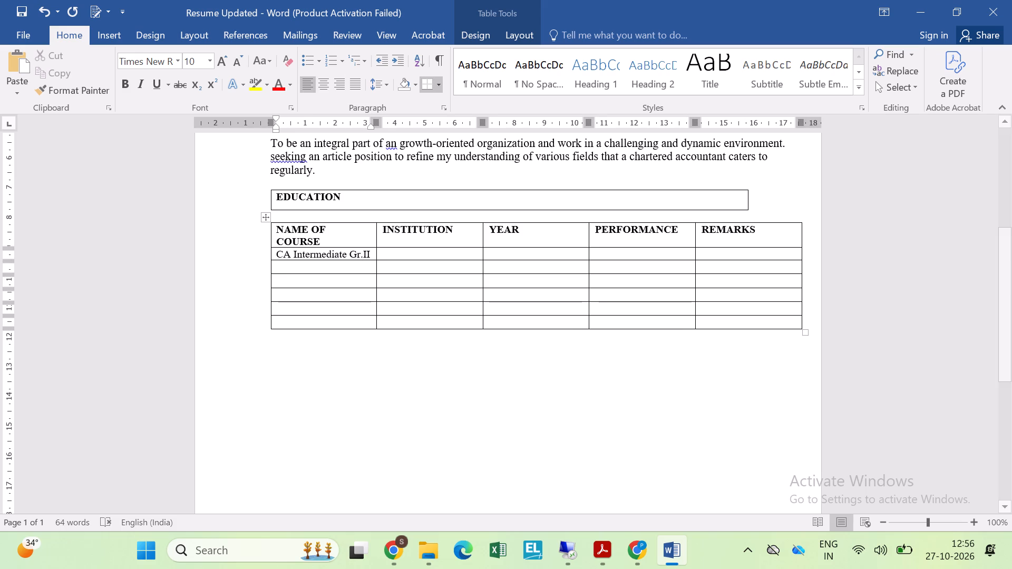
Enter ICAI as the institution in the first two rows below the education table's headings, checking the resume PDF.
key(Tab)
key(alt+Tab)
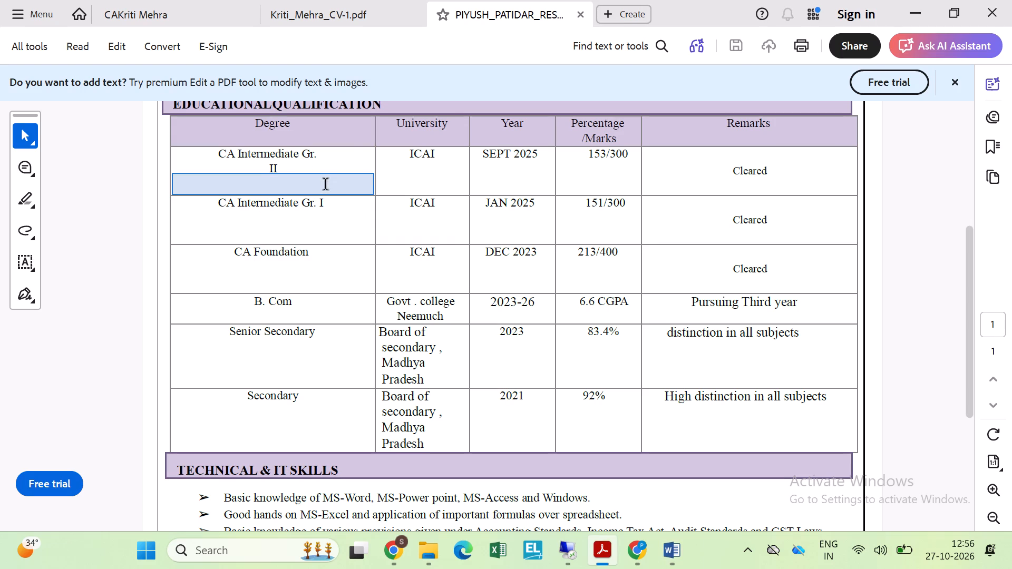
key(alt+Tab)
text(ICAI)
key(Down)
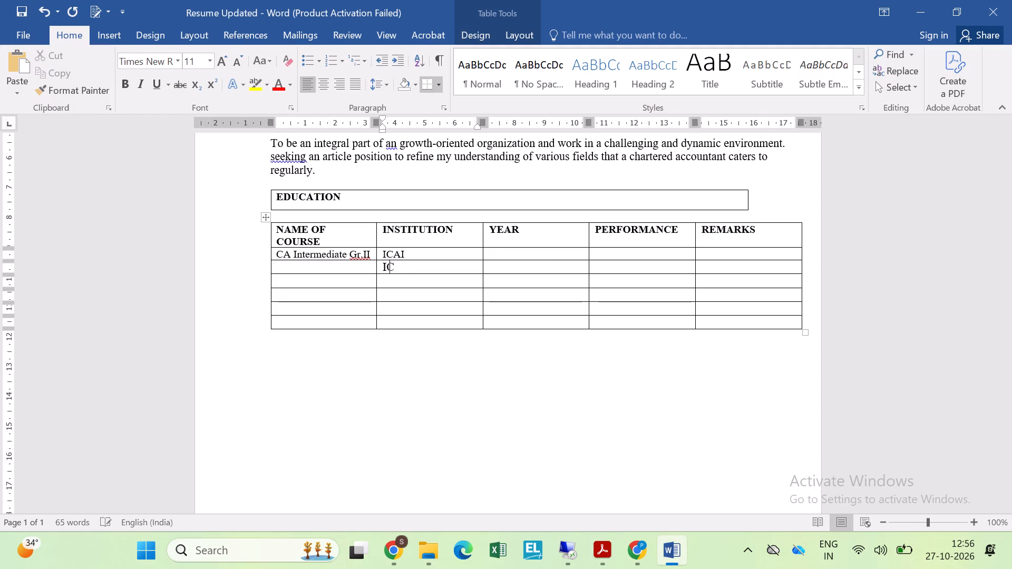
key(Down)
key(Up)
Set the font size to 10 for all education table rows below the CA Intermediate Gr.II row.
key(Left)
key(Up)
key(Down)
key(Left)
key(Left)
key(ctrl+Left)
key(Left)
key(Left)
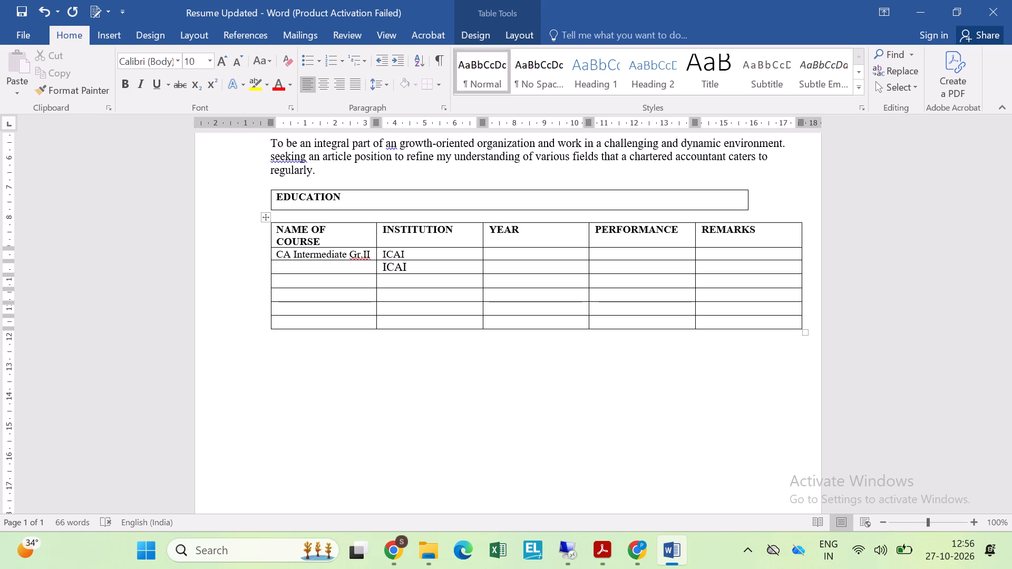
click(282, 266)
key(ctrl+shift+Down)
key(ctrl+shift+Down)
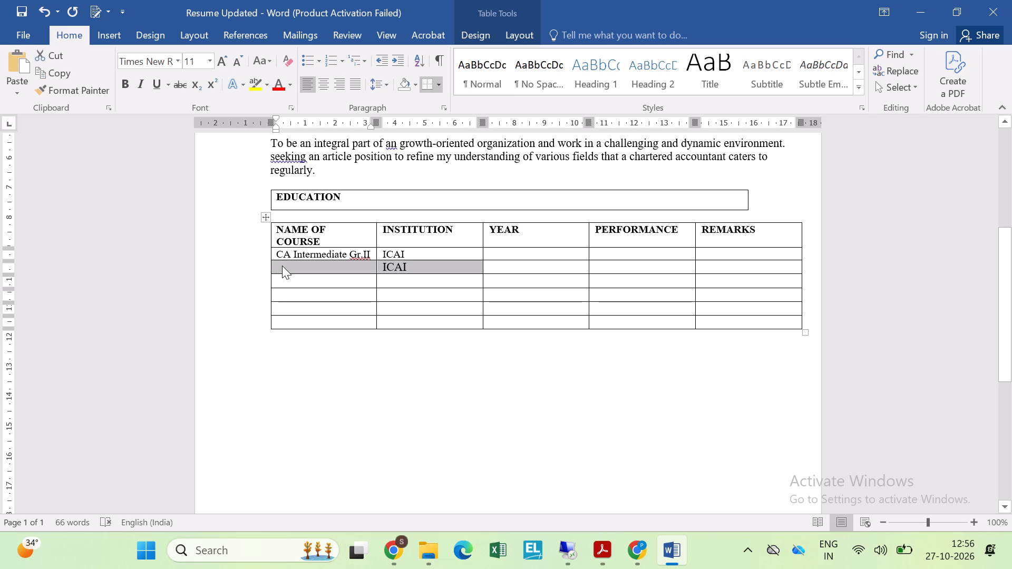
key(shift+Down)
key(ctrl+shift+Down)
key(ctrl+shift+Down)
key(ctrl+shift+Down)
key(ctrl+shift+Down)
key(shift+Down)
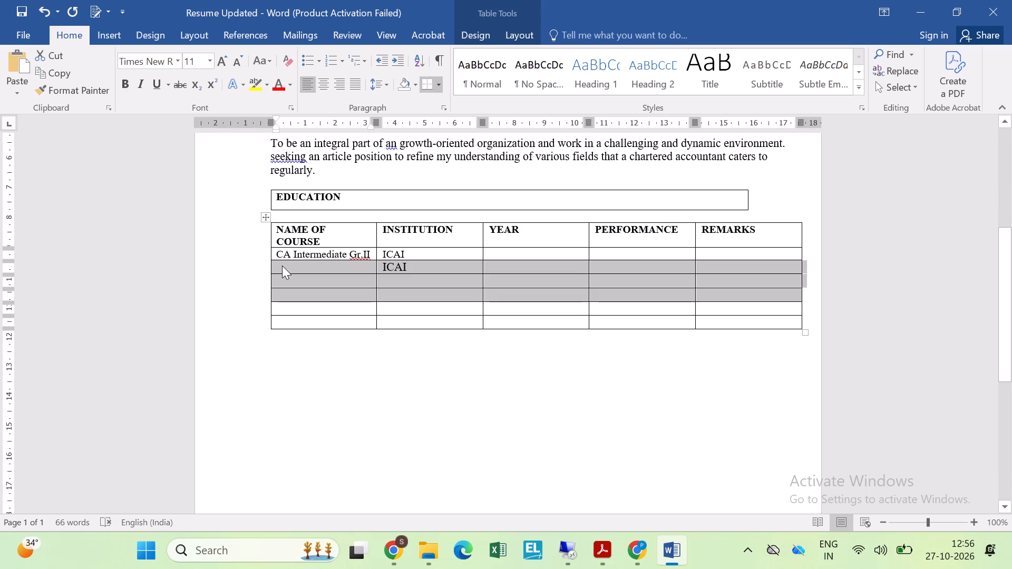
key(shift+Down)
key(shift+Down)
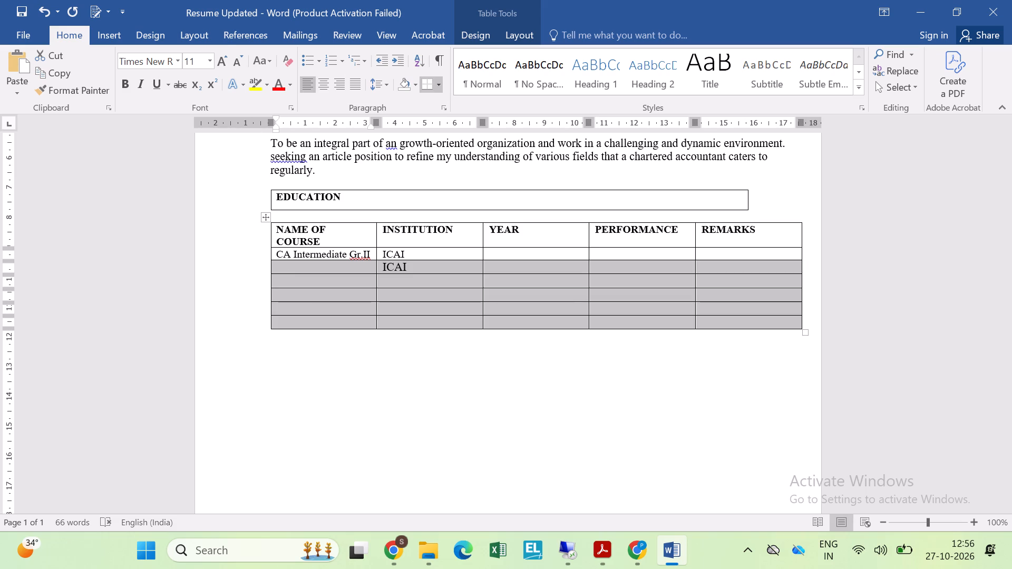
click(197, 57)
text(10)
key(Return)
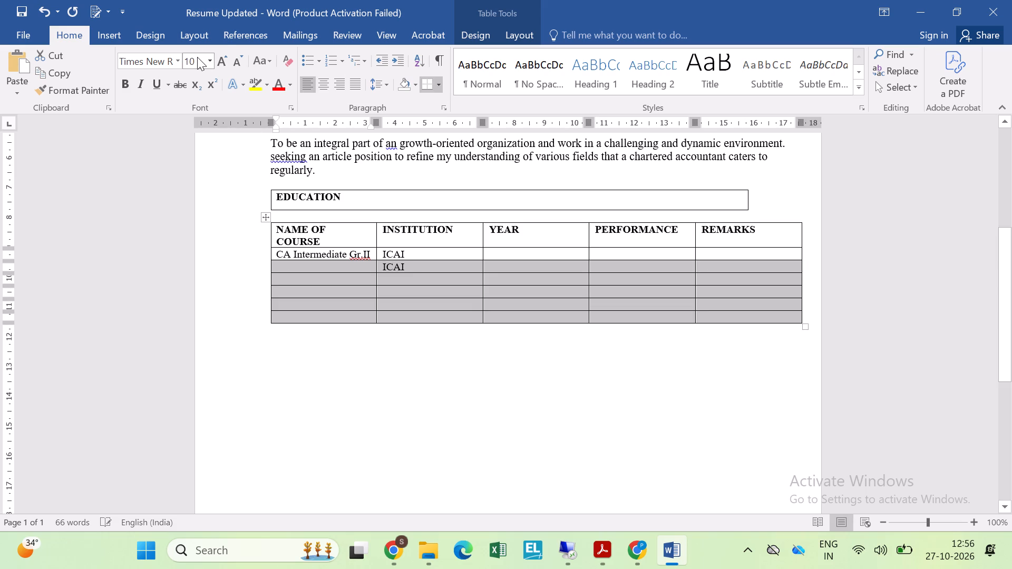
key(Up)
key(Down)
key(Up)
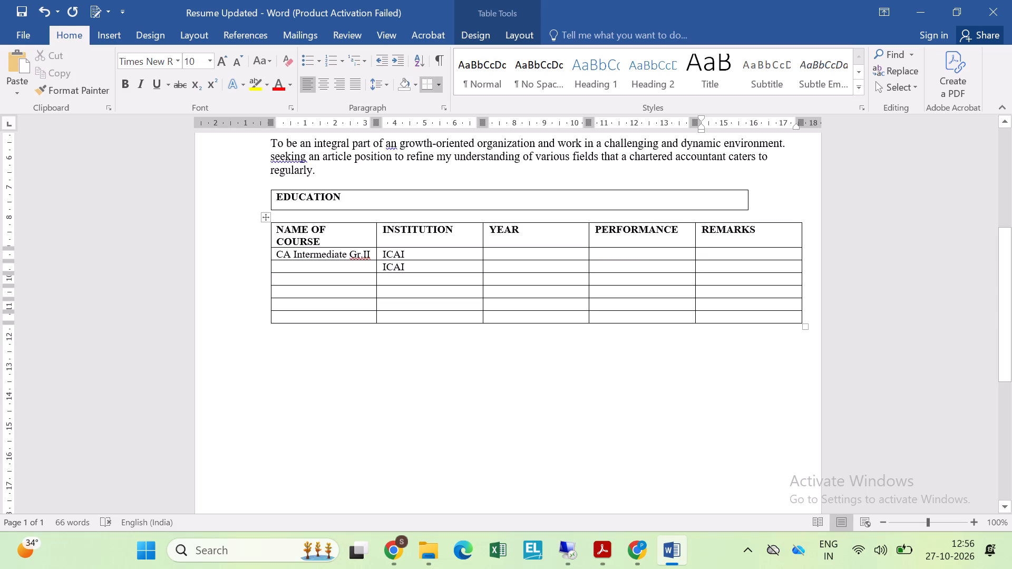
Copy the first course name into the second course row and change the copy to CA Intermediate Gr.I.
drag(278, 257, 284, 257)
drag(284, 257, 370, 257)
key(ctrl+c)
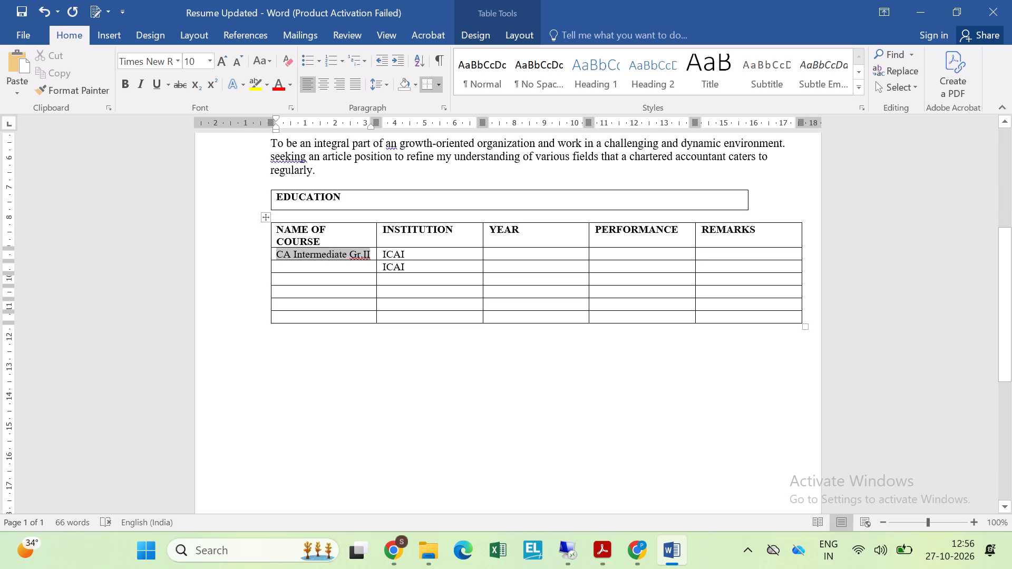
click(326, 269)
key(ctrl+v)
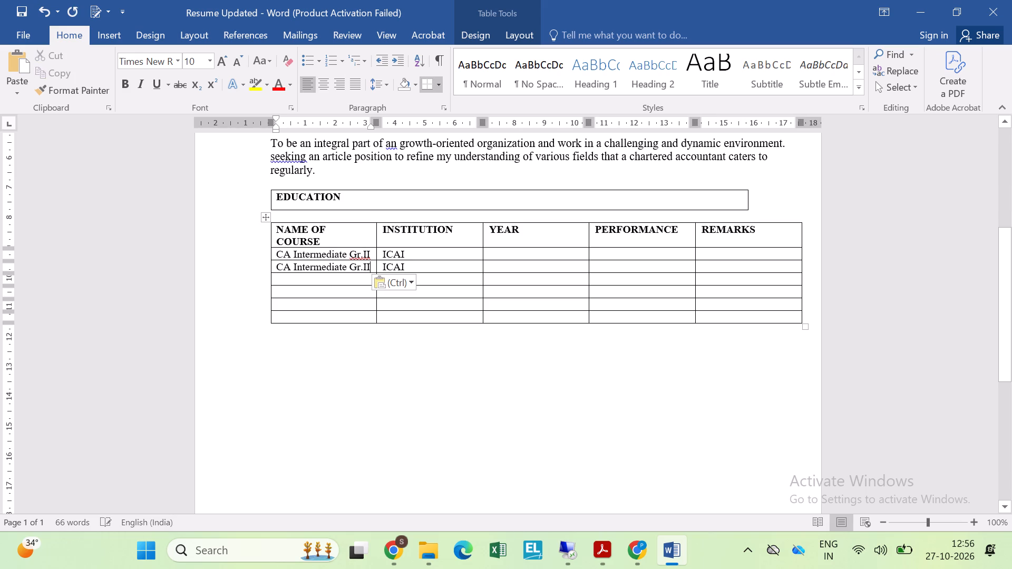
key(BackSpace)
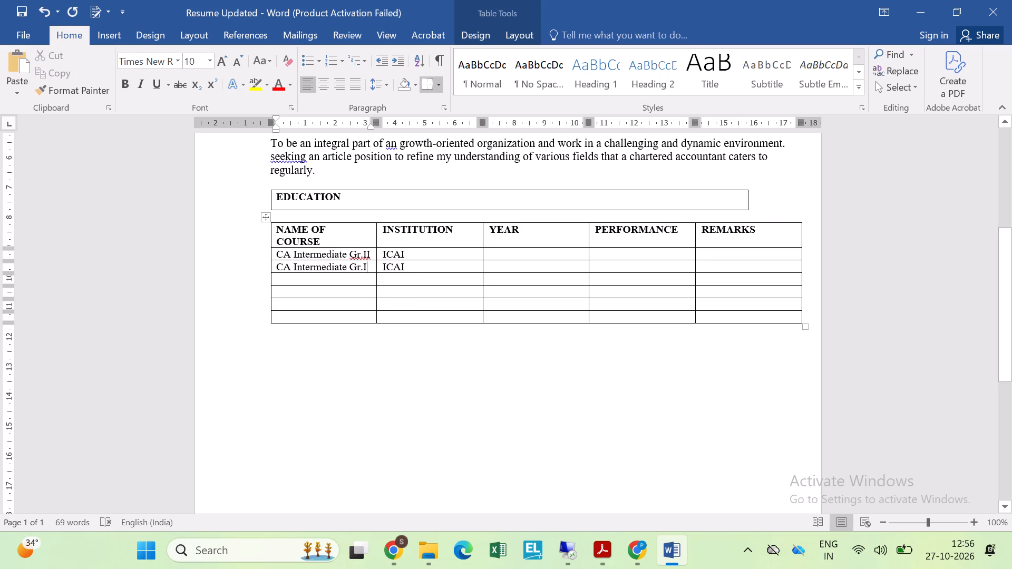
Enter CA Foundation as the third course name, with ICAI as its institution.
click(332, 281)
text(CA F)
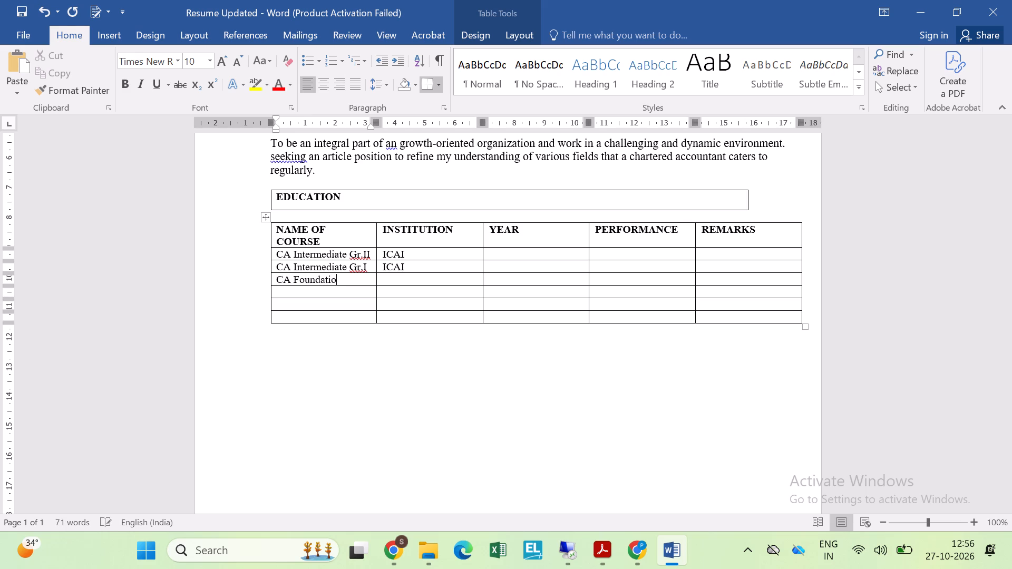
key(Tab)
text(ICAI)
Enter B.Com as the fourth course name, checking the degree against the candidate's resume PDF.
key(Down)
key(Left)
key(alt+Tab)
key(alt+Tab)
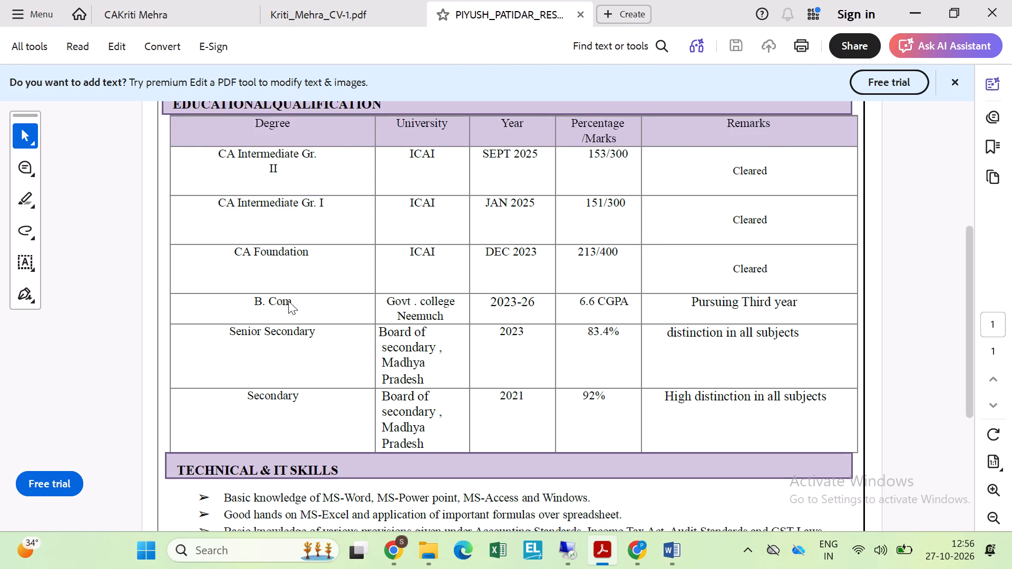
text(B.)
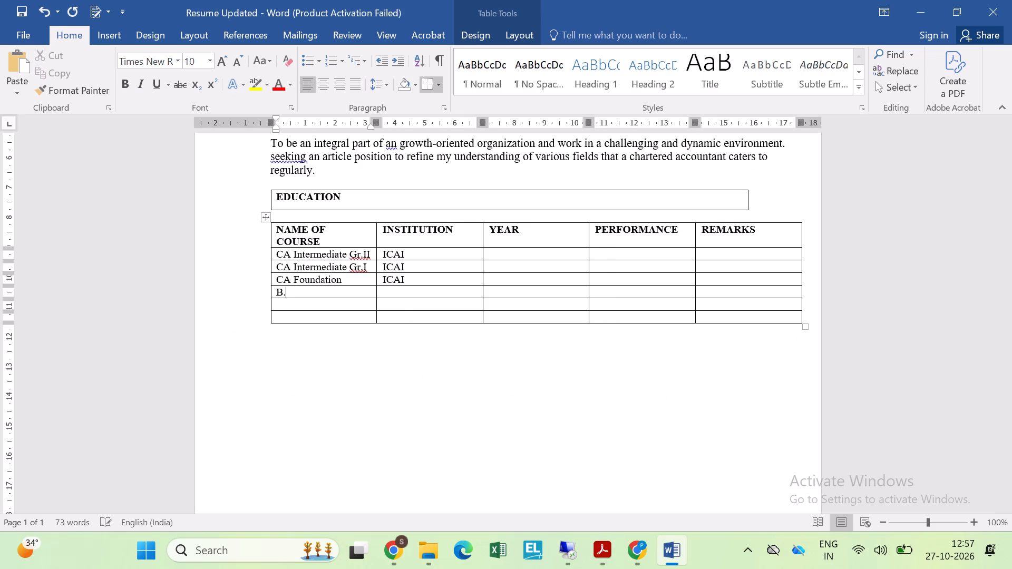
text(Com)
key(Return)
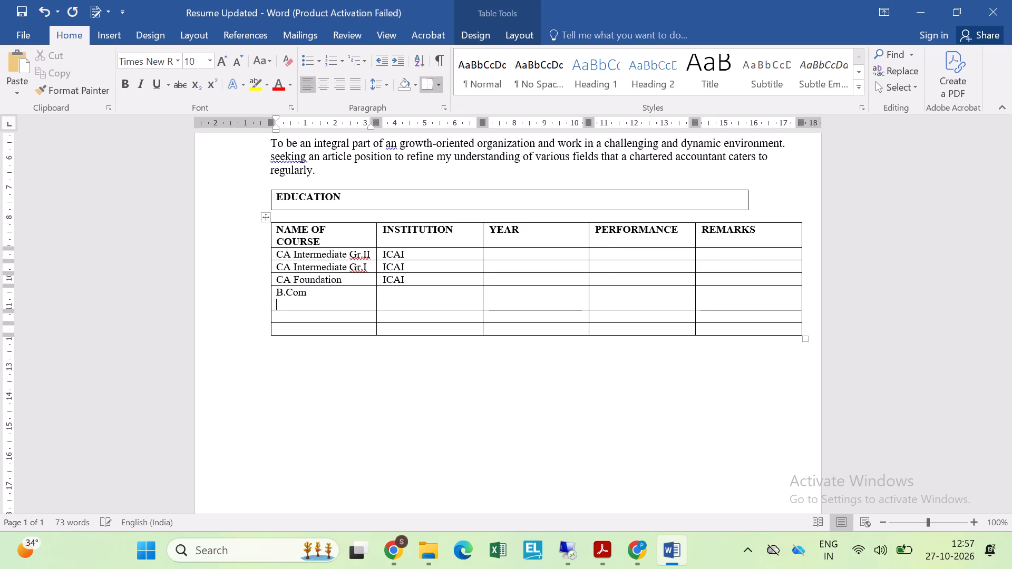
key(BackSpace)
Enter Senior Secondary and Secondary as the last two course names, checking them against the candidate's resume PDF.
key(Down)
key(alt+Tab)
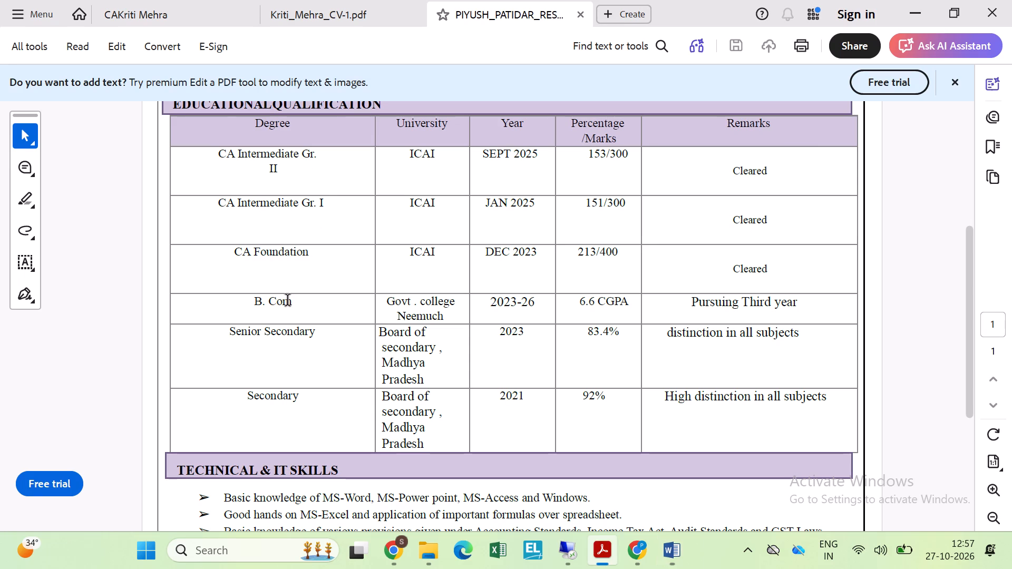
drag(320, 331, 297, 328)
drag(297, 328, 223, 332)
key(alt+Tab)
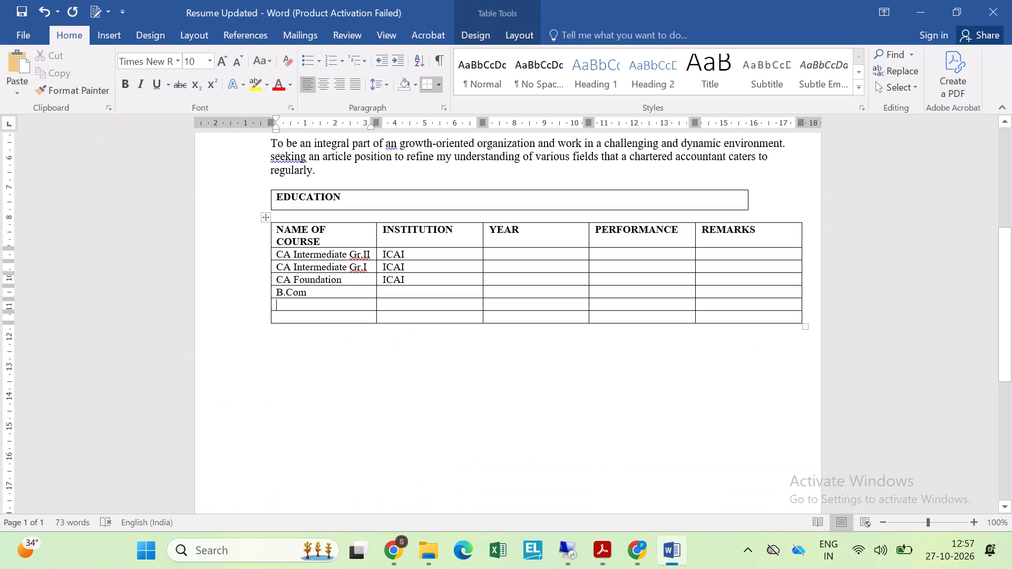
text(Senior Secon)
key(alt+Tab)
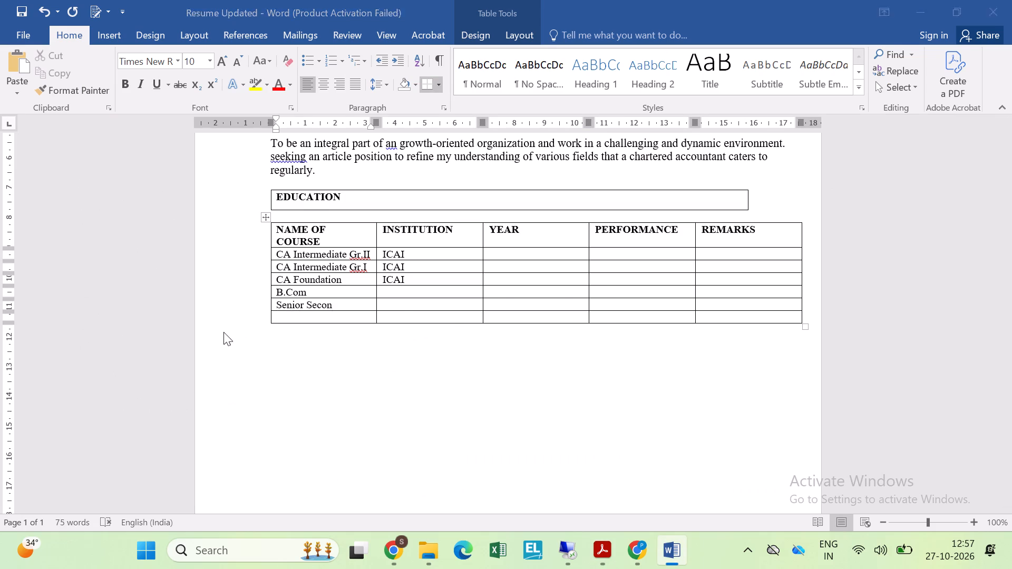
click(213, 261)
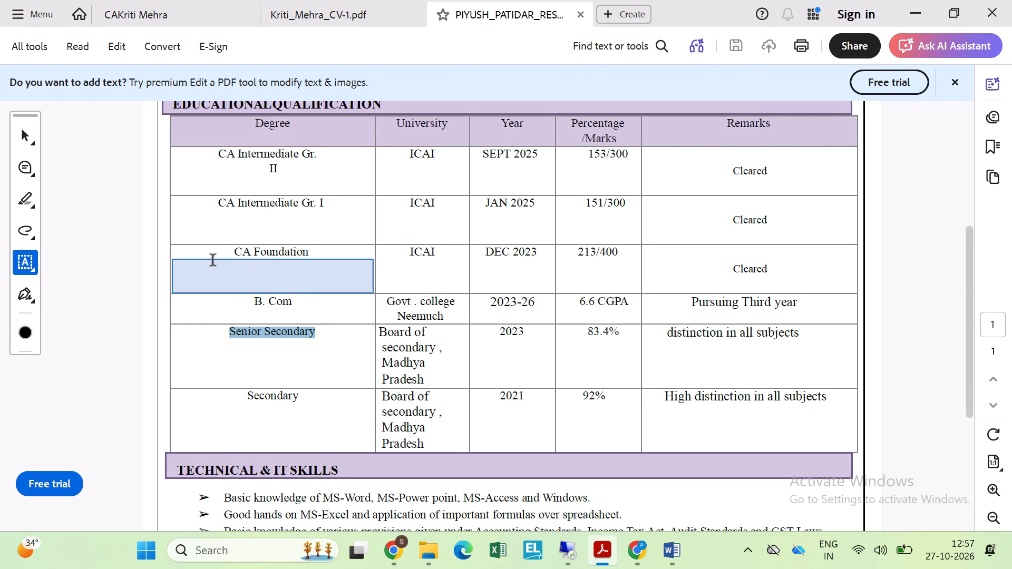
key(alt+Tab)
text(dary)
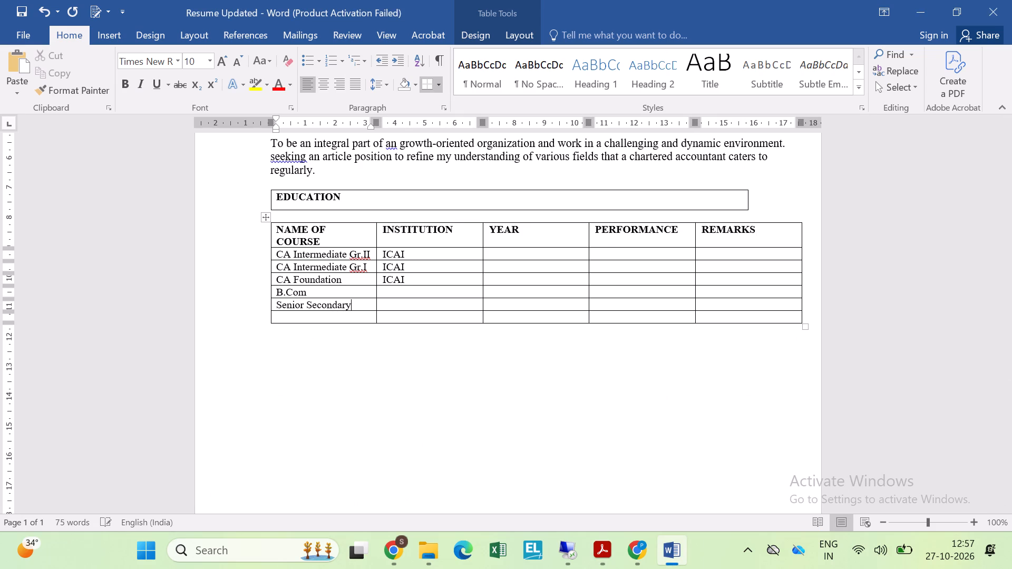
key(Down)
key(alt+Tab)
key(alt+Tab)
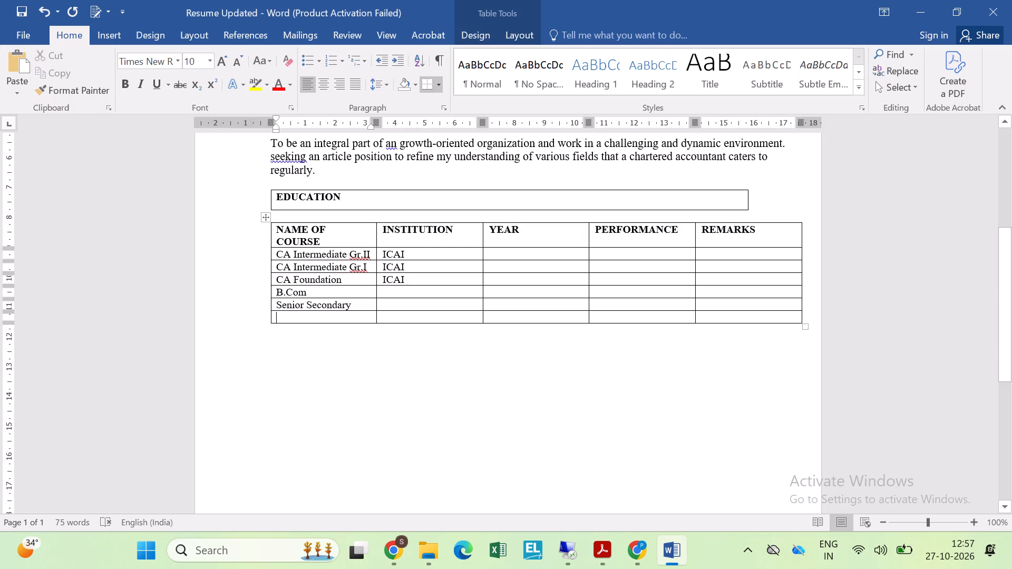
text(Secondary)
Enter Govt. College Neemuch as the institution for B.Com, checking the candidate's resume PDF.
key(Right)
key(Up)
key(Up)
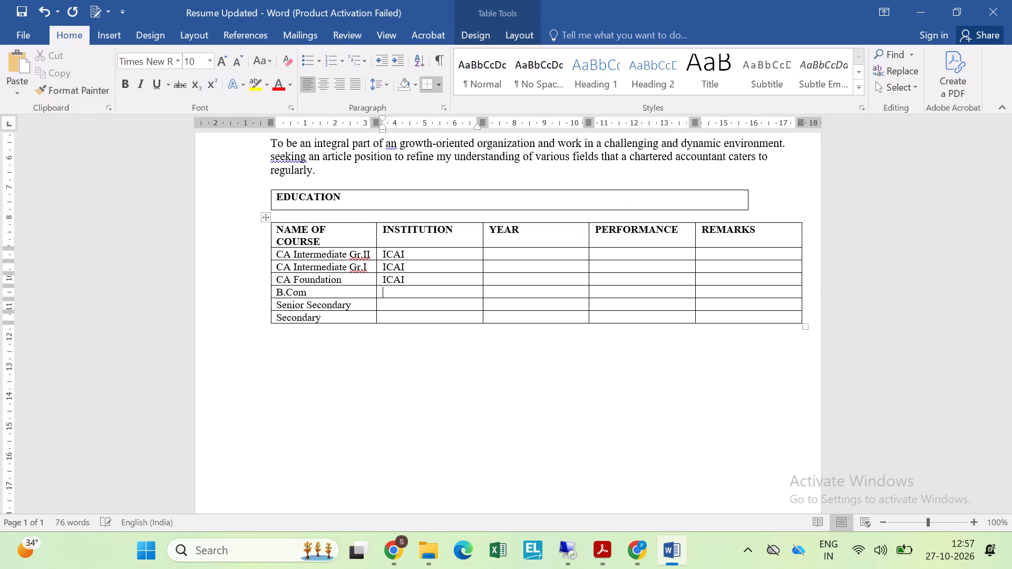
key(alt+Tab)
key(alt+Tab)
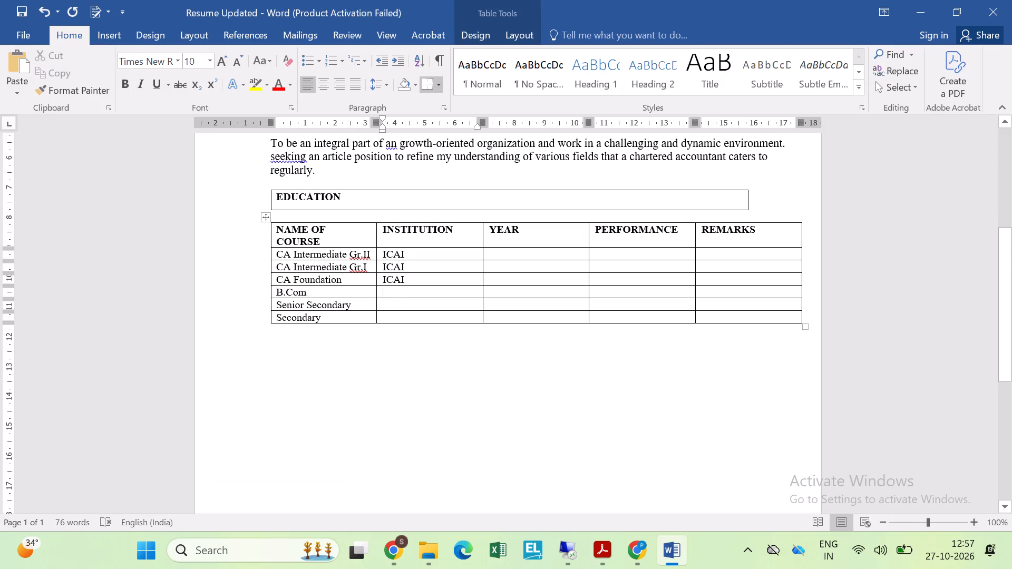
text(Govt.)
key(space)
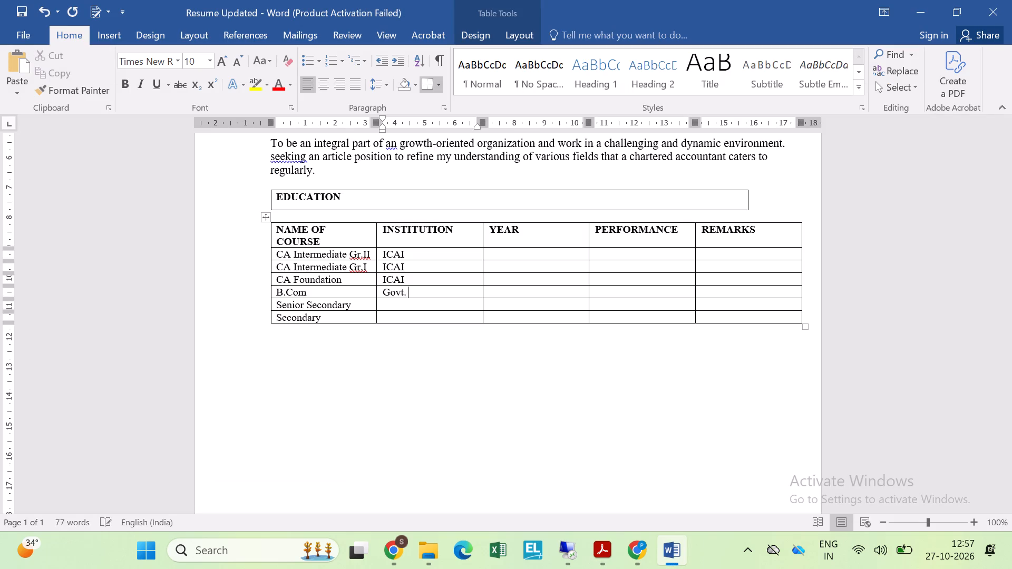
text(College N)
key(alt+Tab)
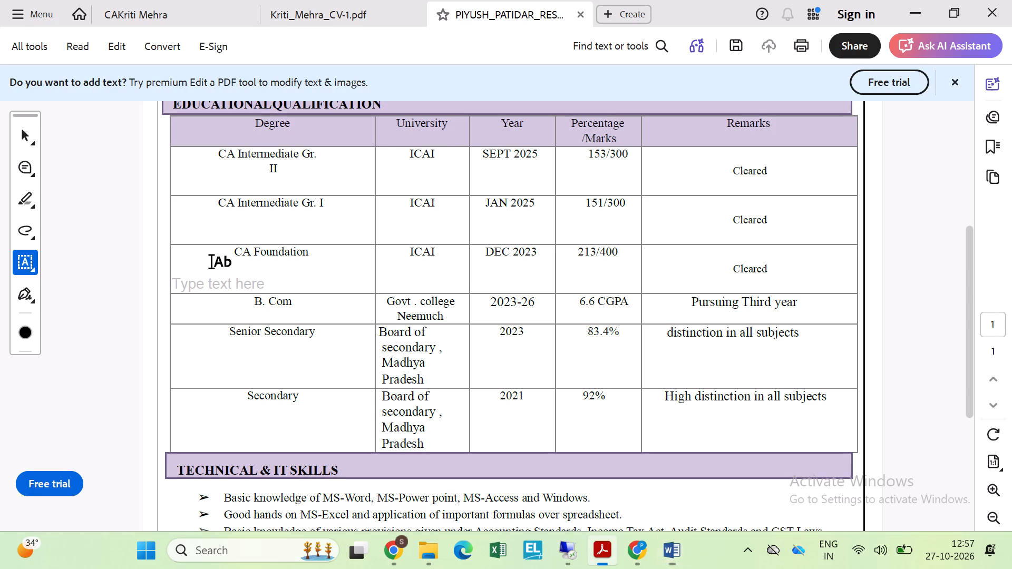
key(alt+Tab)
text(eemuch)
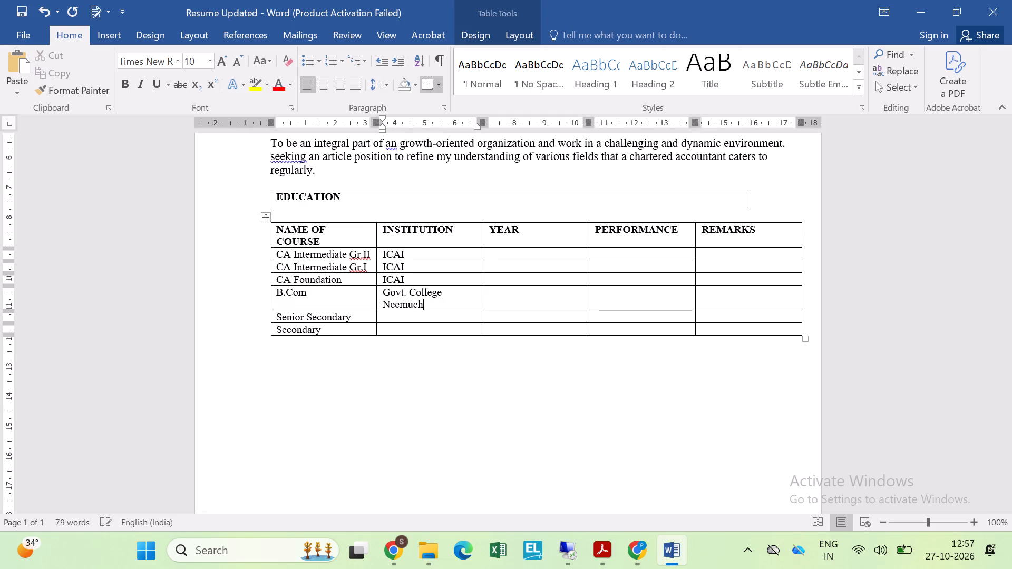
Enter "Board of secondary, Madhya Pradesh" as the institution for Senior Secondary, checking the candidate's resume PDF.
key(Down)
key(alt+Tab)
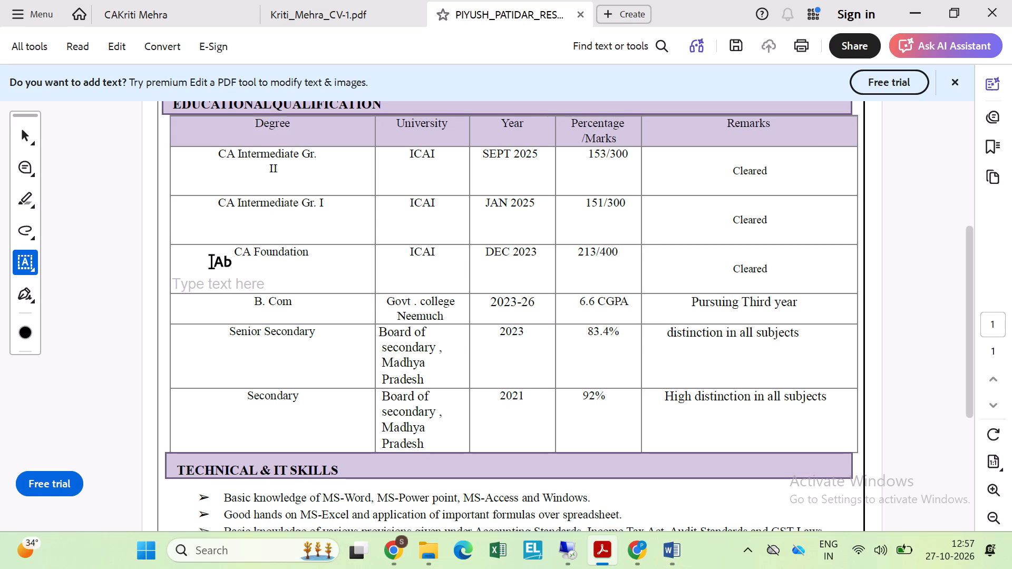
key(alt+Tab)
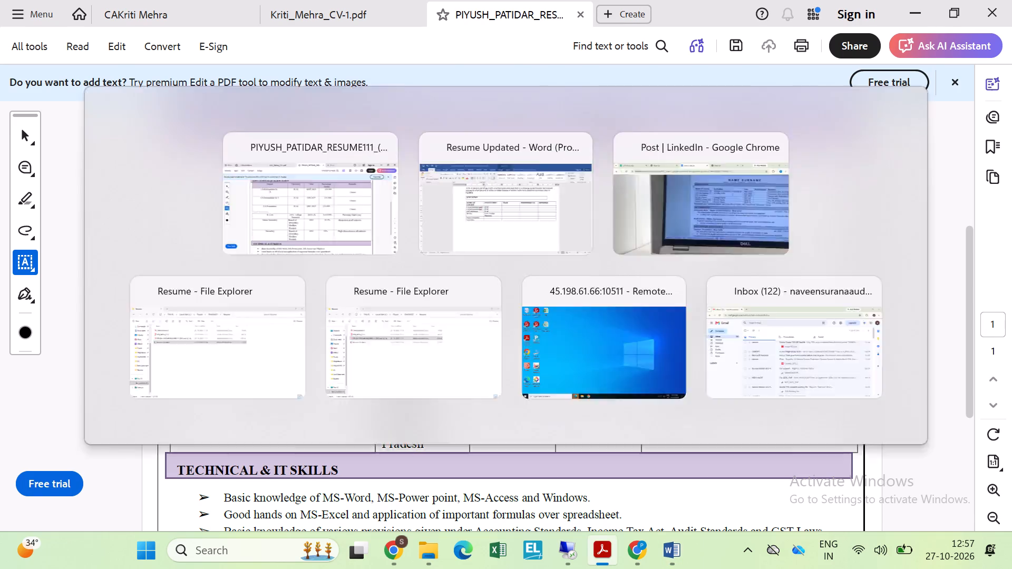
text(Boa)
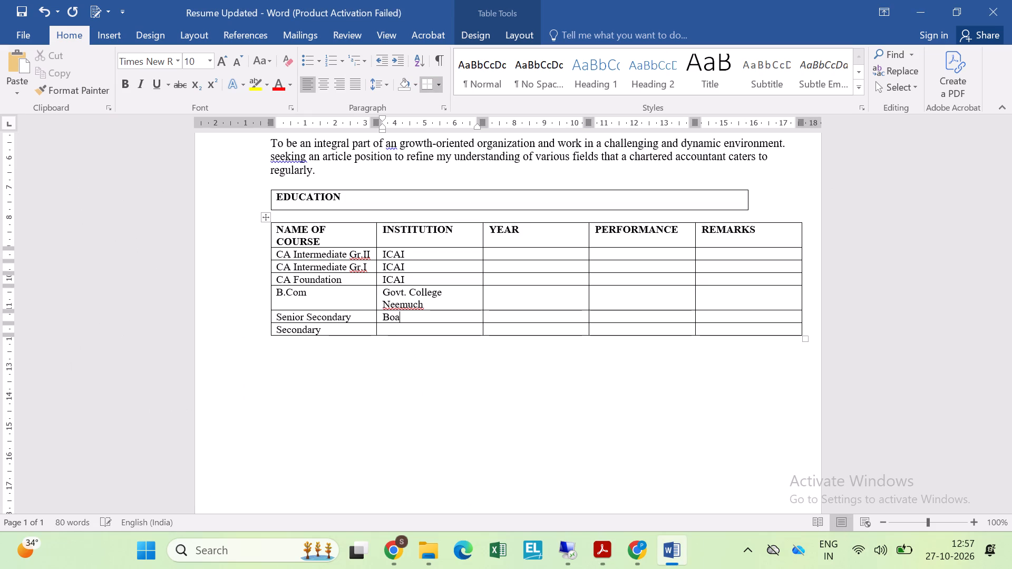
text(rd of)
key(space)
key(alt+Tab)
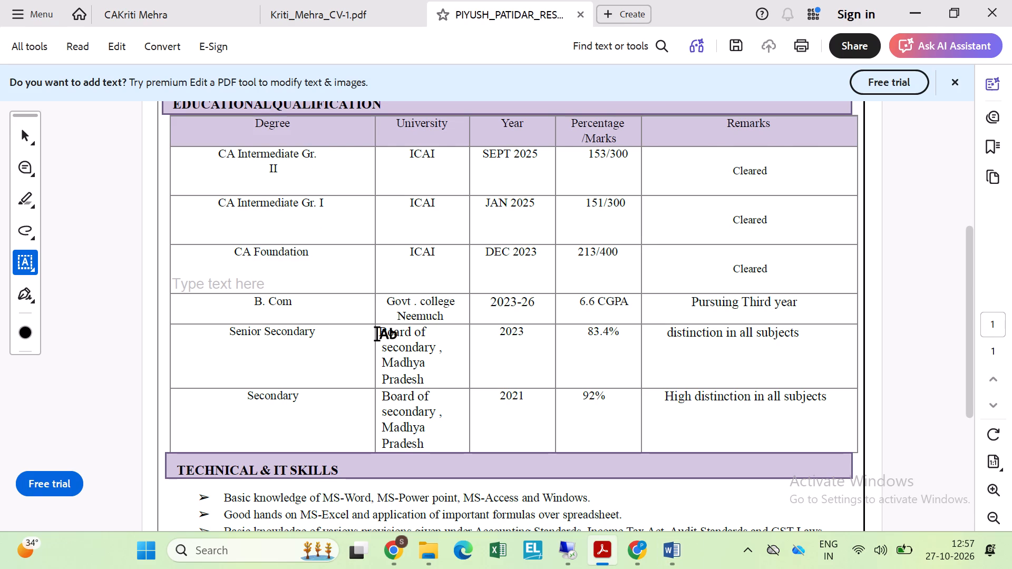
key(alt+Tab)
text(secon)
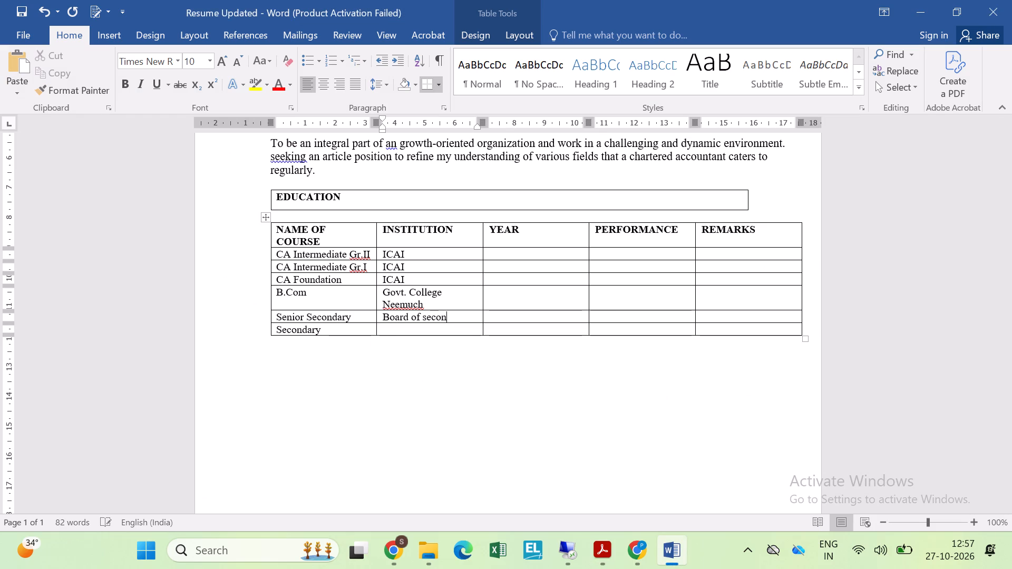
text(dary)
key(space)
key(alt+Tab)
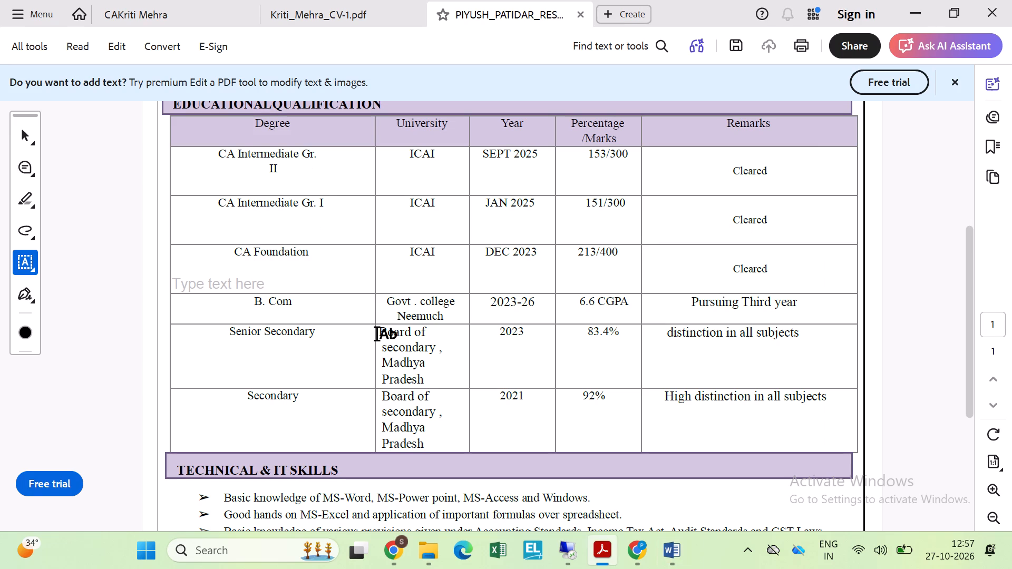
key(alt+Tab)
key(BackSpace)
text(, Madhay)
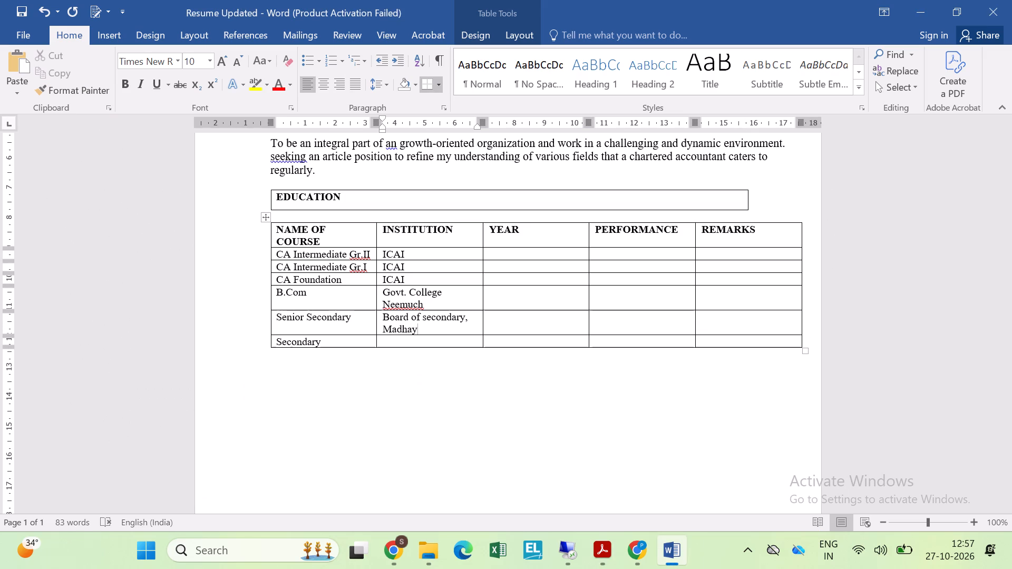
key(BackSpace)
key(BackSpace)
text(ya Pradhe)
key(BackSpace)
key(BackSpace)
text(esh)
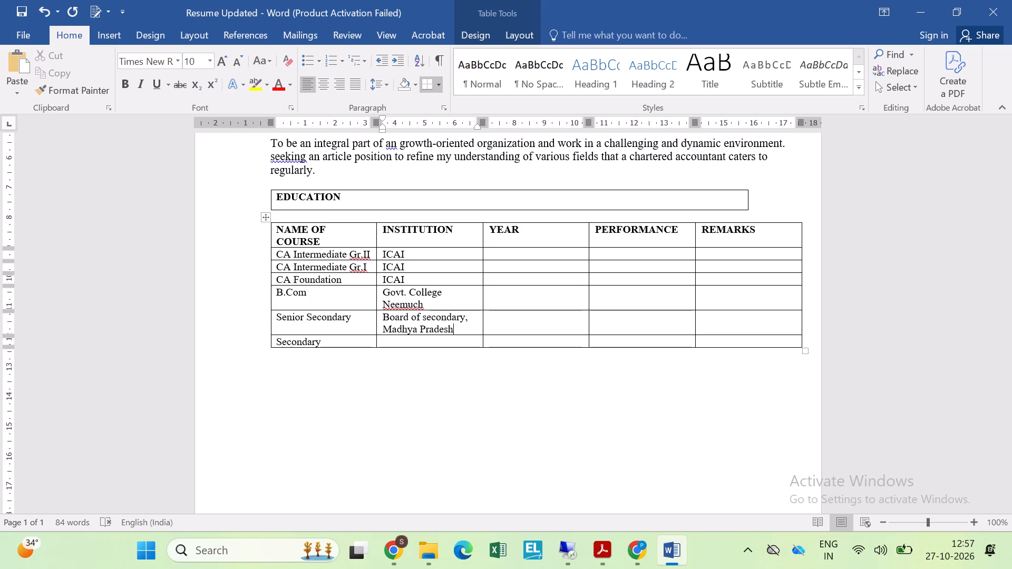
Copy the Senior Secondary institution text into the institution cell for Secondary, after checking the candidate's resume PDF.
key(alt+Tab)
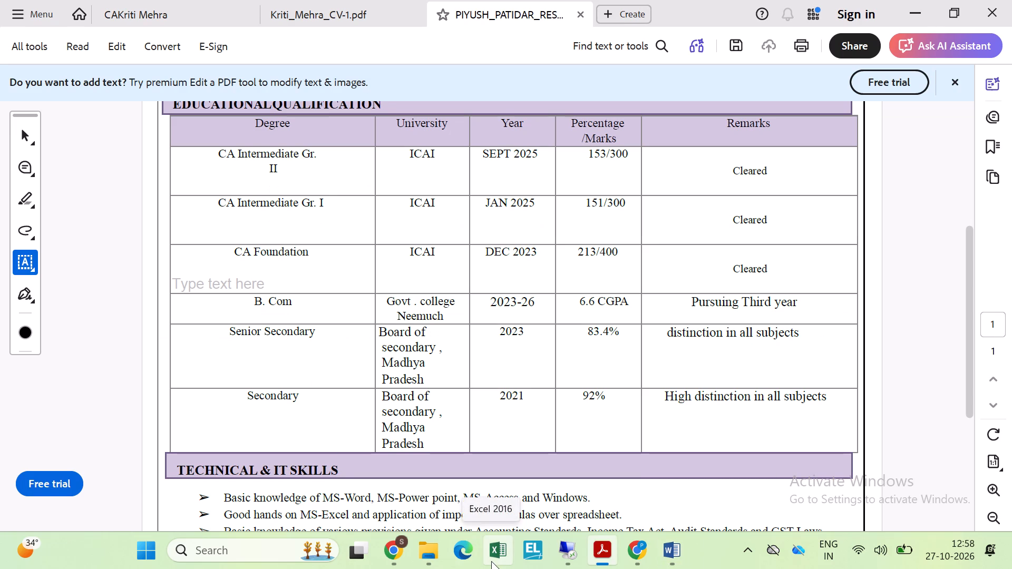
key(alt+Tab)
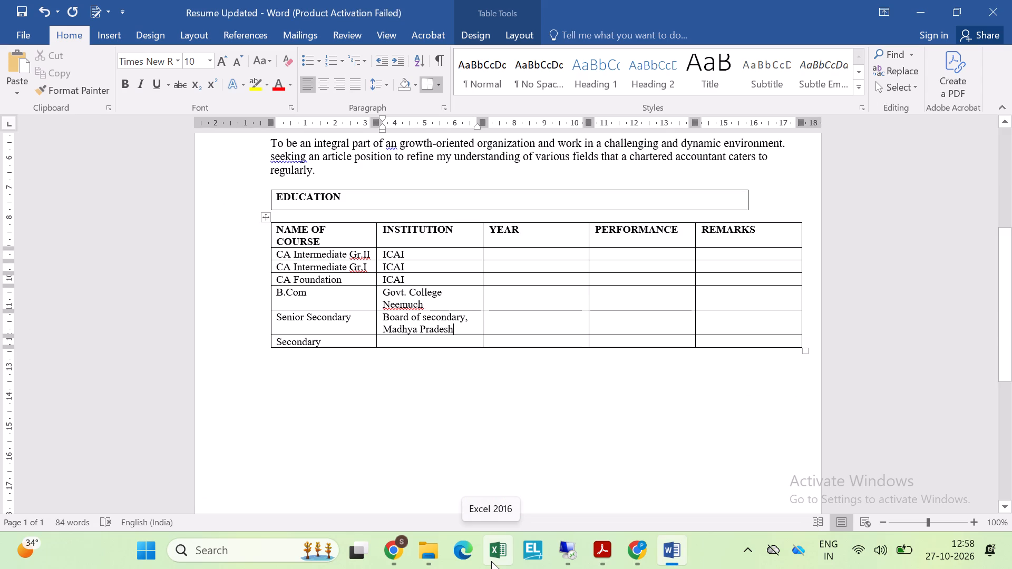
key(shift+Up)
key(shift+Left)
key(shift+Left)
key(shift+Left)
key(shift+Left)
key(shift+Left)
key(shift+Left)
key(shift+Left)
key(shift+Left)
key(shift+Left)
key(shift+Left)
key(shift+Left)
key(shift+Left)
key(shift+Left)
key(shift+Left)
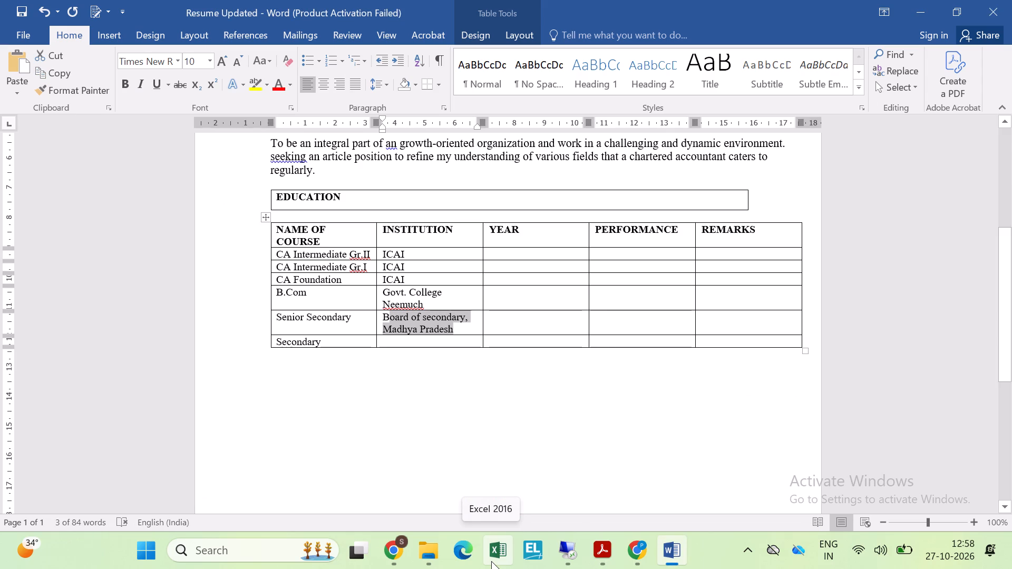
key(shift+Left)
key(shift+Left)
key(shift+Right)
key(shift+Left)
key(ctrl+c)
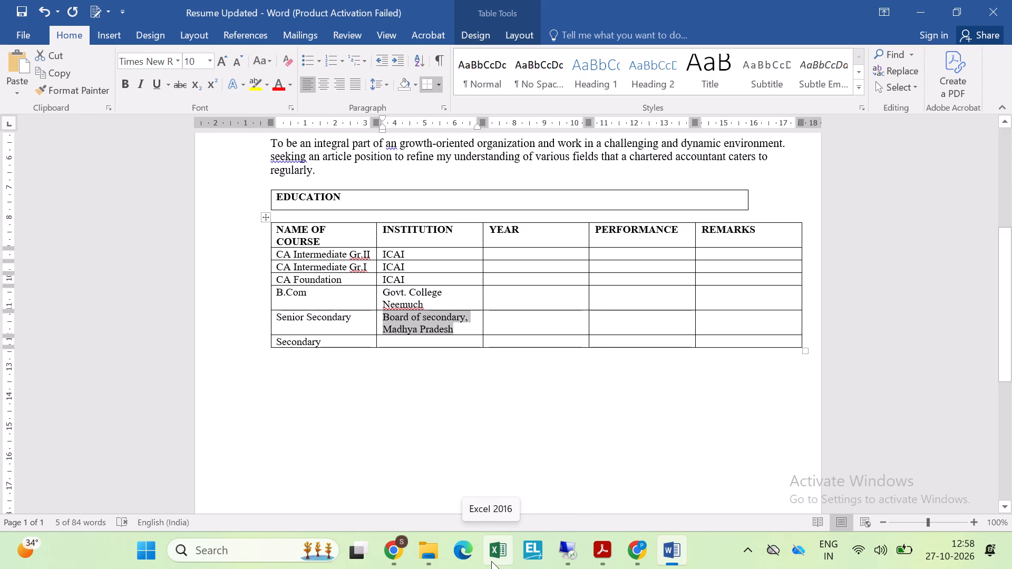
key(Down)
key(ctrl+v)
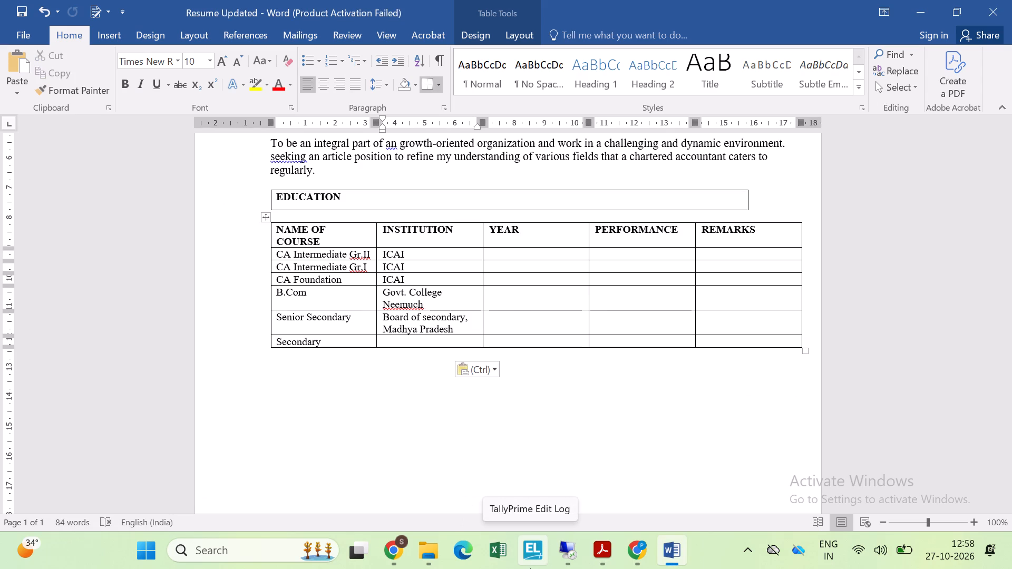
Enter the years Sept 2025 for CA Intermediate Gr.II, Jan 2025 for Gr.I and Dec 2023 for CA Foundation, checking the resume PDF.
key(alt+Tab)
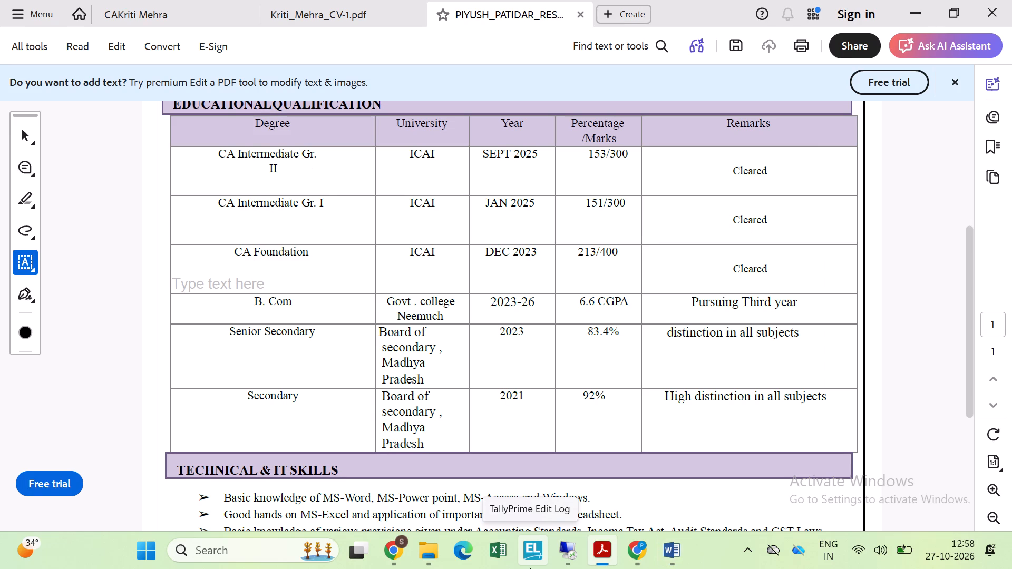
key(alt+Tab)
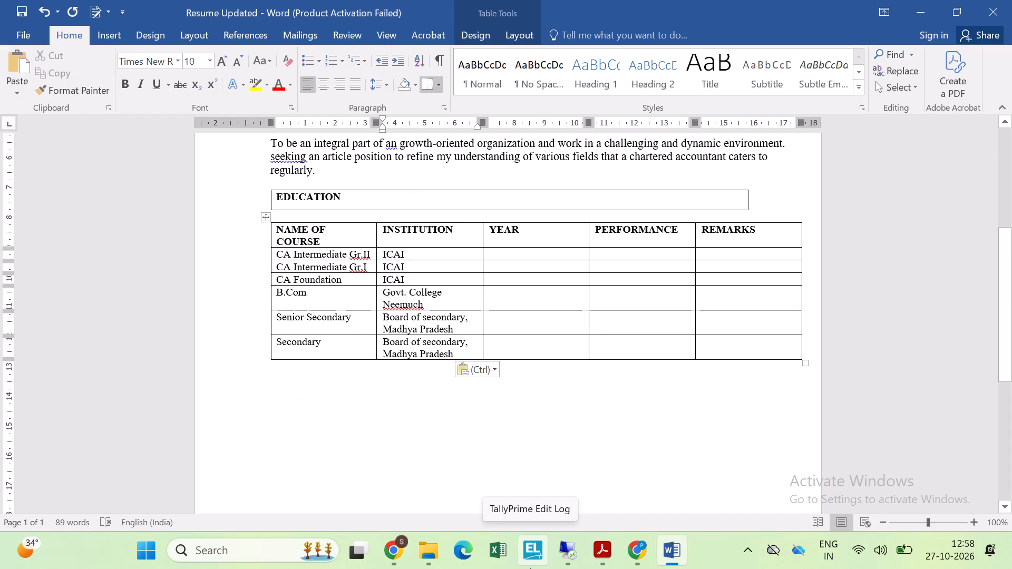
key(Up)
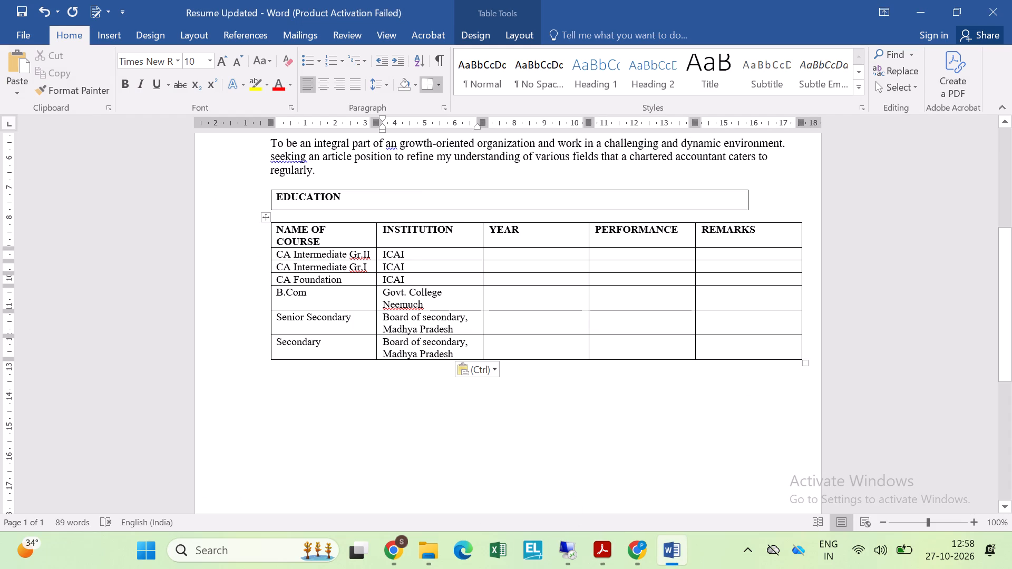
click(498, 249)
key(alt+Tab)
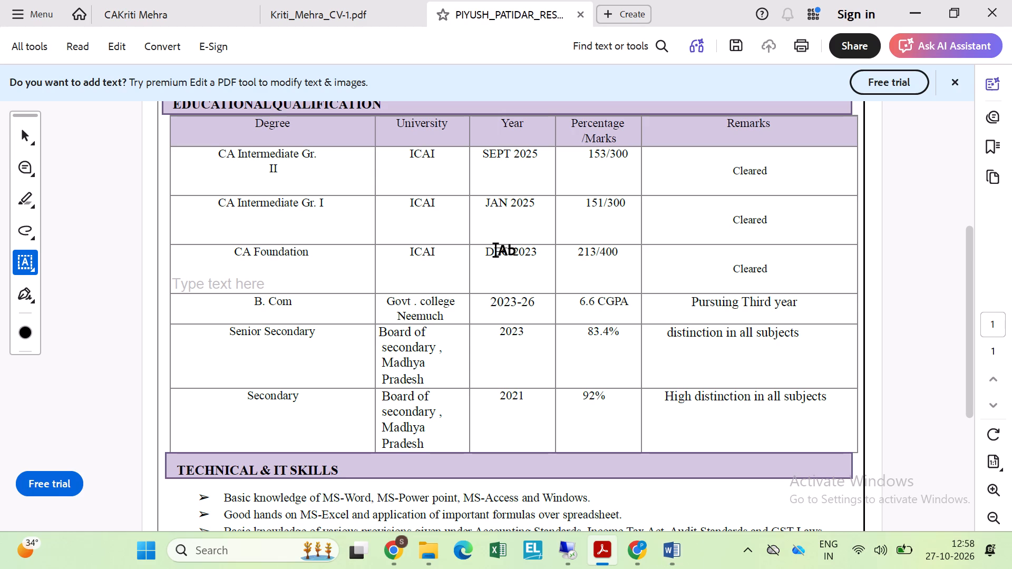
key(alt+Tab)
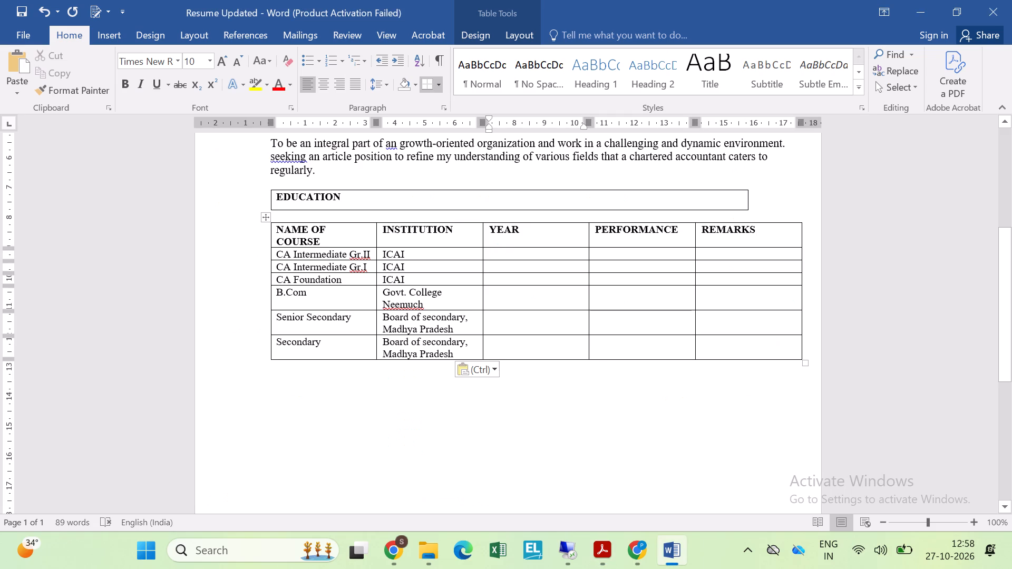
text(SE)
key(BackSpace)
text(ept)
key(space)
text(2025)
key(Down)
text(Jan 2025)
key(Down)
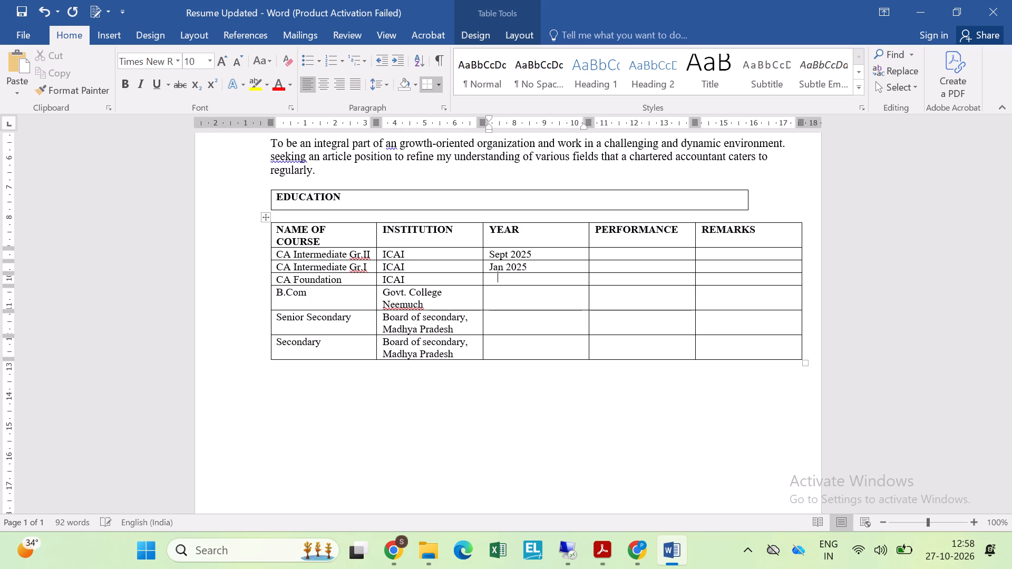
key(alt+Tab)
key(alt+Tab)
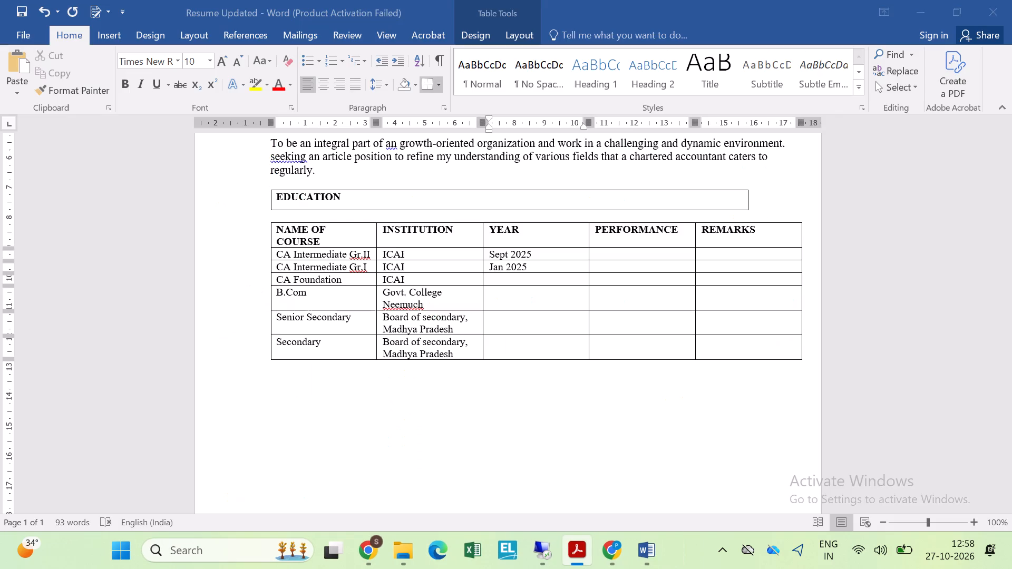
text(Dec 2023)
key(Down)
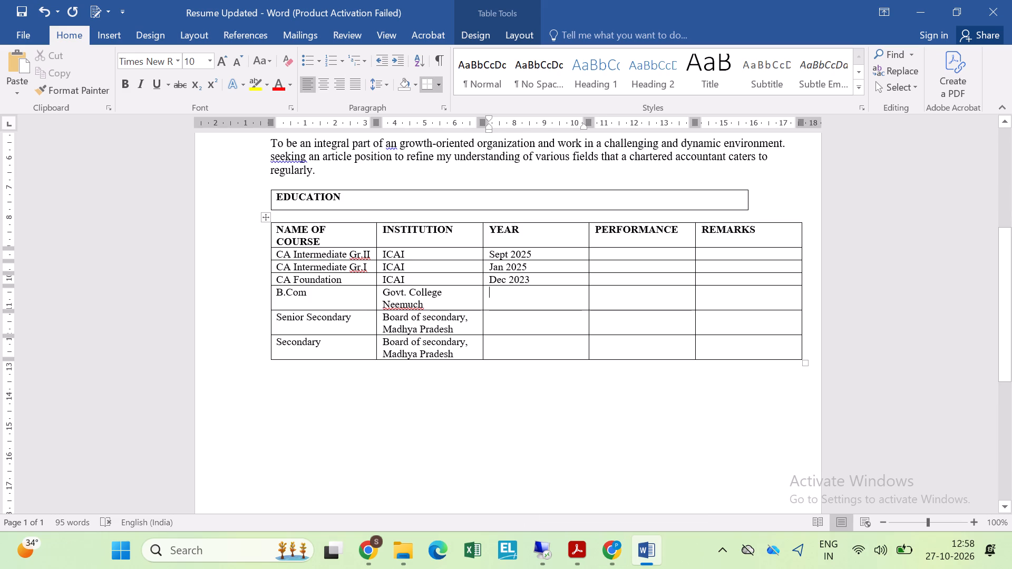
Enter the years 2023-26 for B.Com, 2023 for Senior Secondary and 2021 for Secondary, checking the candidate's resume PDF.
key(alt+Tab)
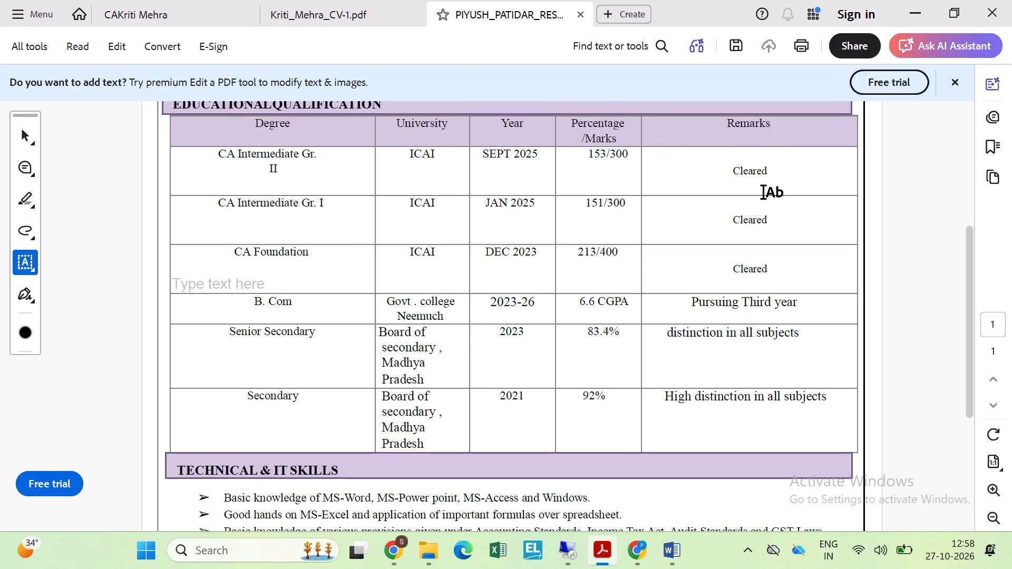
key(alt+Tab)
text(2023-26)
key(Down)
key(alt+Tab)
key(alt+Tab)
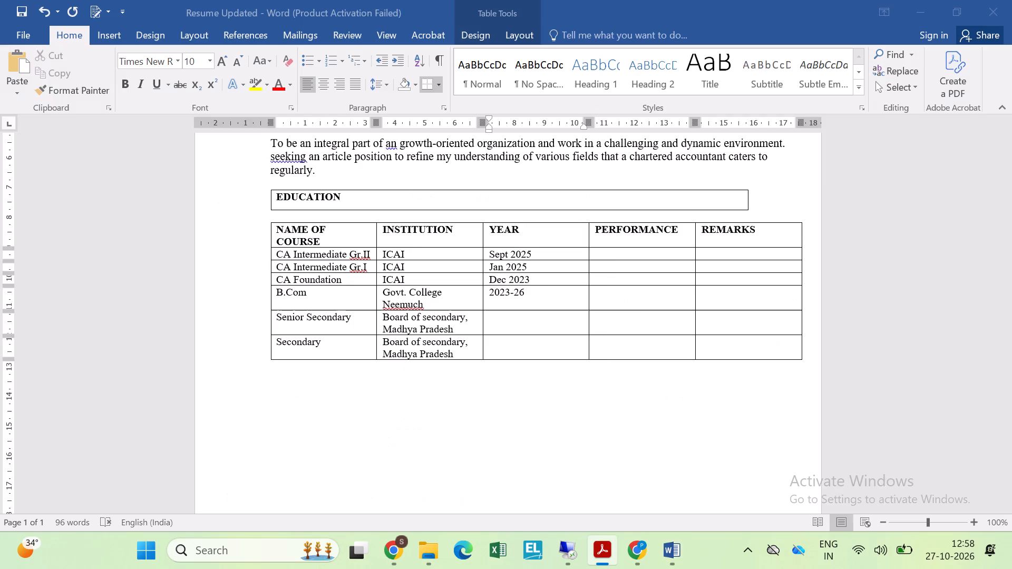
text(2023)
key(Down)
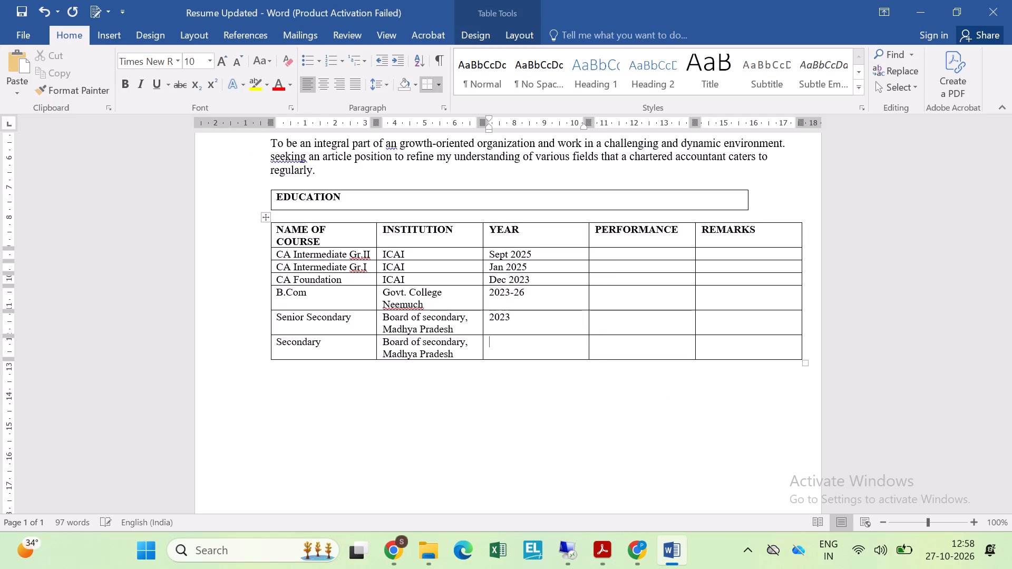
text(2021)
Enter 50.33% as the performance for CA Intermediate Gr.I, based on the marks in the candidate's resume PDF.
key(Right)
key(Up)
key(Up)
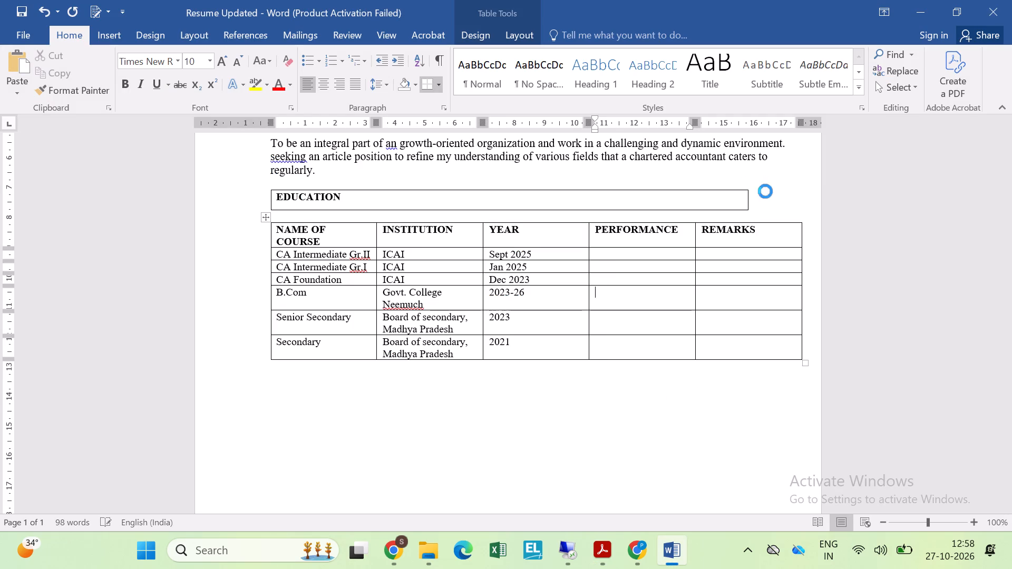
key(Up)
key(Up)
key(Up)
key(alt+Tab)
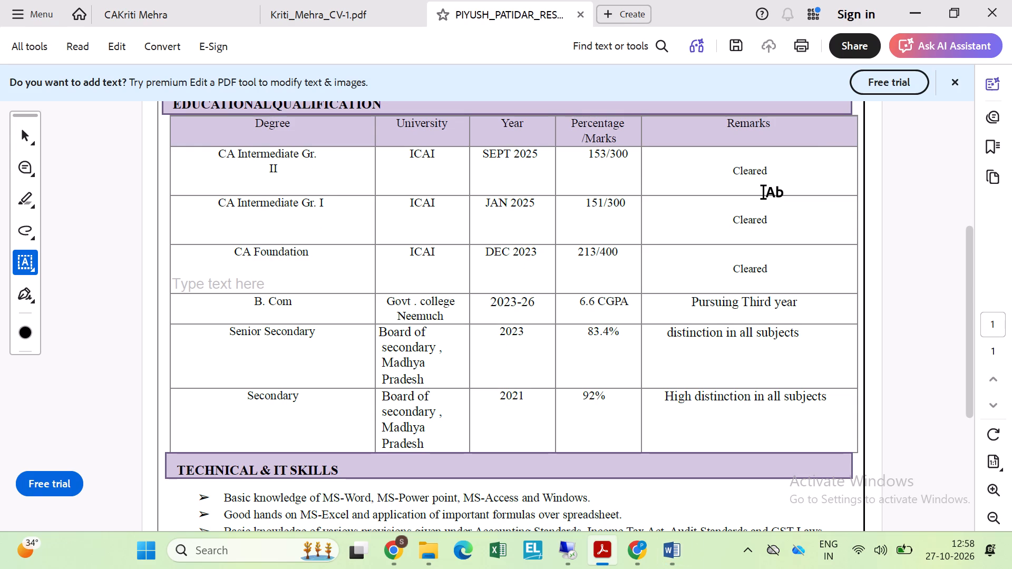
key(alt+Tab)
key(alt+Tab)
key(alt+Tab)
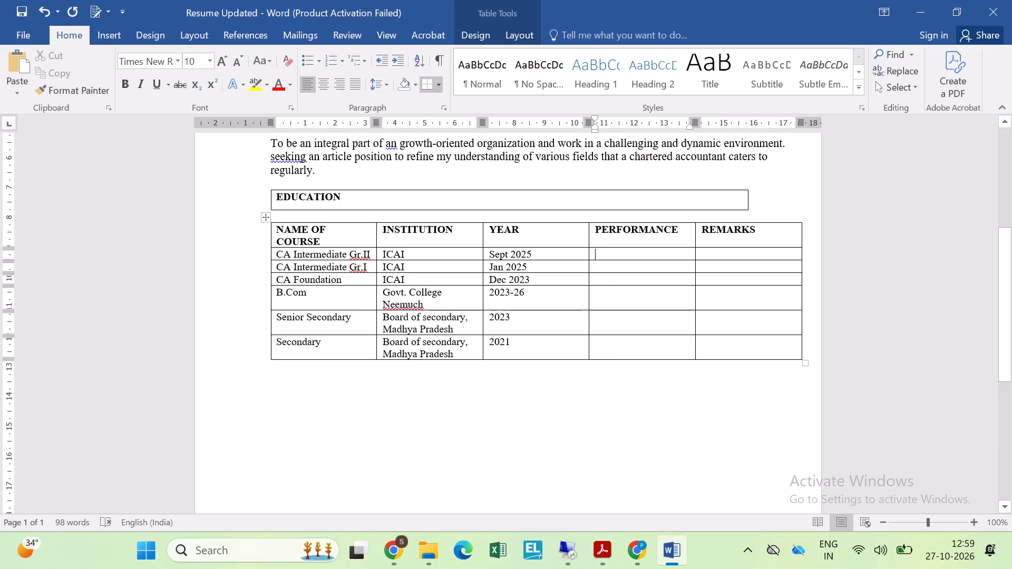
key(Down)
text(50.33)
key(shift+percent)
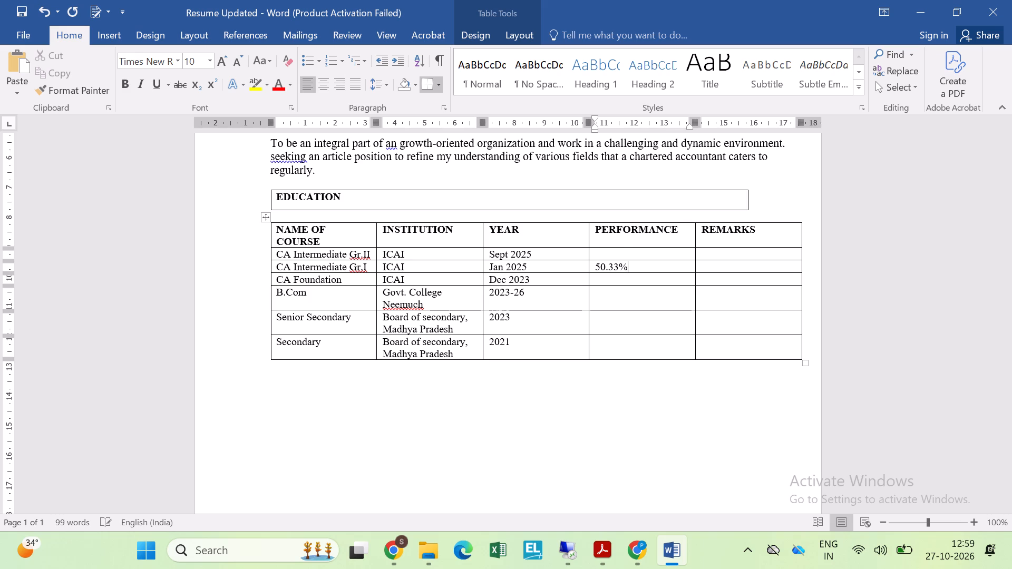
Enter 51% as the performance for CA Intermediate Gr.II in the education table.
key(Up)
text(51)
key(period)
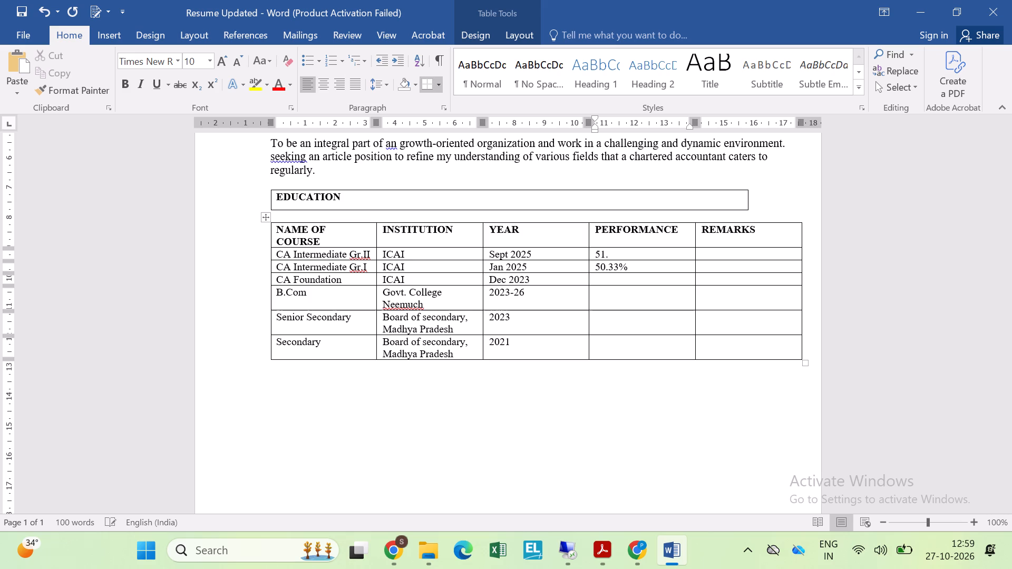
key(BackSpace)
key(shift+percent)
key(Down)
key(Up)
key(Left)
key(Down)
After checking the marks in the candidate's resume PDF, rewrite the CA Intermediate Gr.II performance with two decimals as 51.00%.
key(Down)
key(alt+Tab)
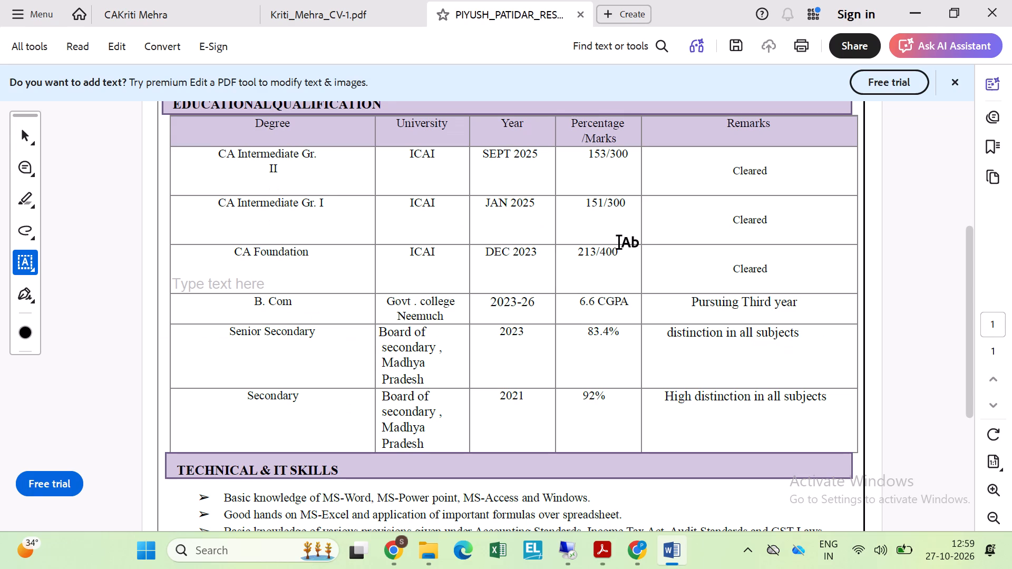
key(alt+Tab)
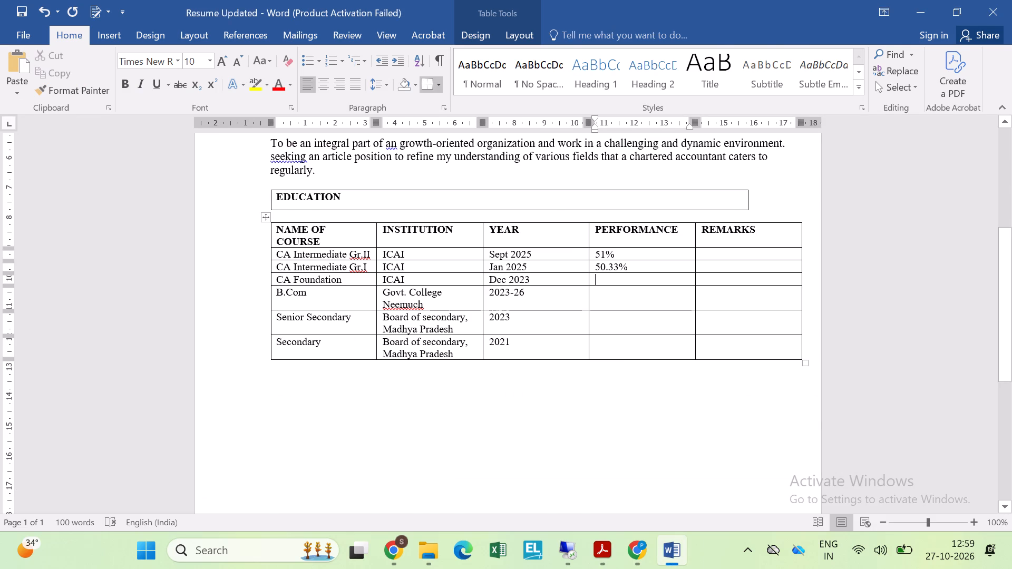
key(alt+Tab)
key(alt+Tab)
key(Up)
key(Up)
key(Right)
key(Right)
text(.00)
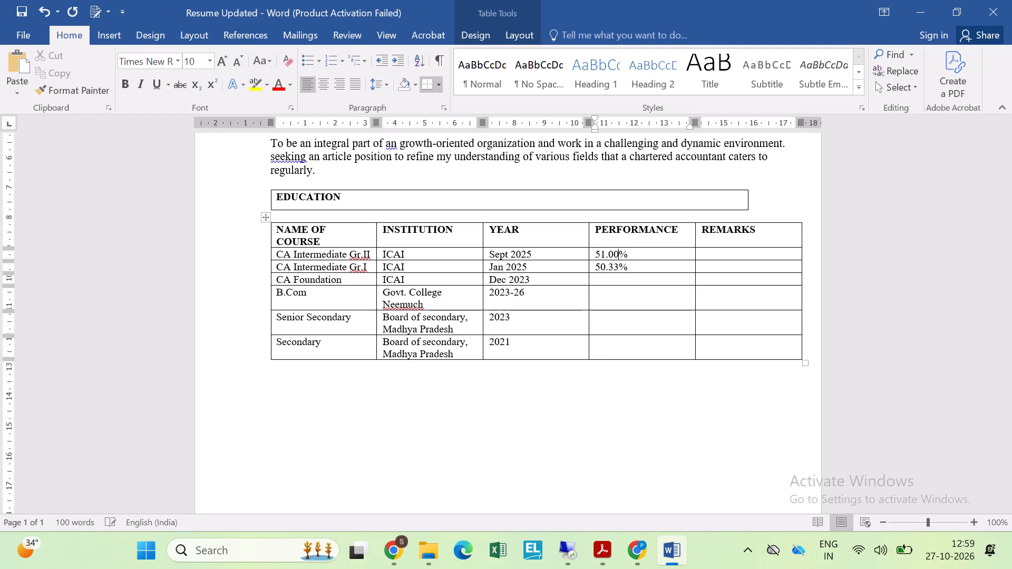
Enter 53.25% as the performance for CA Foundation, based on the marks in the candidate's resume PDF.
key(Down)
key(Down)
text(53.25)
key(shift+percent)
Go to the B.Com performance cell and check the B.Com result in the candidate's resume PDF.
key(Down)
key(alt+Tab)
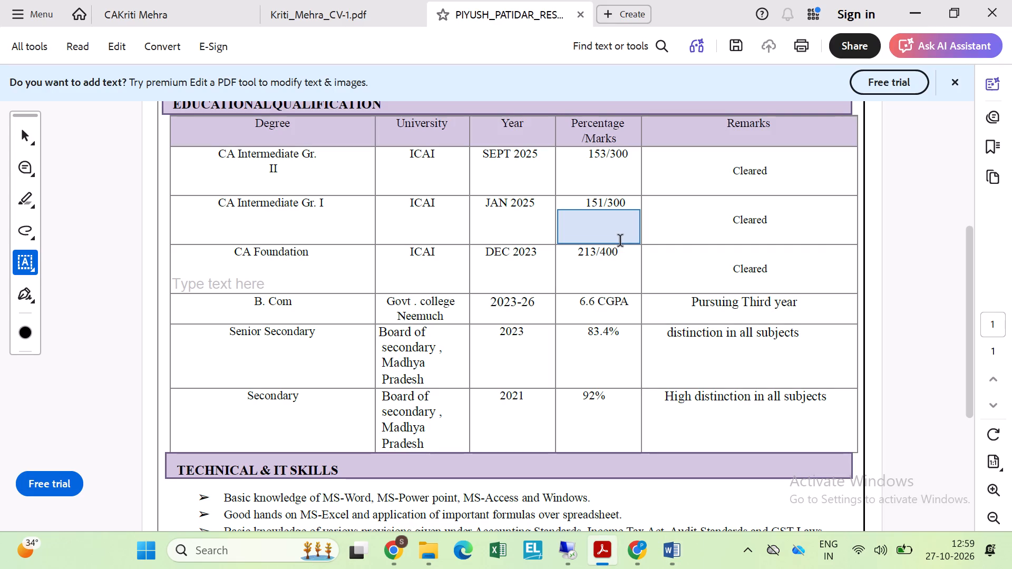
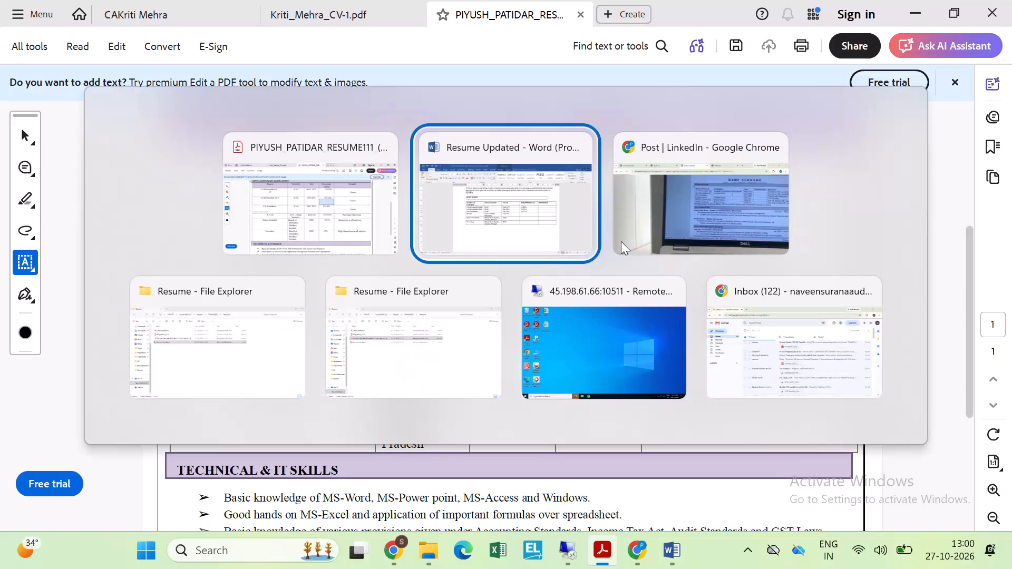
Switch to the LinkedIn post in Chrome and check the education table in the sample resume image.
key(alt+Tab)
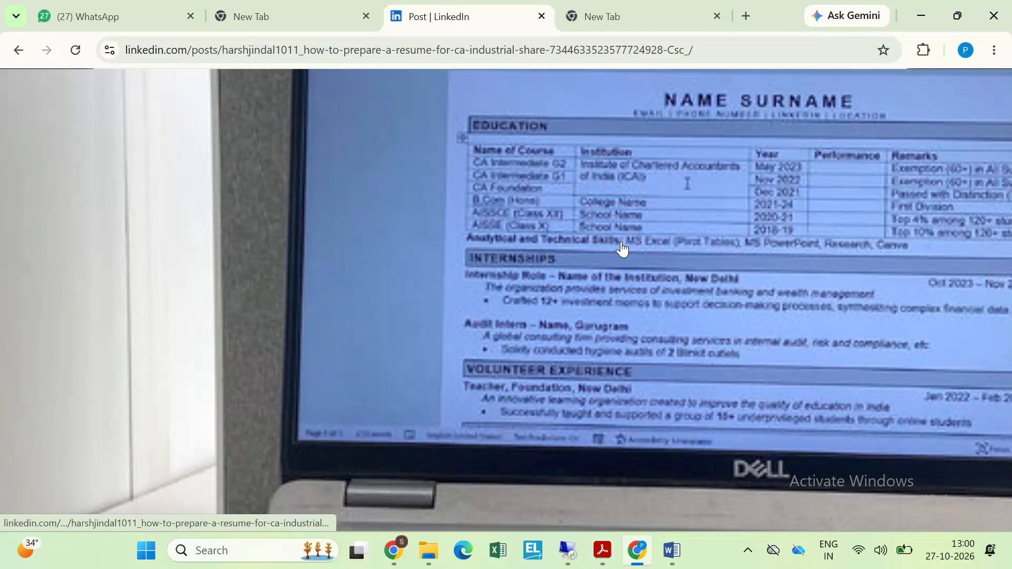
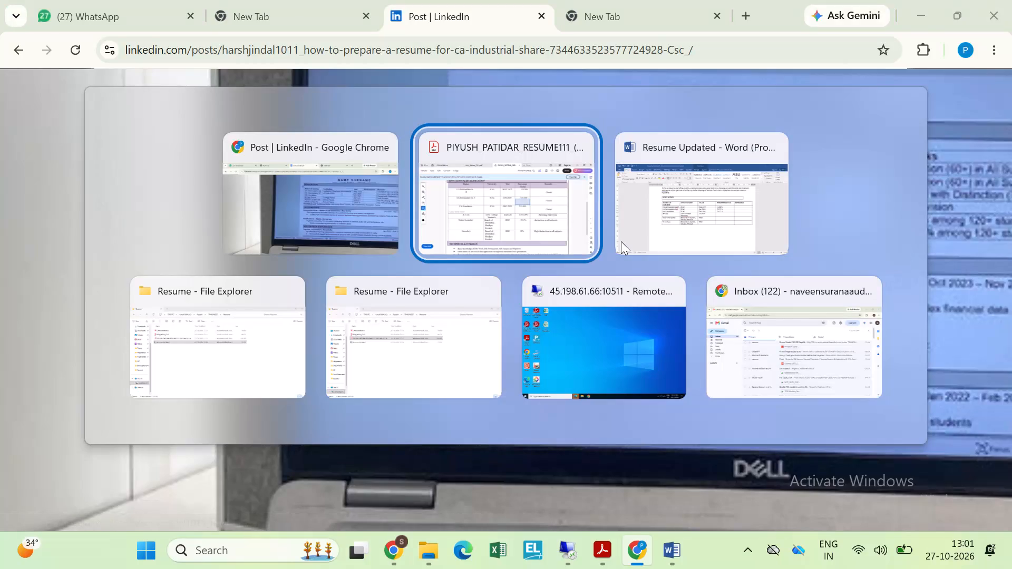
Switch back to the Resume Updated document in Word and enter 7.40 CGPA as the B.Com performance, checking against the resume PDF.
key(Return)
key(alt+Tab)
key(alt+Right)
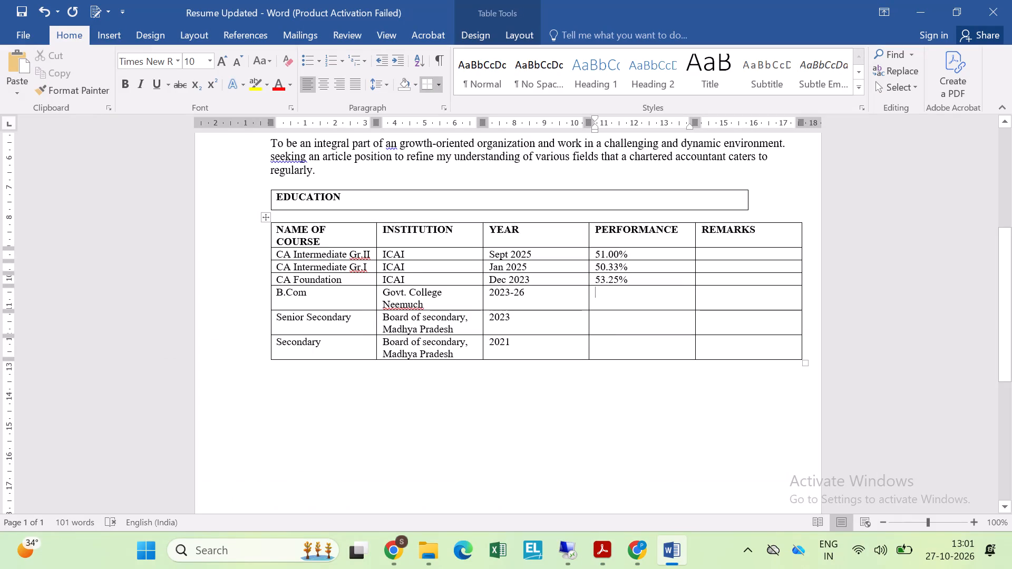
text(7.40)
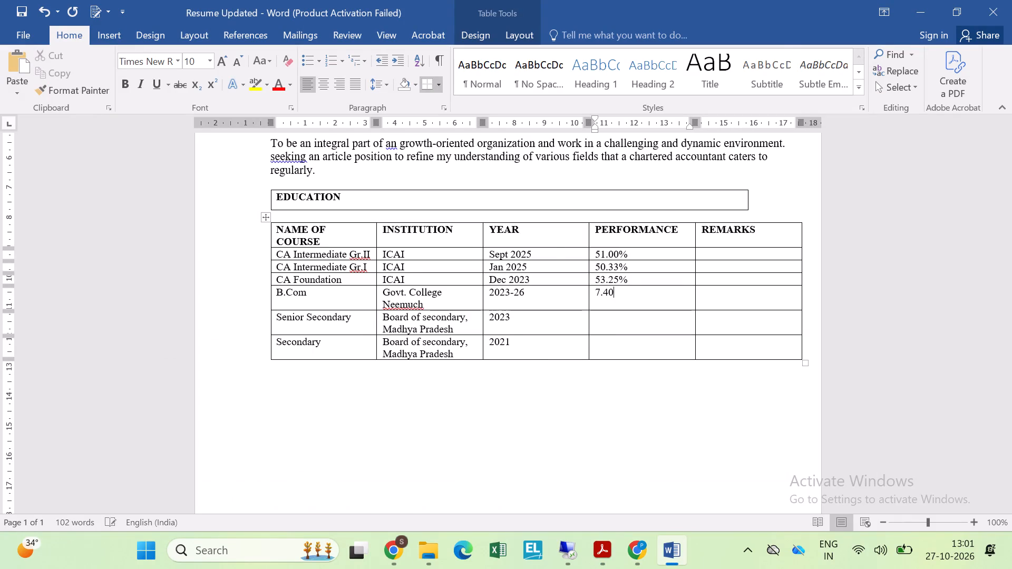
key(alt+Tab)
key(alt+Tab)
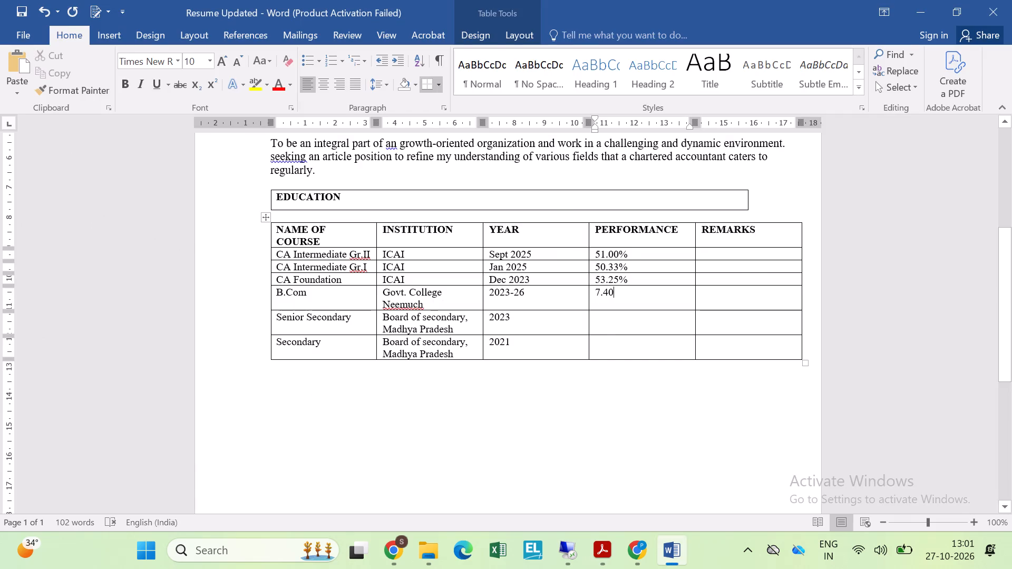
key(alt+Tab)
key(alt+Tab)
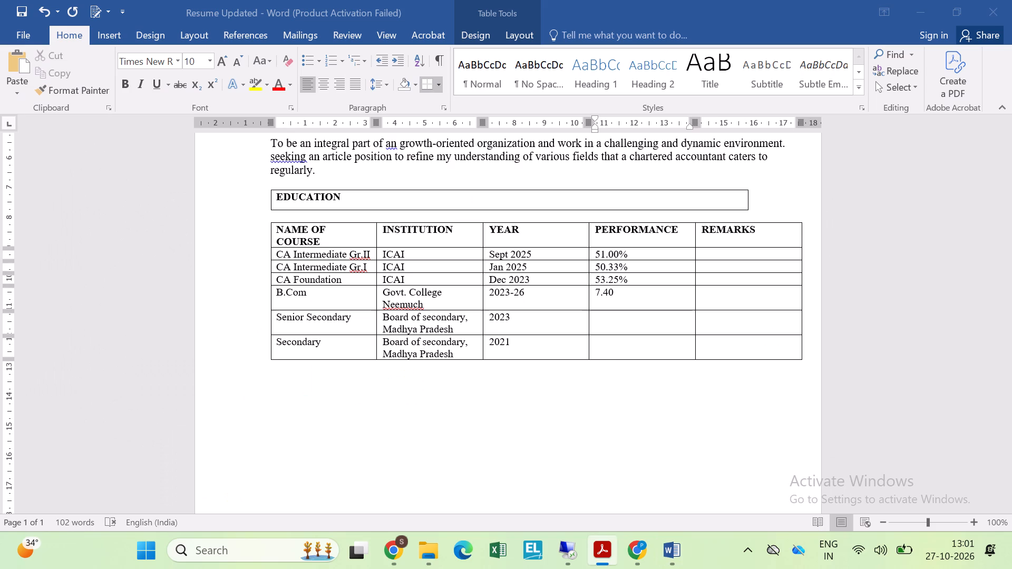
text(CGPA)
key(Down)
key(Up)
key(Left)
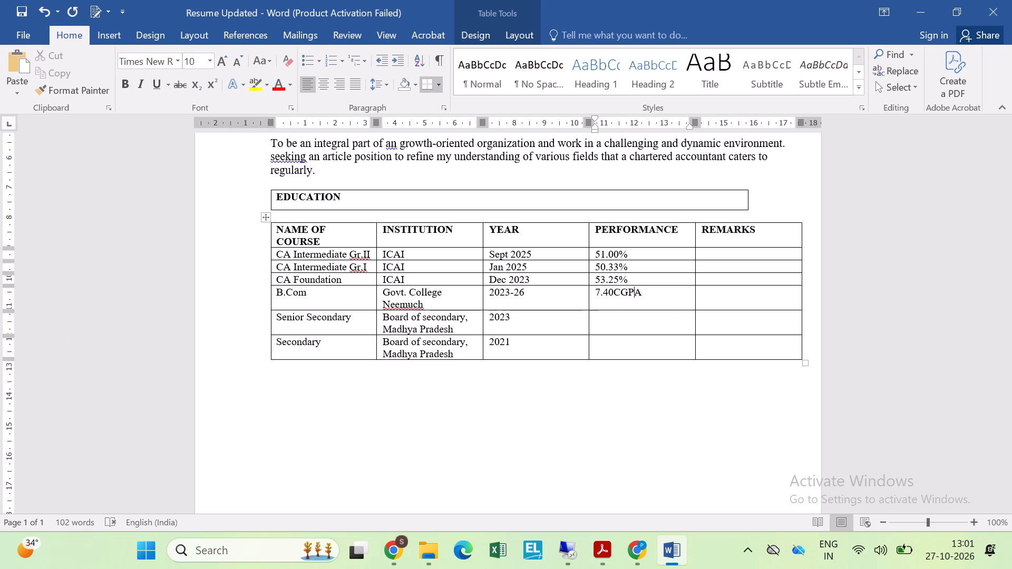
key(Left)
key(Left)
key(Left)
key(space)
Fill in the performance column from the PDF with 83.40% for Senior Secondary and 92.00% for Secondary.
key(Down)
key(alt+Tab)
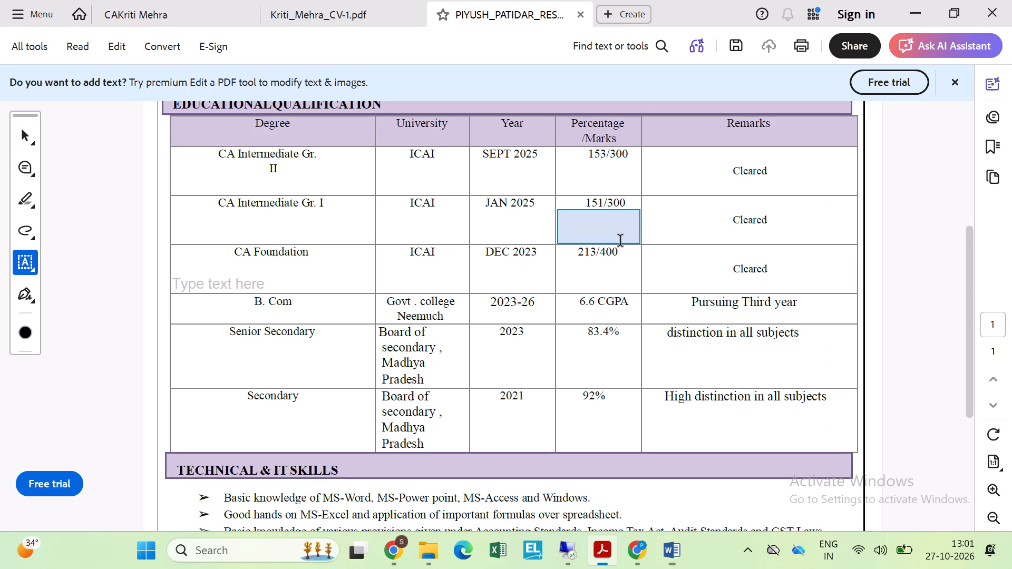
key(alt+Tab)
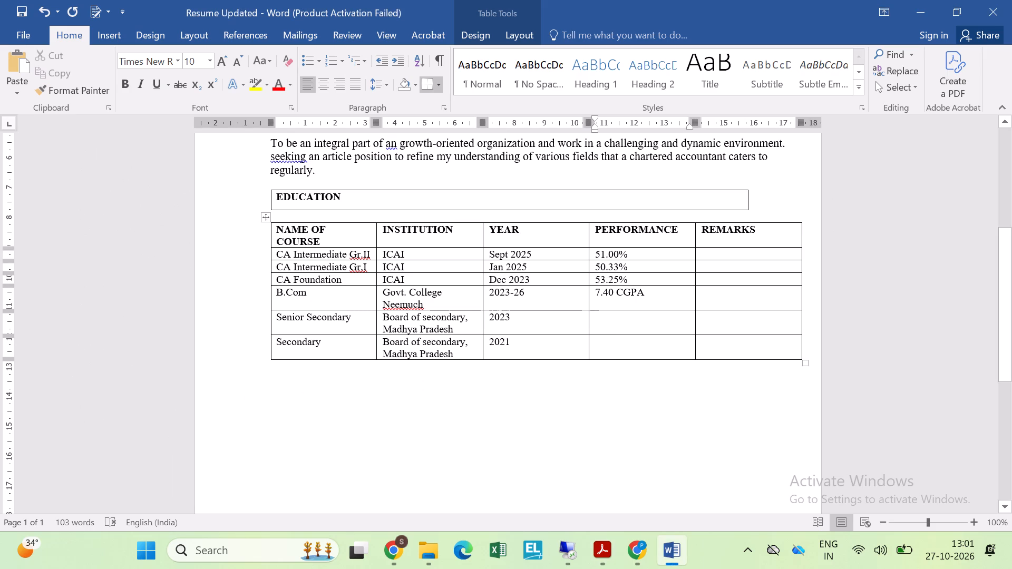
key(8)
text(3.4)
text(0%)
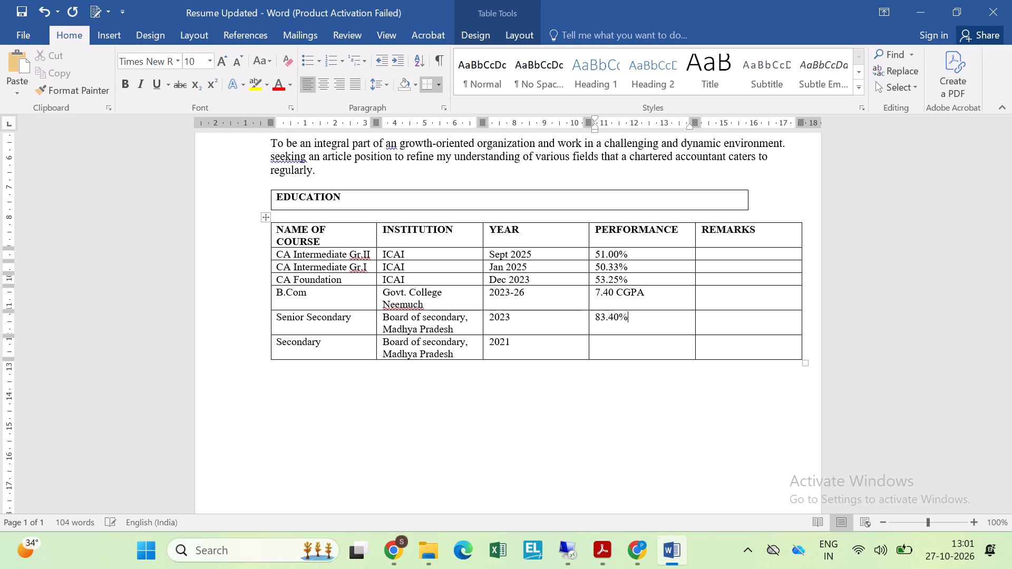
key(Down)
text(92.00%)
Go to the empty remarks cell for CA Intermediate Gr.II and check the Remarks column in the resume PDF.
key(Up)
key(Up)
key(Up)
key(Up)
key(Up)
key(Right)
key(Right)
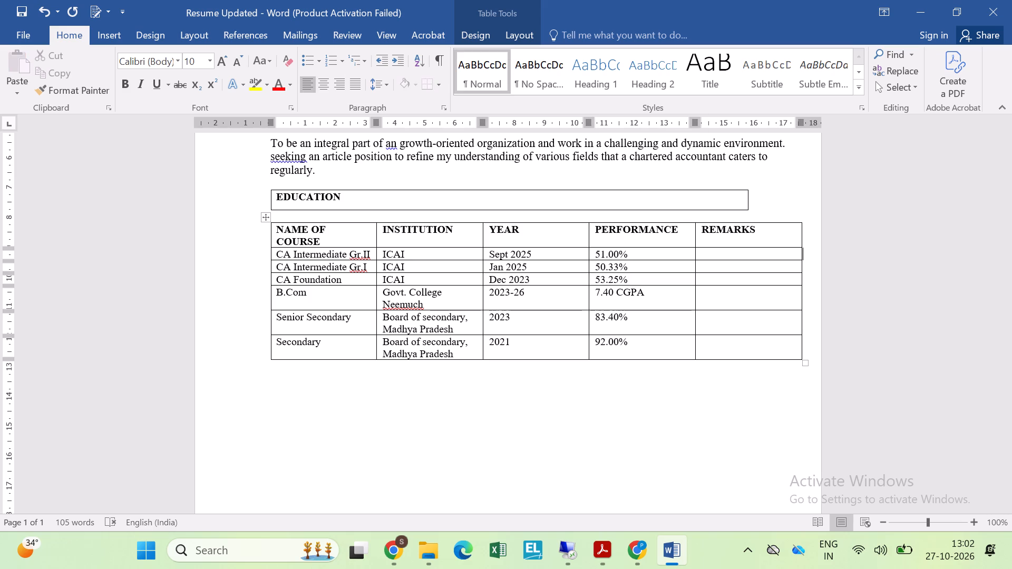
key(Left)
key(alt+Tab)
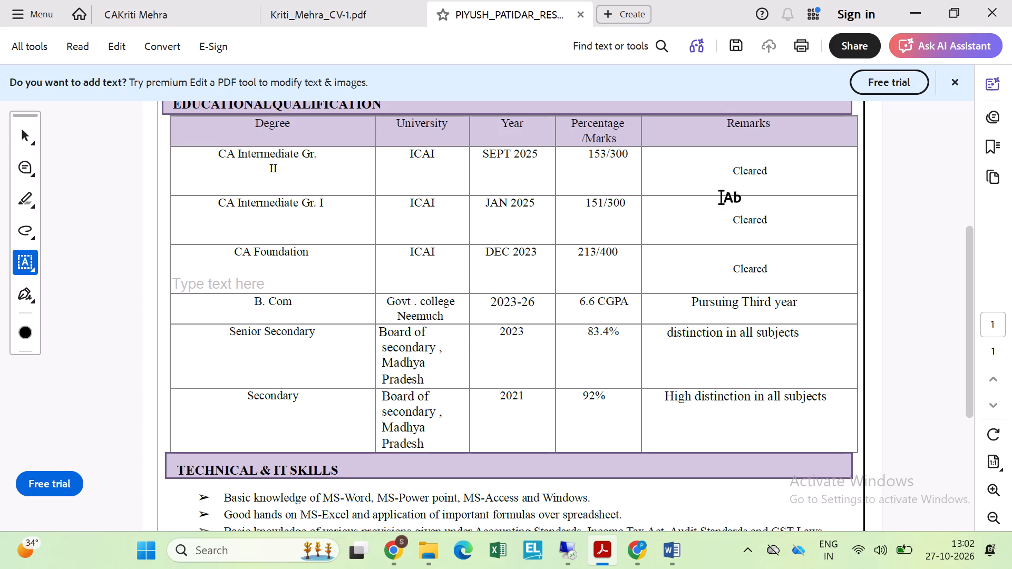
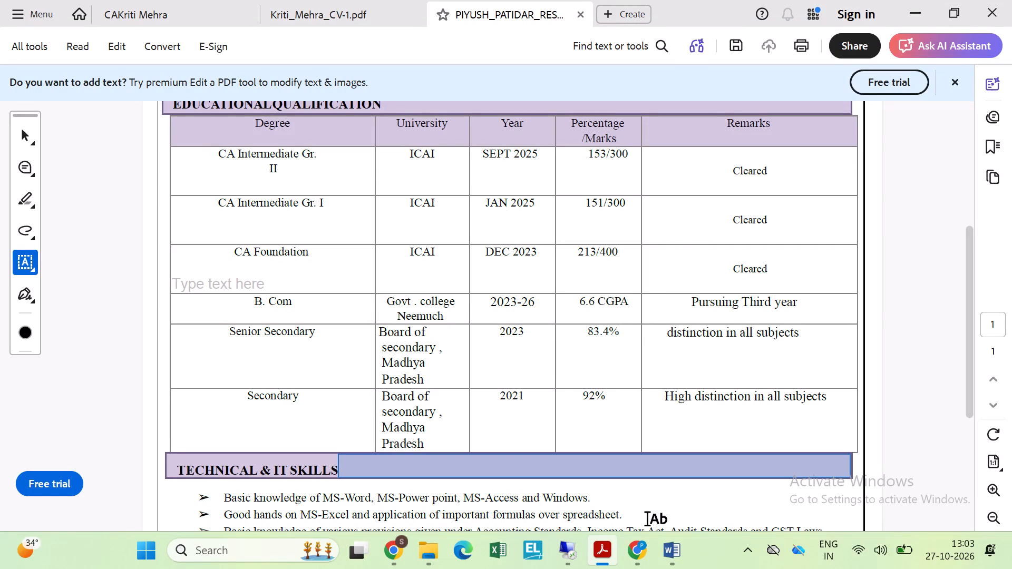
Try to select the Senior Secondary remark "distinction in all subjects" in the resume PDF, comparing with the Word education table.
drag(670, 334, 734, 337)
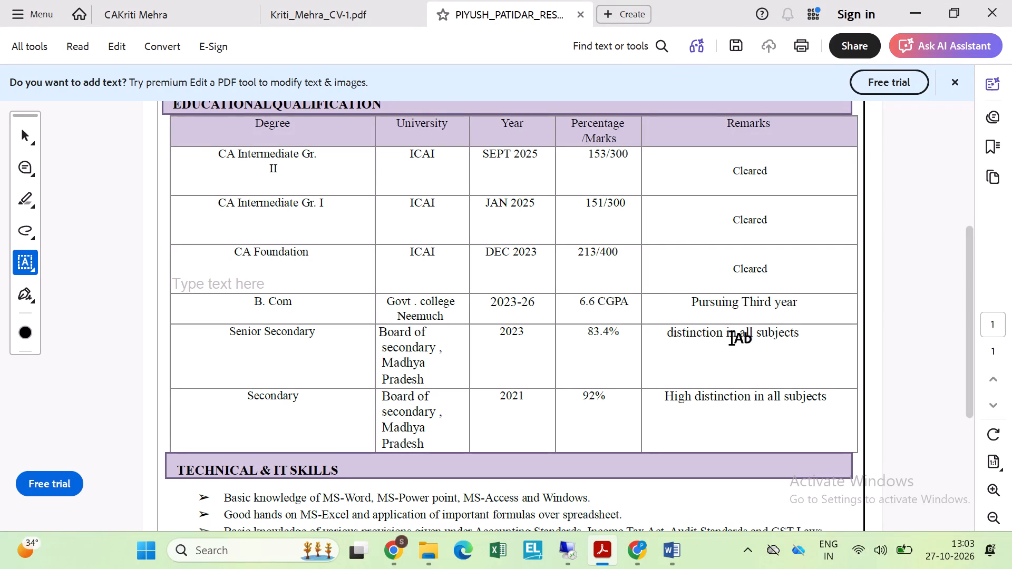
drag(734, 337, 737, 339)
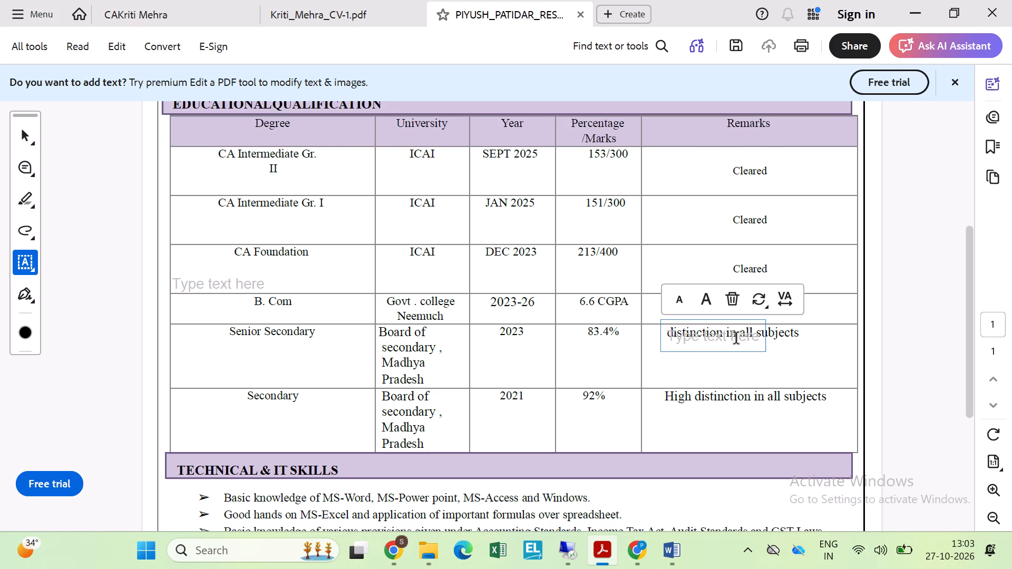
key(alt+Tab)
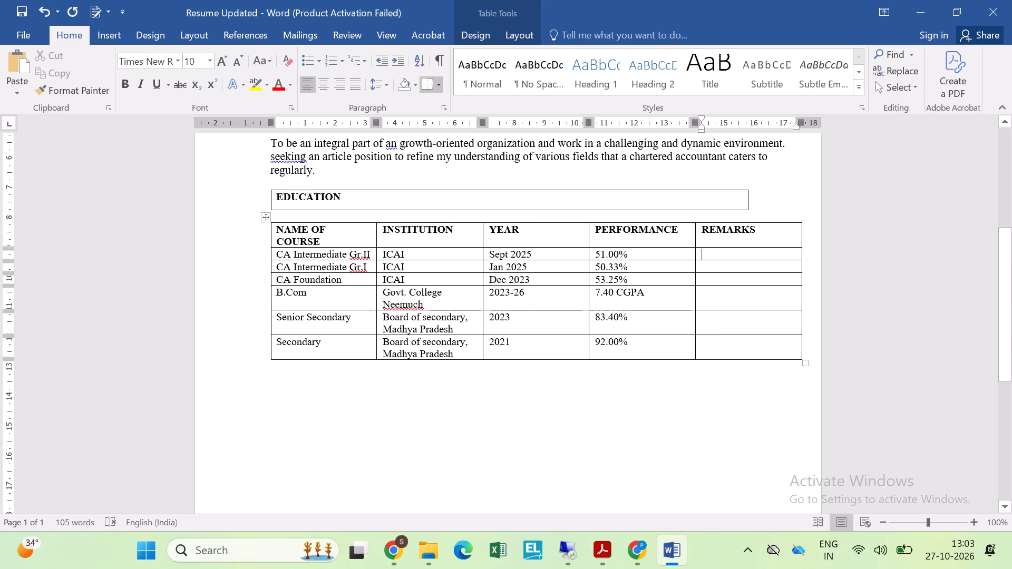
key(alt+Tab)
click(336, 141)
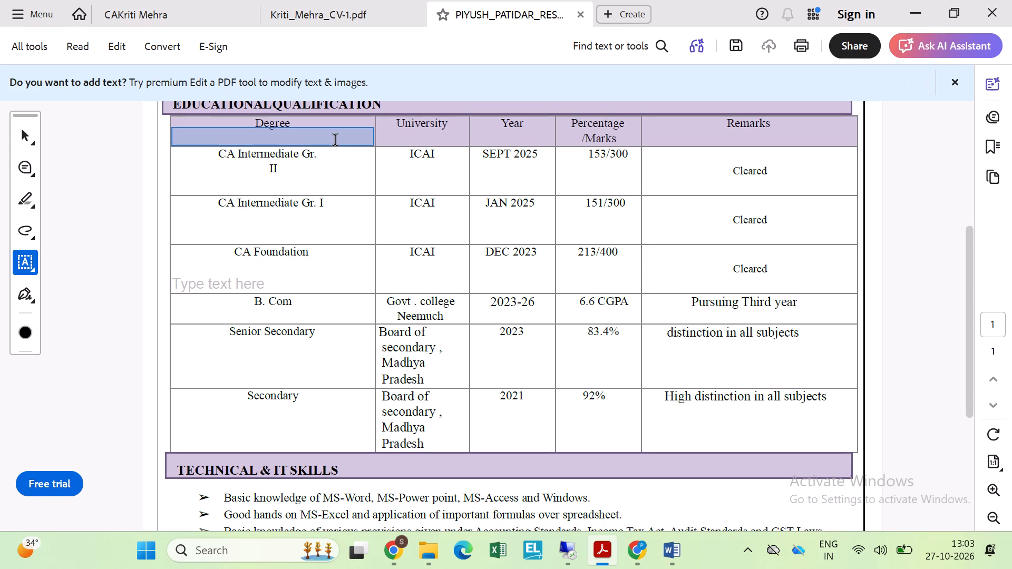
Switch to the Resume Updated document in Word and save it.
key(alt+Tab)
click(351, 197)
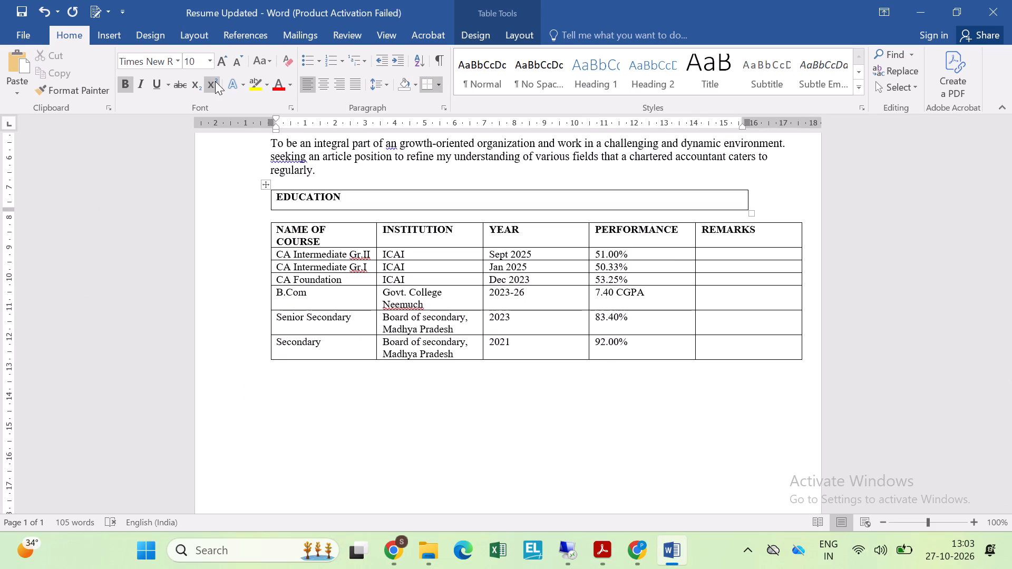
key(ctrl+s)
key(ctrl+s)
Return to the resume PDF in Acrobat and examine the content from the education table down to Technical & IT Skills.
key(alt+Tab)
key(Down)
key(Down)
key(Down)
key(Down)
key(Down)
key(Down)
key(Down)
key(Down)
key(Down)
key(Down)
key(Down)
key(Down)
key(Down)
key(Down)
key(Down)
key(Down)
key(Down)
key(Down)
key(Down)
key(Down)
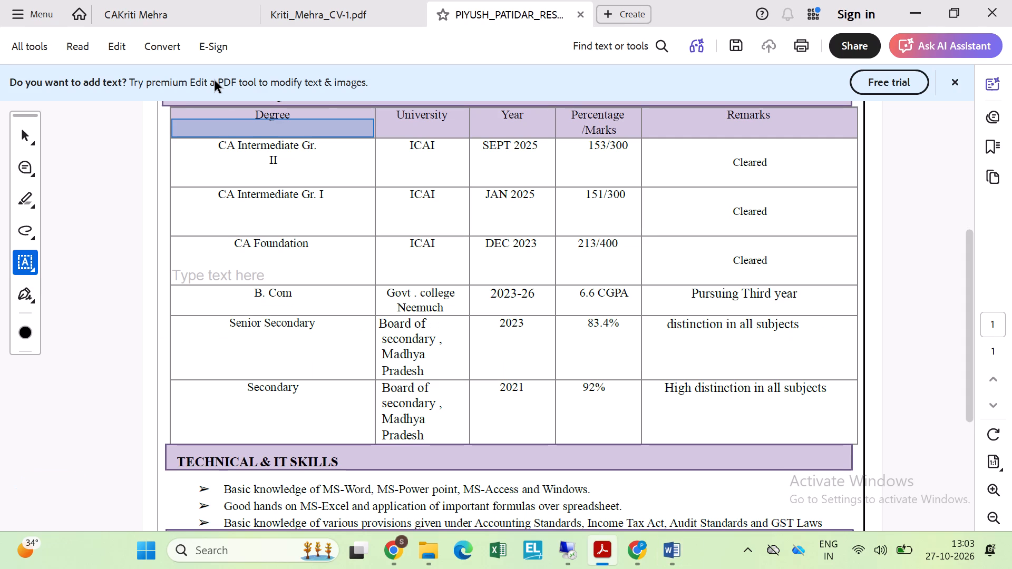